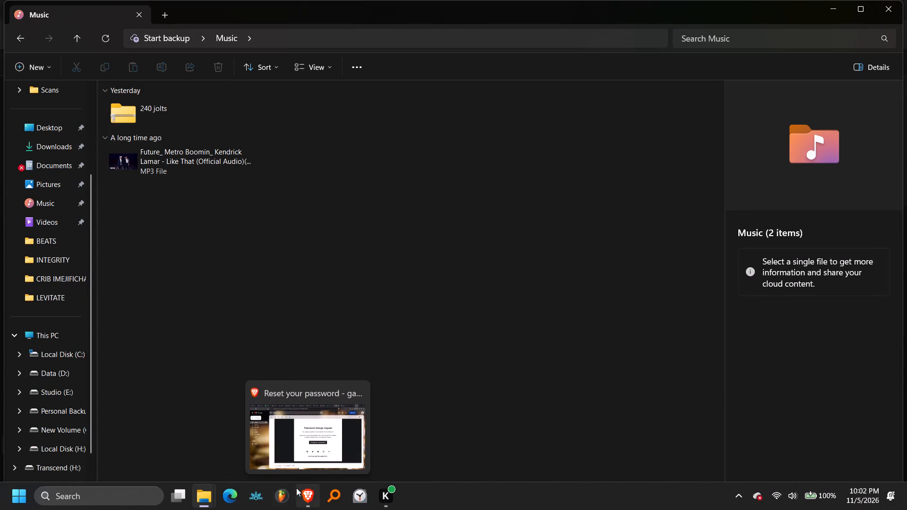
Browse to the SPARKSHIRI folder on New Volume (G:) and open its 2 (TWO) FACE subfolder.
{"action": "left_click", "coordinate": [60, 286]}
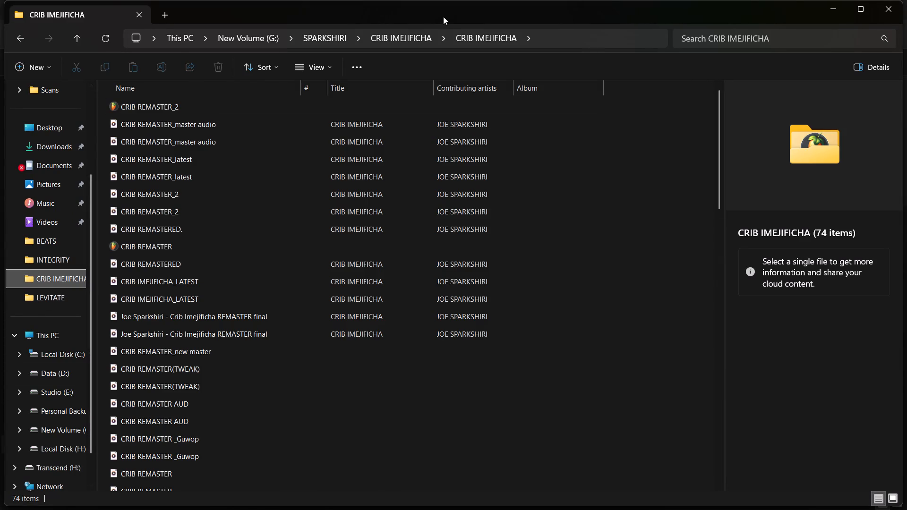
{"action": "left_click", "coordinate": [433, 35]}
{"action": "left_click", "coordinate": [352, 35]}
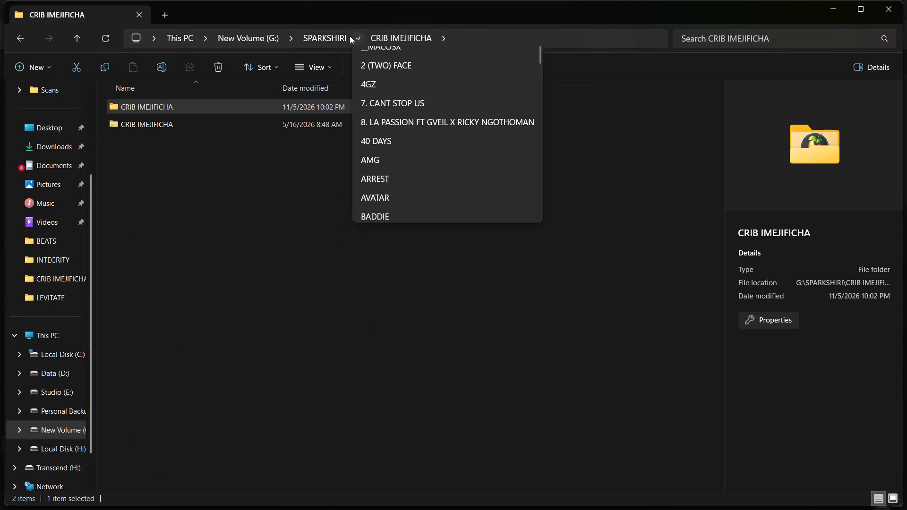
{"action": "left_click", "coordinate": [341, 38]}
{"action": "left_click", "coordinate": [335, 35]}
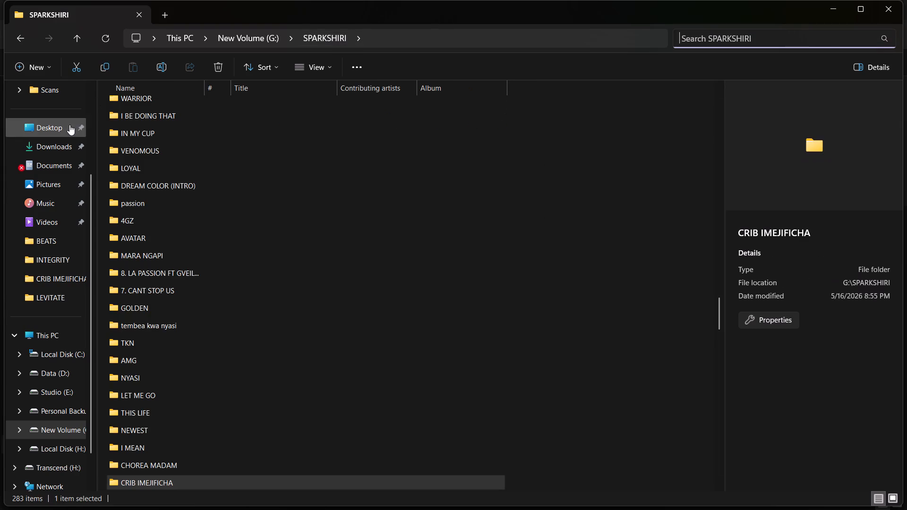
{"action": "scroll", "coordinate": [143, 127], "scroll_direction": "up", "scroll_amount": 12}
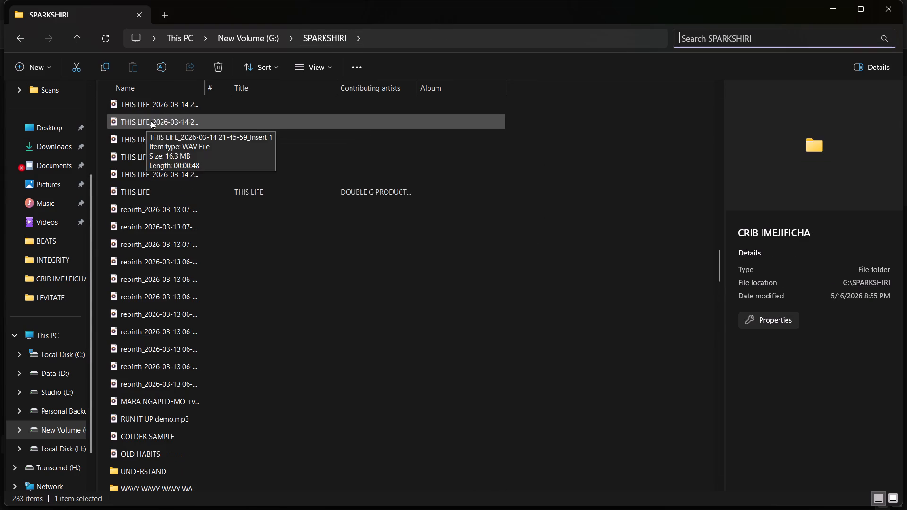
{"action": "left_click_drag", "start_coordinate": [723, 273], "coordinate": [745, 77]}
{"action": "double_click", "coordinate": [209, 138]}
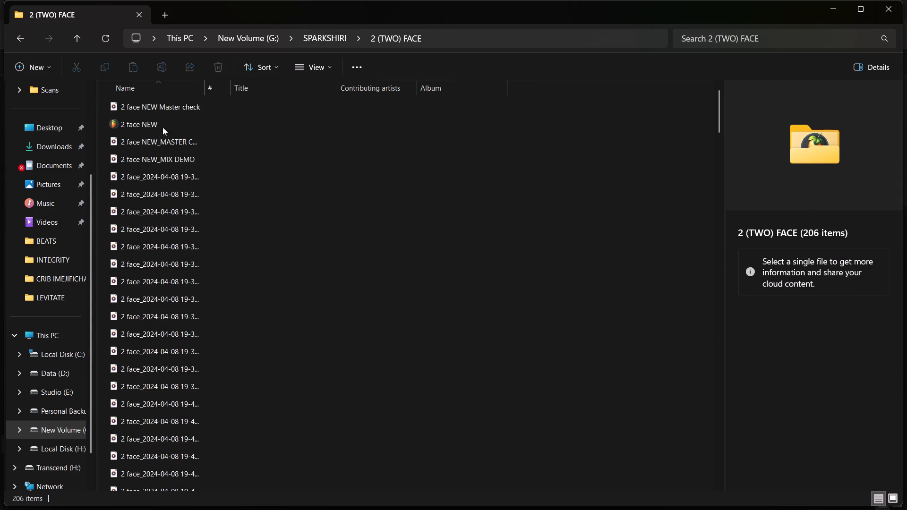
Play the 2 face NEW Master check audio file to listen to the mix.
{"action": "double_click", "coordinate": [182, 113]}
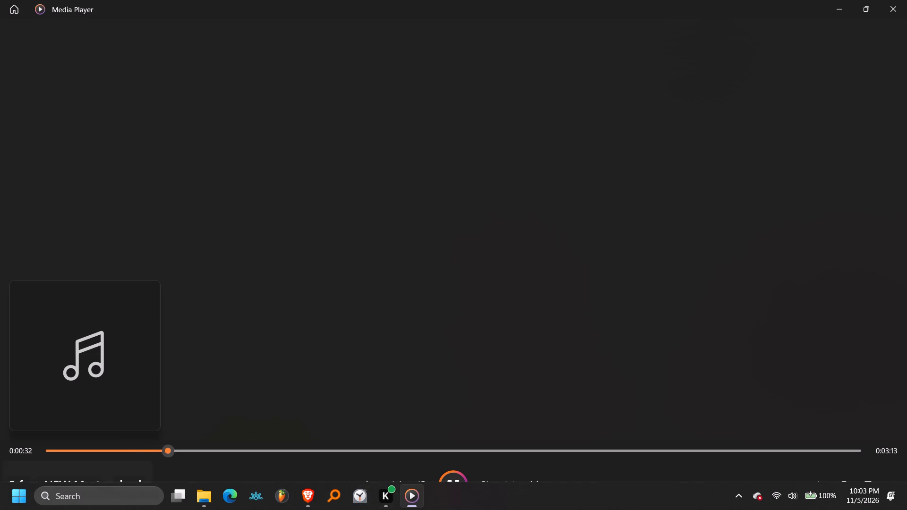
Launch FL Studio 2024 from the recent searches.
{"action": "left_click", "coordinate": [88, 496]}
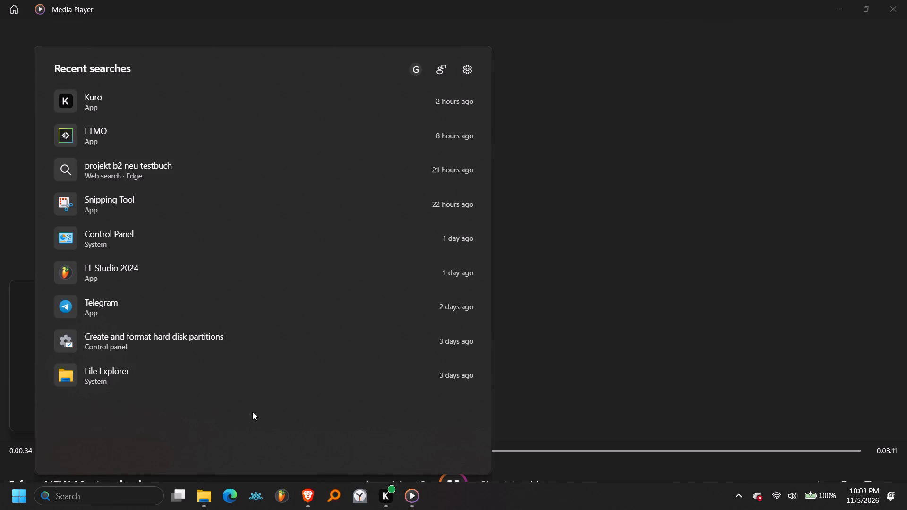
{"action": "left_click", "coordinate": [169, 265]}
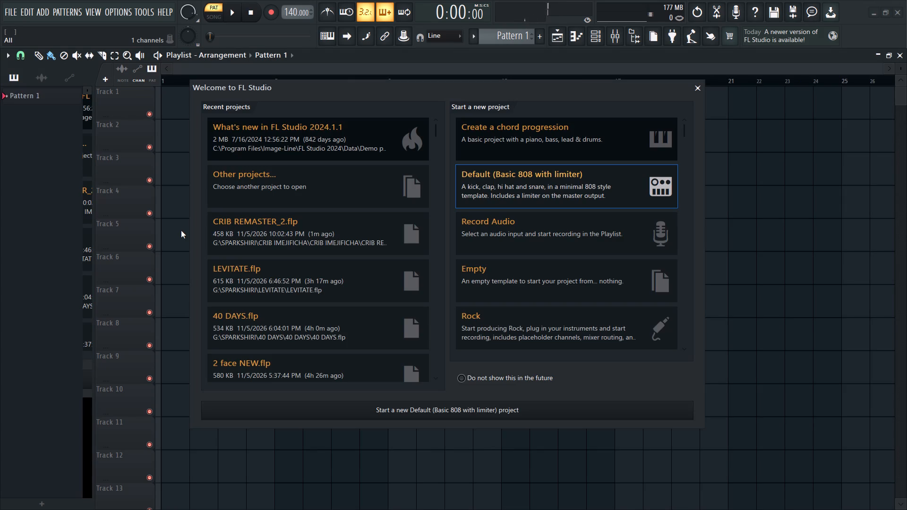
Open the recent project 2 face NEW.flp.
{"action": "scroll", "coordinate": [323, 311], "scroll_direction": "down", "scroll_amount": 1}
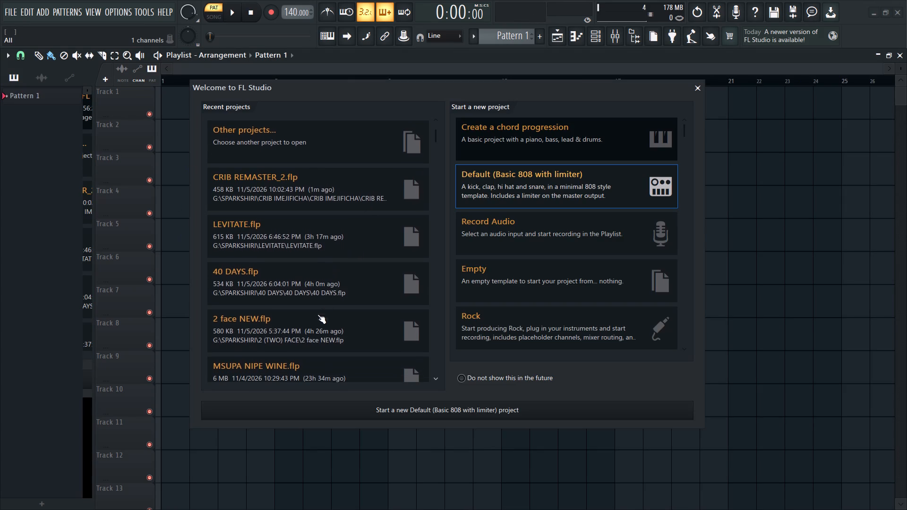
{"action": "left_click", "coordinate": [290, 327]}
{"action": "left_click", "coordinate": [395, 409]}
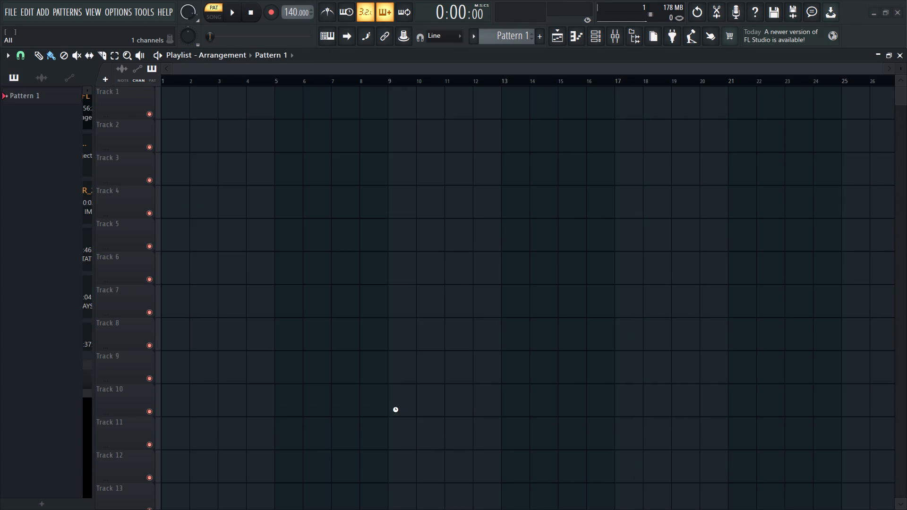
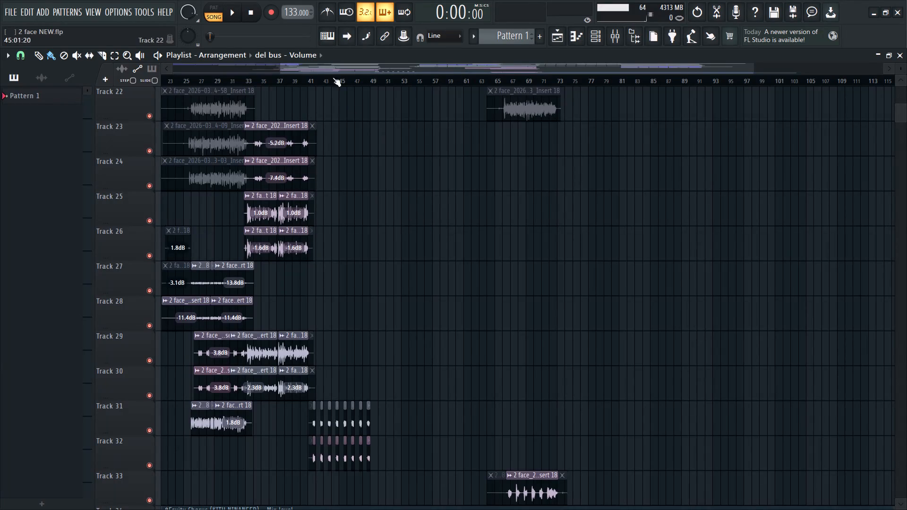
Add Fruity Convolver to the INTRO mixer track of the intro clip on Track 3 and move it up to slot 4.
{"action": "left_click_drag", "start_coordinate": [414, 68], "coordinate": [290, 58]}
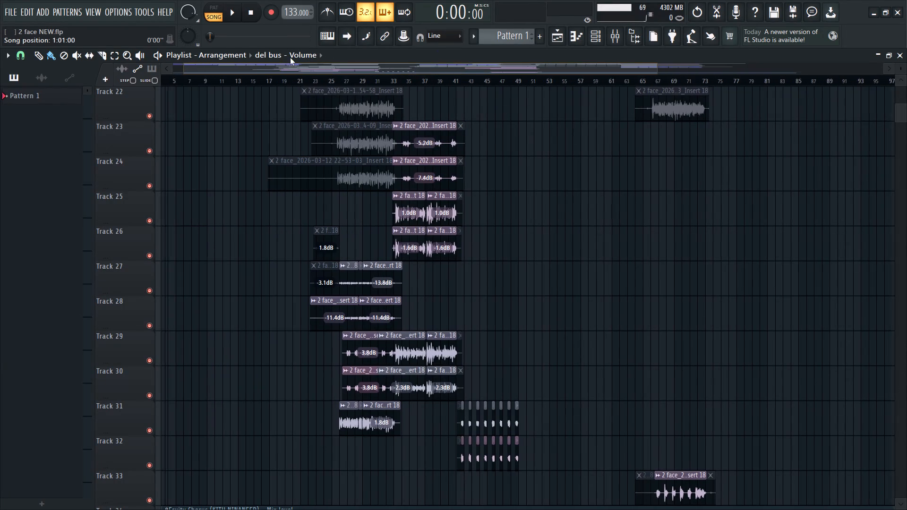
{"action": "left_click_drag", "start_coordinate": [290, 58], "coordinate": [267, 63]}
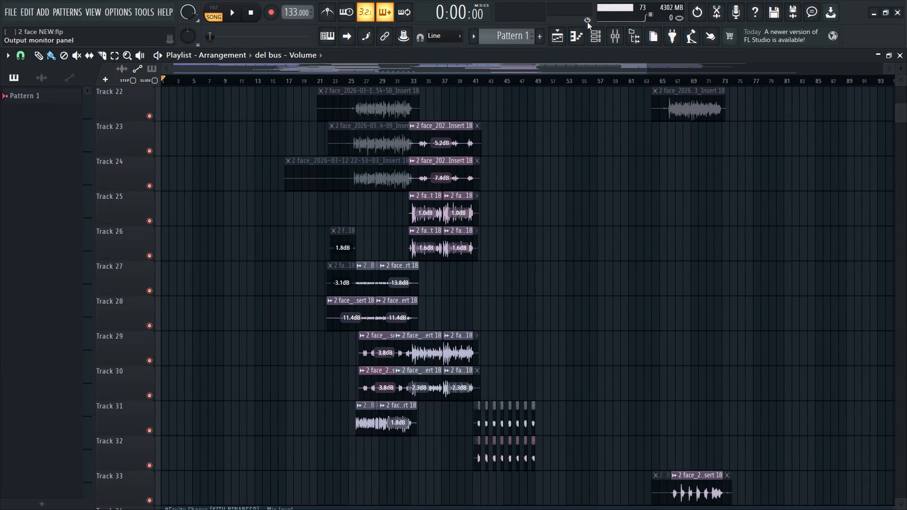
{"action": "scroll", "coordinate": [405, 133], "scroll_direction": "up", "scroll_amount": 3}
{"action": "scroll", "coordinate": [344, 131], "scroll_direction": "up", "scroll_amount": 2}
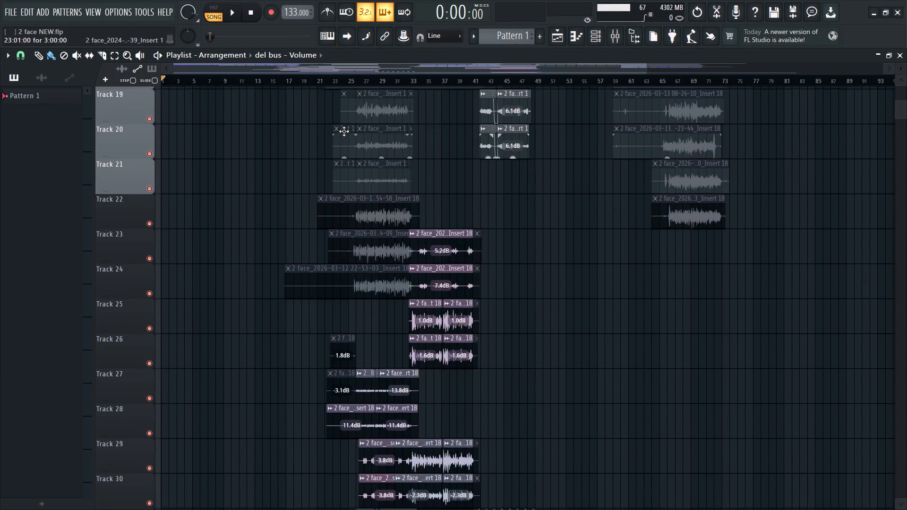
{"action": "scroll", "coordinate": [344, 131], "scroll_direction": "up", "scroll_amount": 7}
{"action": "scroll", "coordinate": [282, 130], "scroll_direction": "up", "scroll_amount": 6}
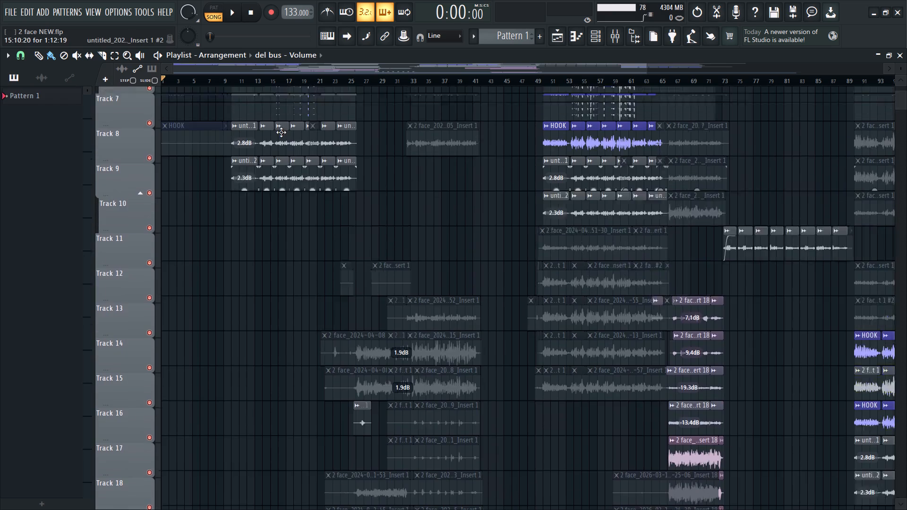
{"action": "scroll", "coordinate": [281, 132], "scroll_direction": "up", "scroll_amount": 1}
{"action": "scroll", "coordinate": [211, 140], "scroll_direction": "up", "scroll_amount": 3}
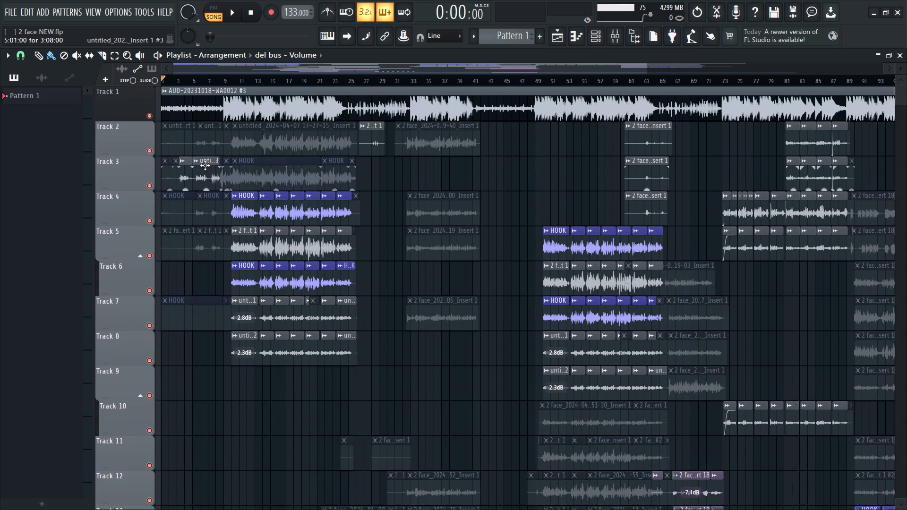
{"action": "double_click", "coordinate": [203, 166]}
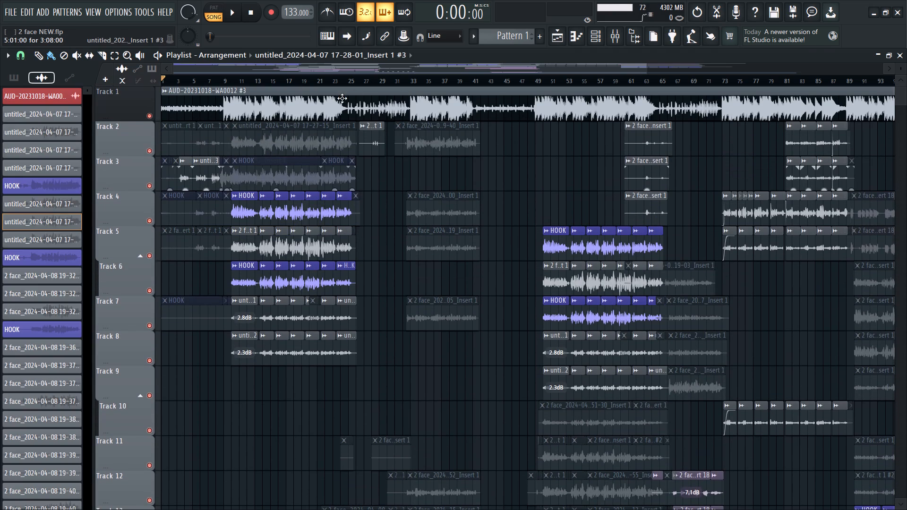
{"action": "left_click", "coordinate": [615, 42]}
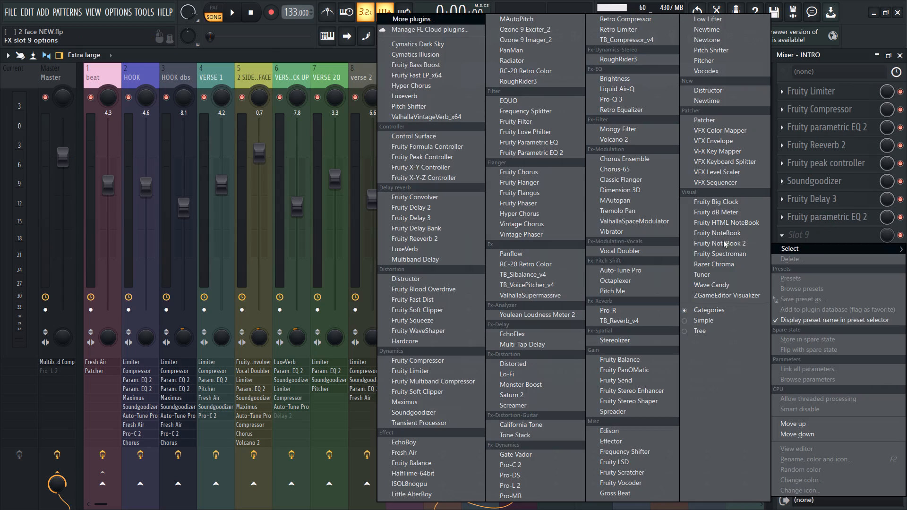
{"action": "left_click", "coordinate": [445, 200]}
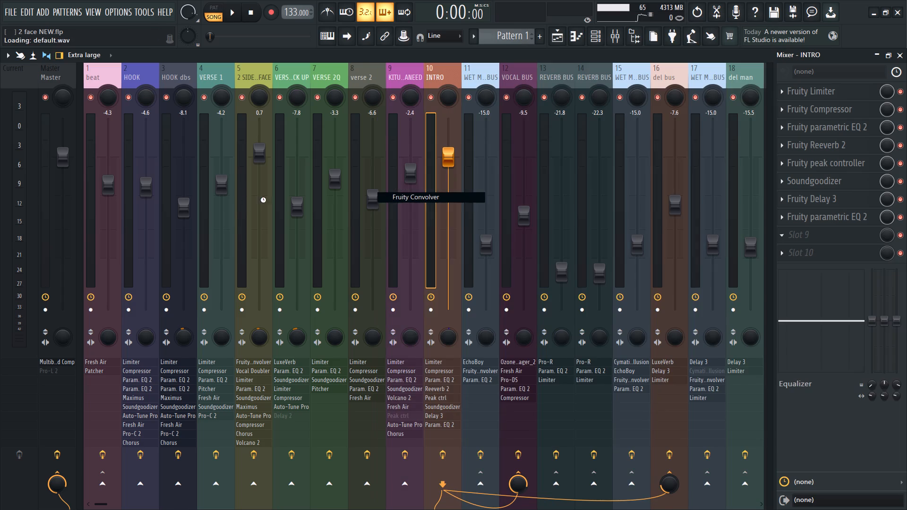
{"action": "scroll", "coordinate": [813, 236], "scroll_direction": "up", "scroll_amount": 3}
{"action": "scroll", "coordinate": [813, 180], "scroll_direction": "up", "scroll_amount": 2}
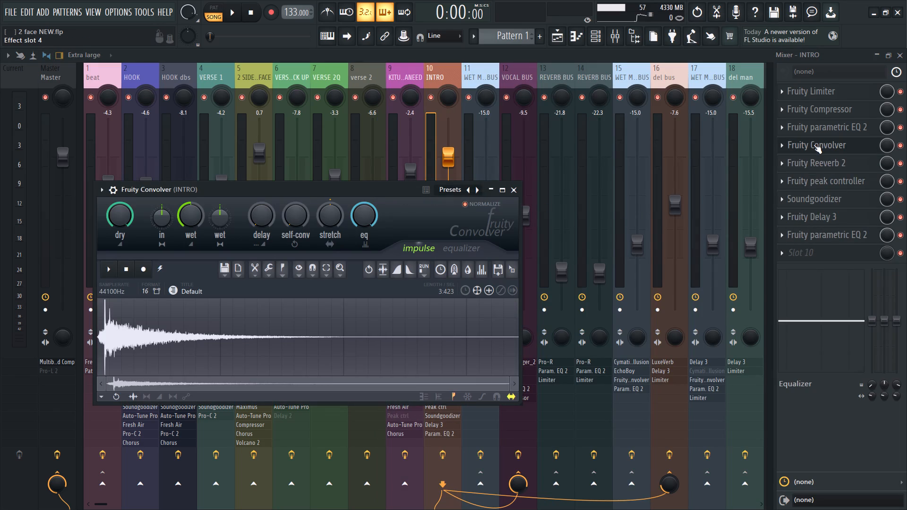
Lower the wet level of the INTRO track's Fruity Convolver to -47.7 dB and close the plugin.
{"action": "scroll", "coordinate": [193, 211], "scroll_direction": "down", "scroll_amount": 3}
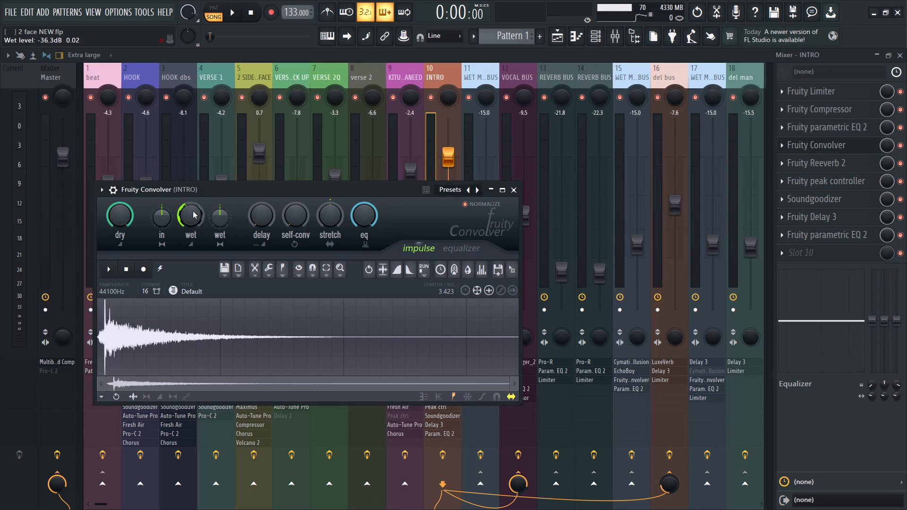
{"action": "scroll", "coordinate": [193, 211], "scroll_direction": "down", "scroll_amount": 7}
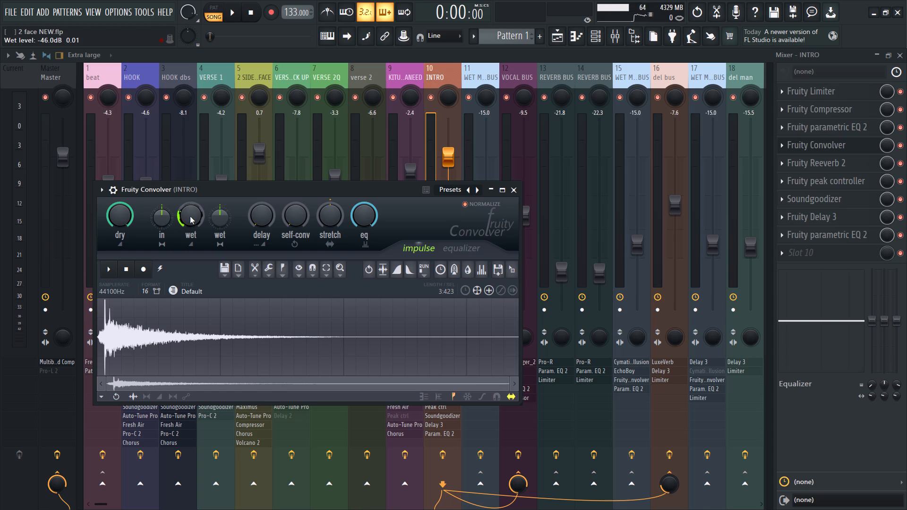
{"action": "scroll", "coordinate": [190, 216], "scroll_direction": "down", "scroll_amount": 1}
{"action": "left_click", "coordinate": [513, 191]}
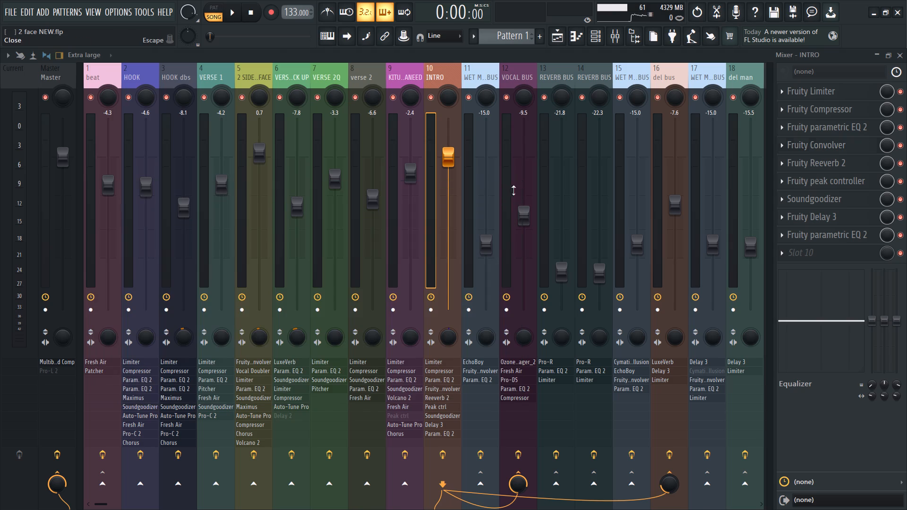
Switch to Media Player, skip ahead through the last part of 2 face NEW Master check while listening, and close the player.
{"action": "left_click", "coordinate": [556, 34]}
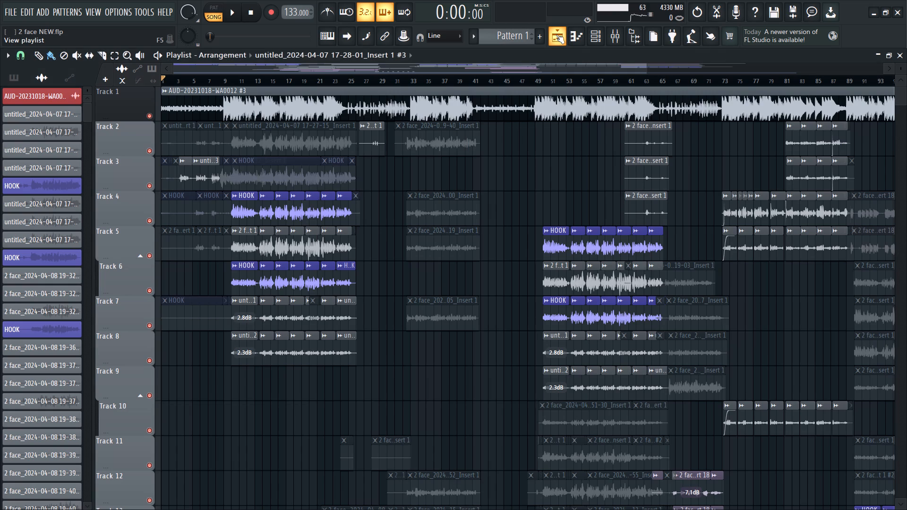
{"action": "left_click", "coordinate": [872, 12]}
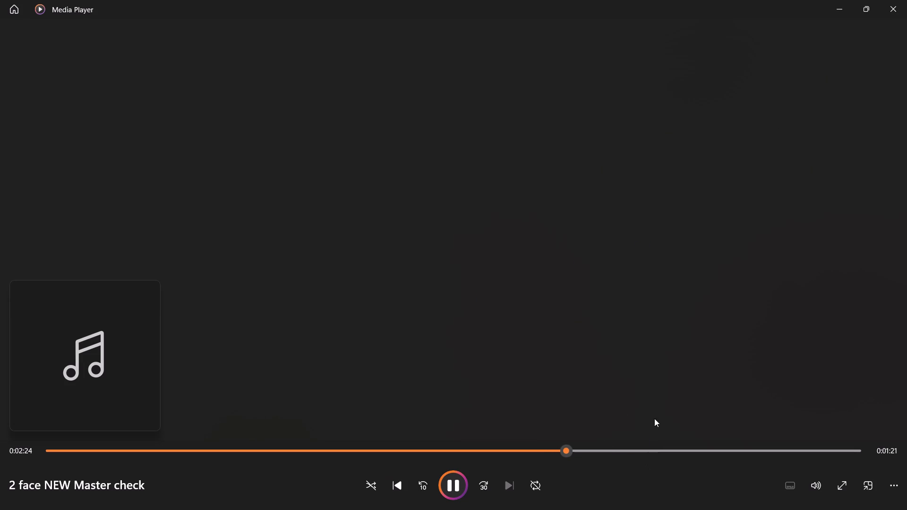
{"action": "left_click", "coordinate": [652, 450]}
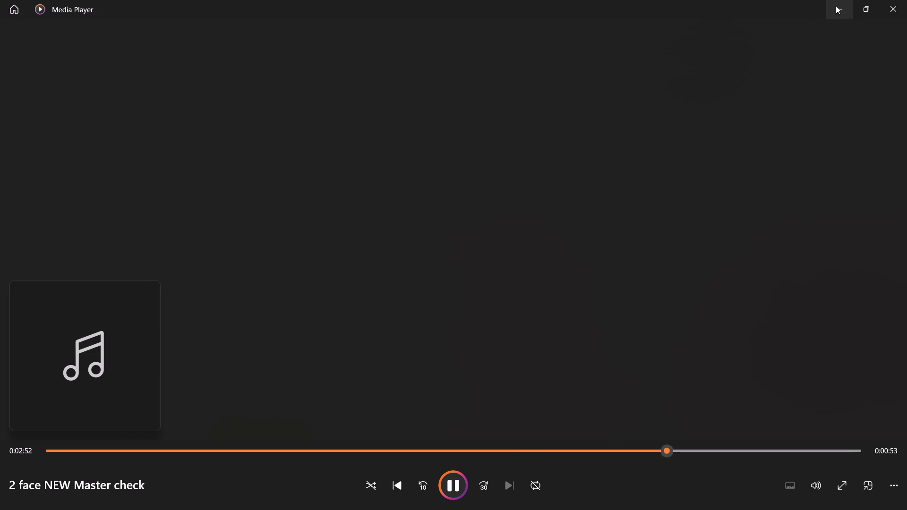
{"action": "left_click", "coordinate": [750, 452]}
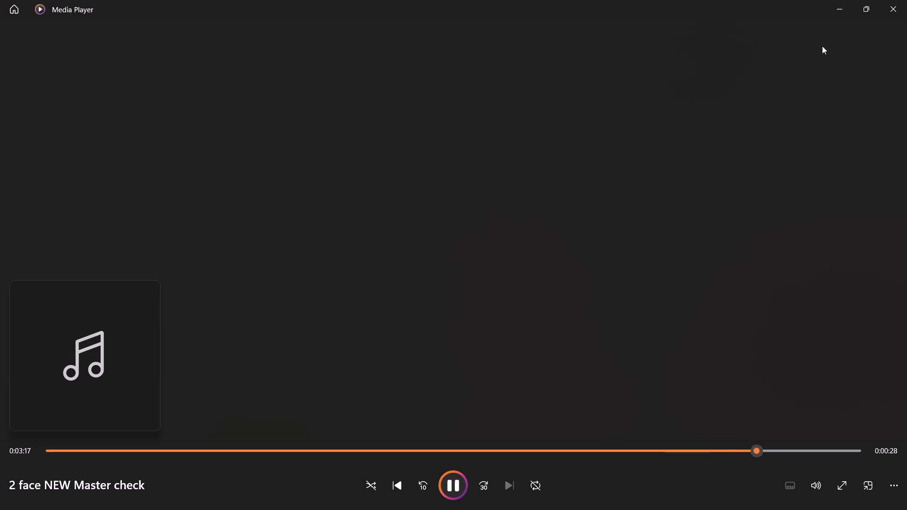
{"action": "left_click", "coordinate": [889, 0]}
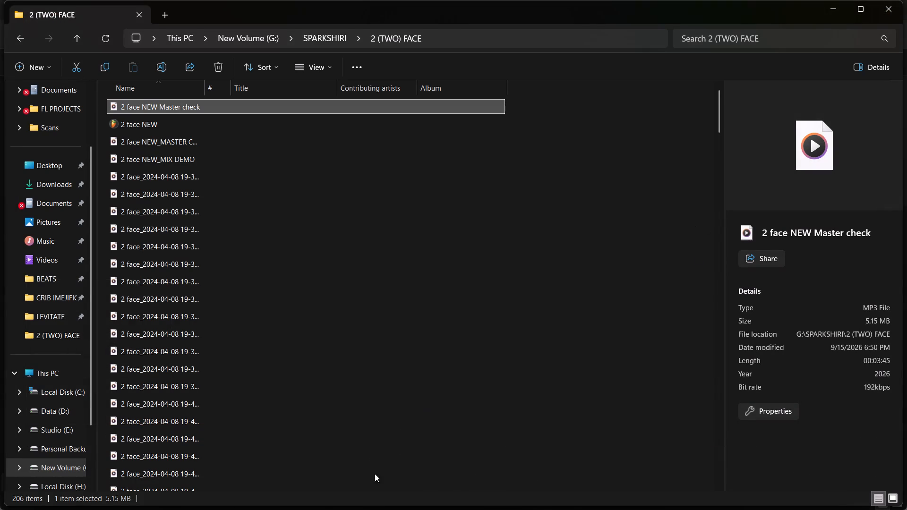
Return to FL Studio, play the song and set the INTRO track's Fruity Convolver wet level to -42.6 dB.
{"action": "left_click", "coordinate": [404, 497]}
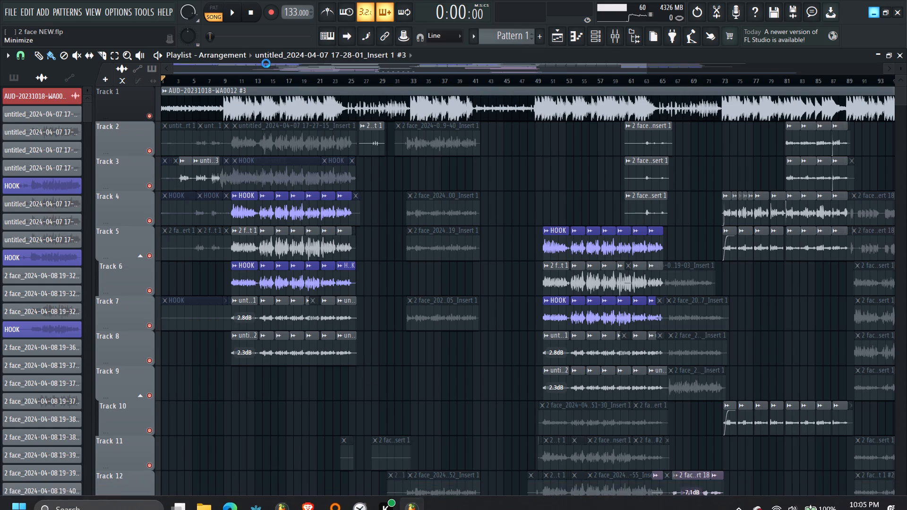
{"action": "left_click", "coordinate": [232, 16]}
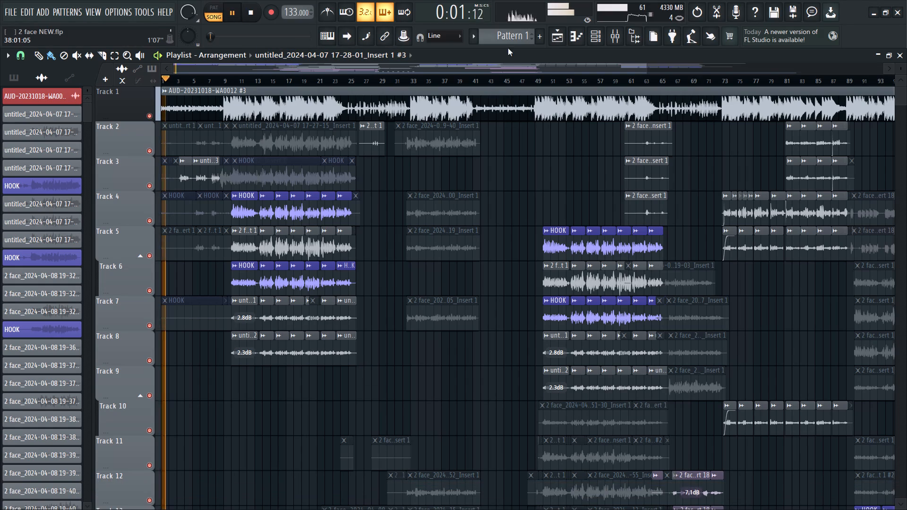
{"action": "left_click", "coordinate": [619, 34]}
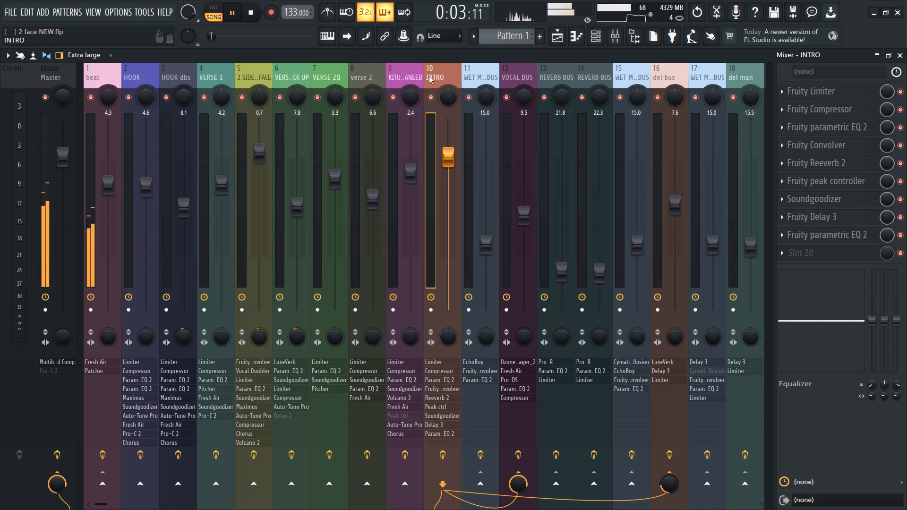
{"action": "left_click", "coordinate": [445, 72]}
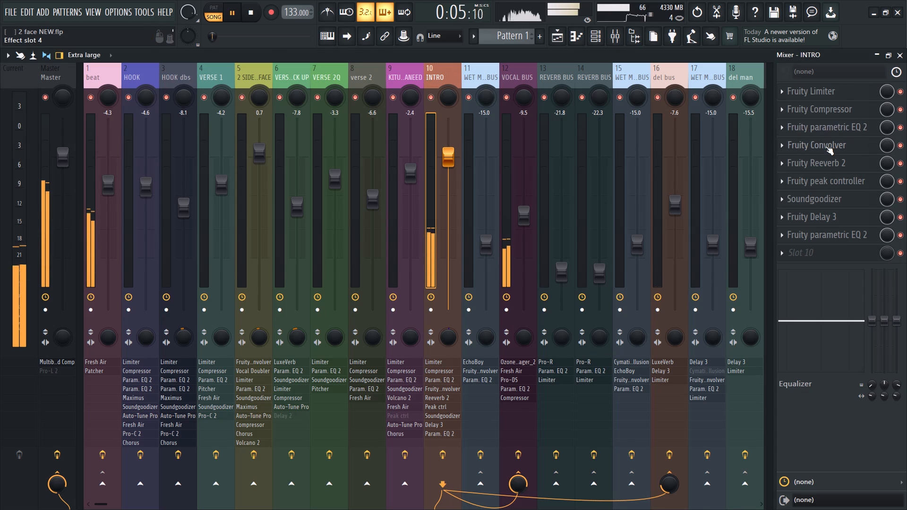
{"action": "left_click", "coordinate": [825, 146]}
{"action": "left_click", "coordinate": [825, 146]}
{"action": "left_click", "coordinate": [825, 146]}
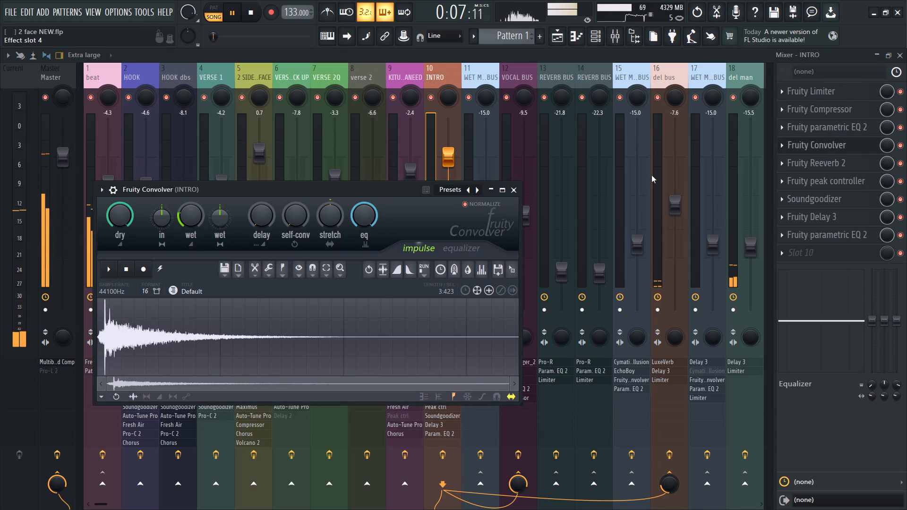
{"action": "scroll", "coordinate": [190, 220], "scroll_direction": "up", "scroll_amount": 1}
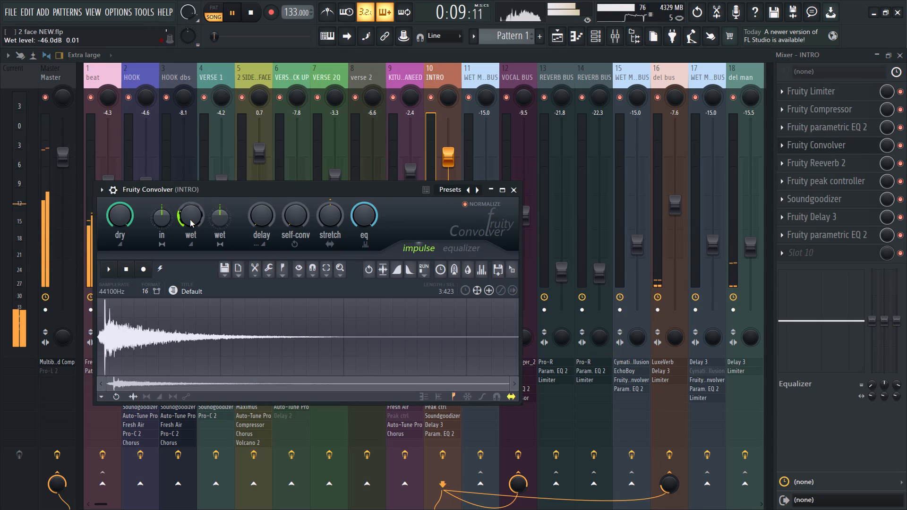
{"action": "scroll", "coordinate": [190, 220], "scroll_direction": "up", "scroll_amount": 2}
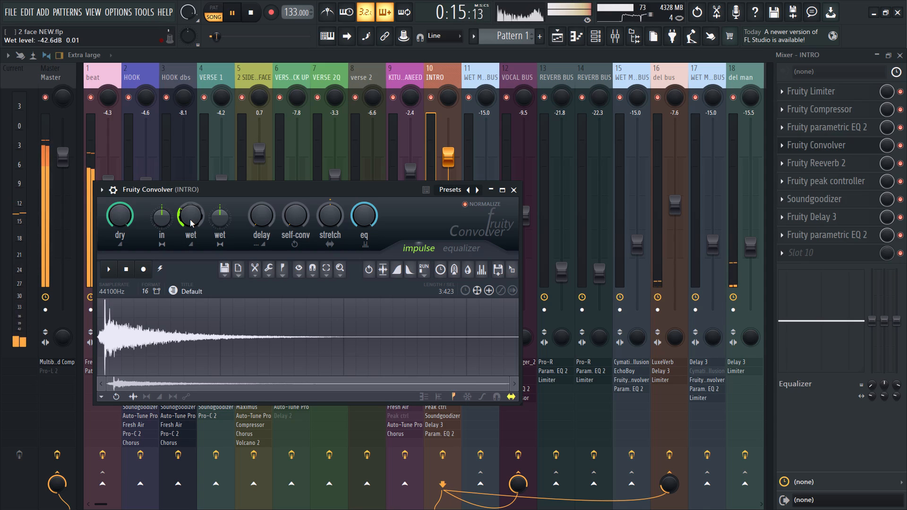
{"action": "left_click", "coordinate": [513, 192]}
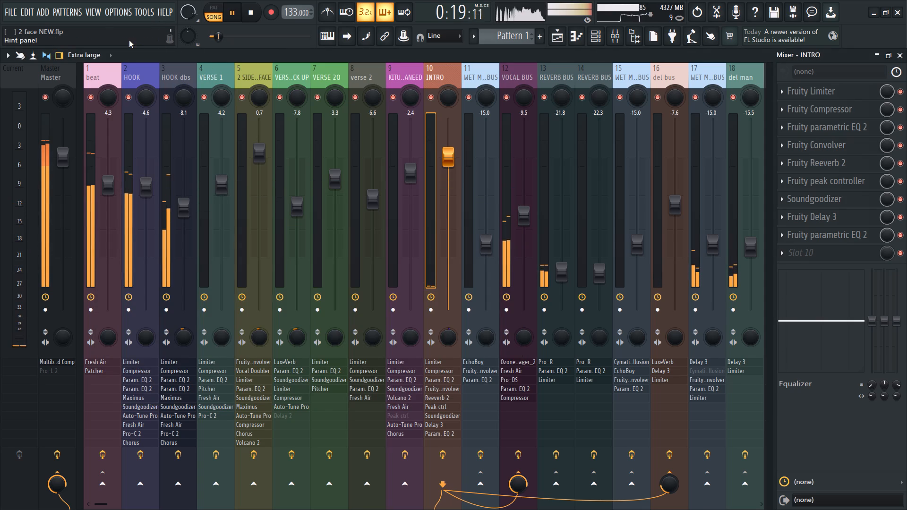
Add Fruity Parametric EQ 2 to slot 2 of the beat mixer track.
{"action": "left_click", "coordinate": [105, 78]}
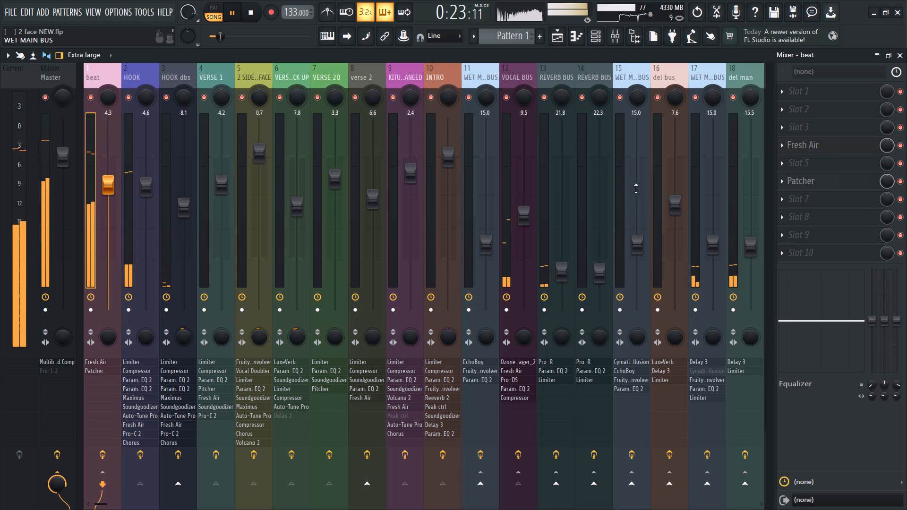
{"action": "left_click", "coordinate": [802, 111]}
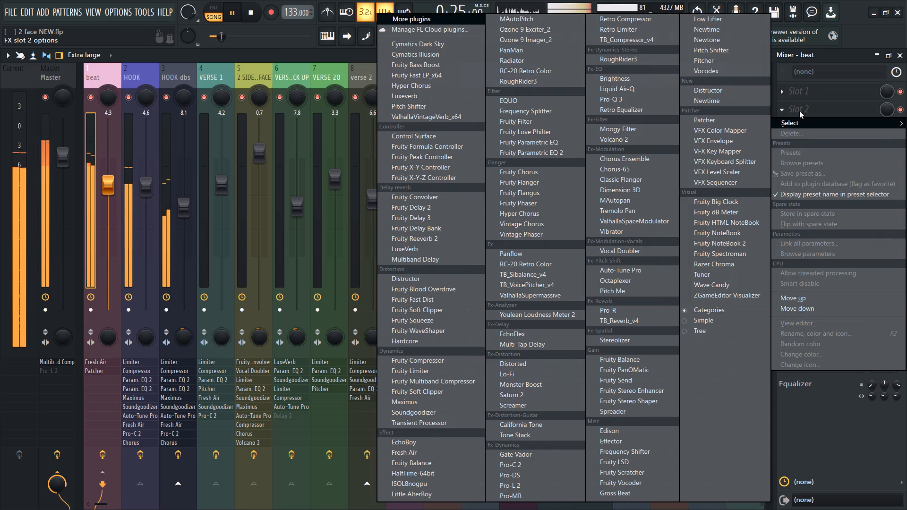
{"action": "left_click", "coordinate": [543, 158]}
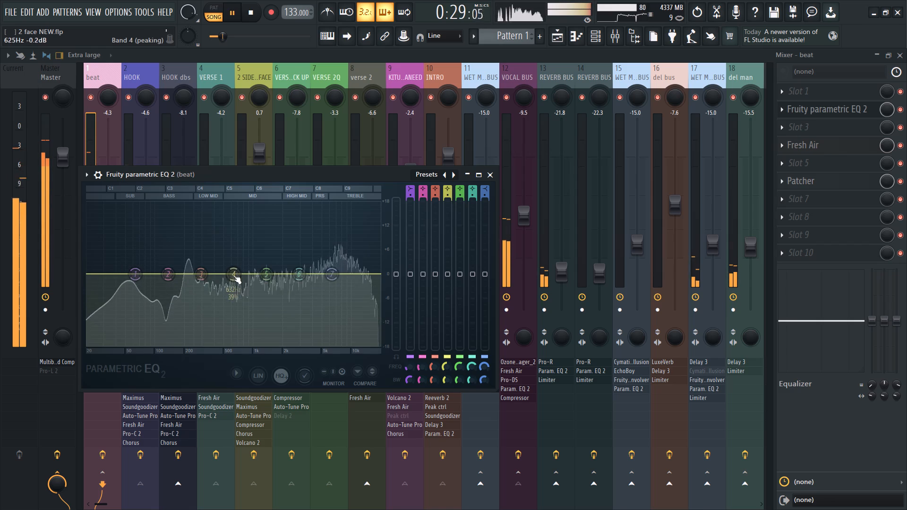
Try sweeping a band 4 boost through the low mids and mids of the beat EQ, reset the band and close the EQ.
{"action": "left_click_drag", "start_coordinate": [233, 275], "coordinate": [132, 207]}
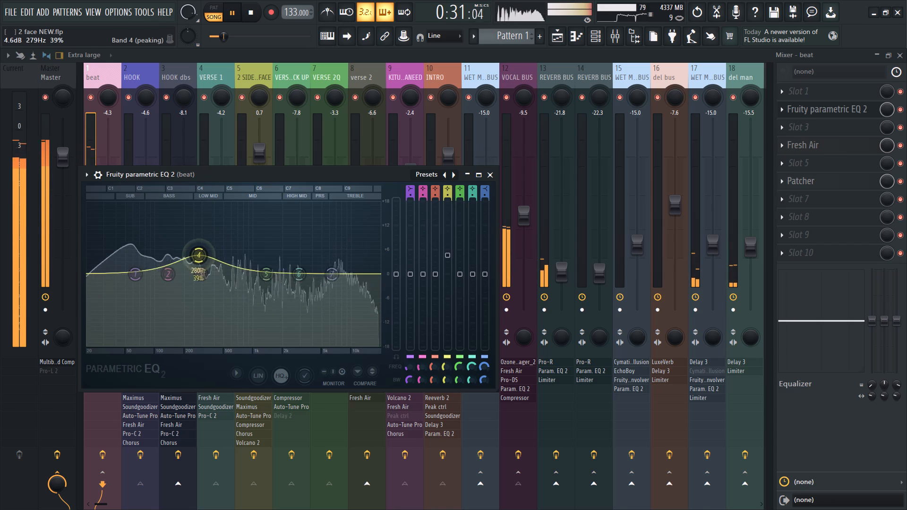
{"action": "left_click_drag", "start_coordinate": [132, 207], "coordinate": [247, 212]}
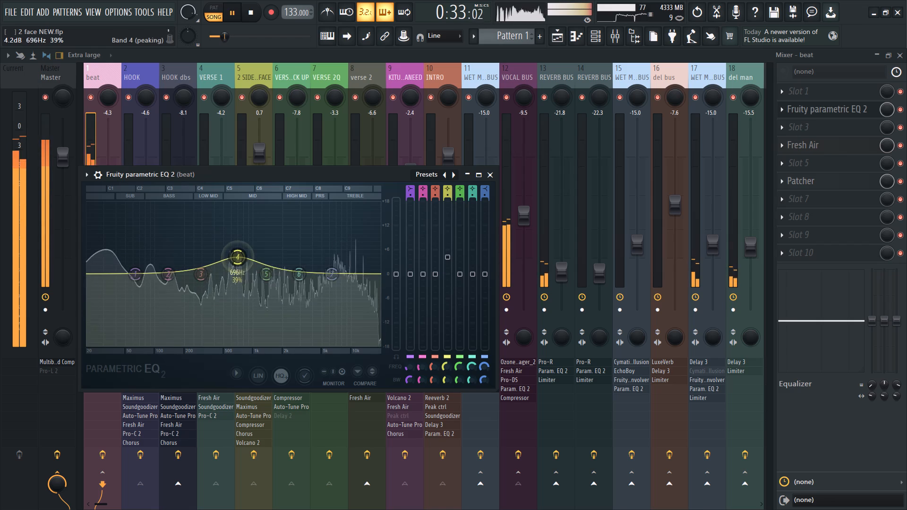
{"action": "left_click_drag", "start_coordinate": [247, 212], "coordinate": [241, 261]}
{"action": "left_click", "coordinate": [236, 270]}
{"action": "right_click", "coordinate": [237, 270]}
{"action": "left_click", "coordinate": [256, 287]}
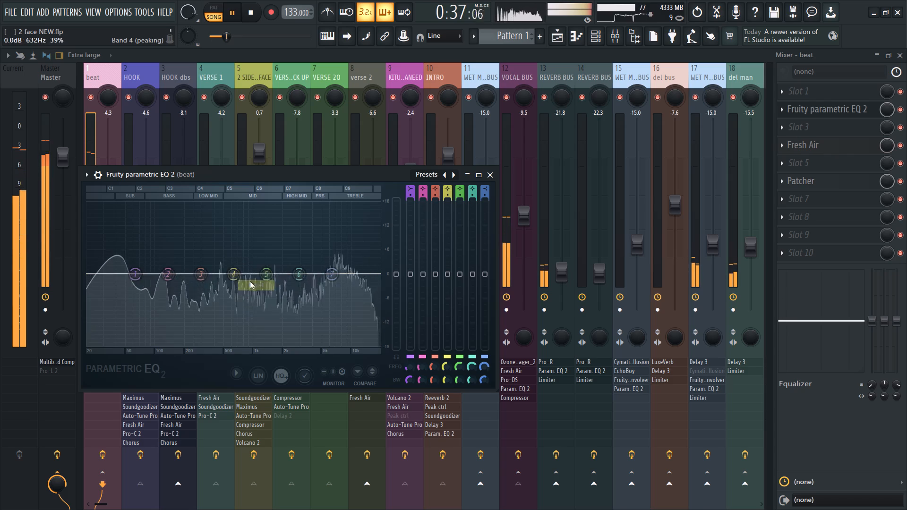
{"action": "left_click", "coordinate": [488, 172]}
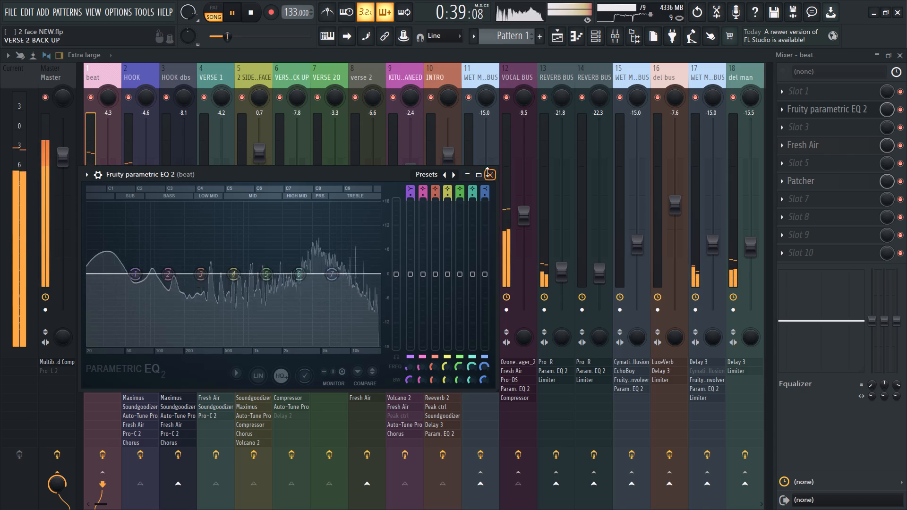
Set the beat mixer track's volume to -4.2 dB.
{"action": "left_click", "coordinate": [111, 182]}
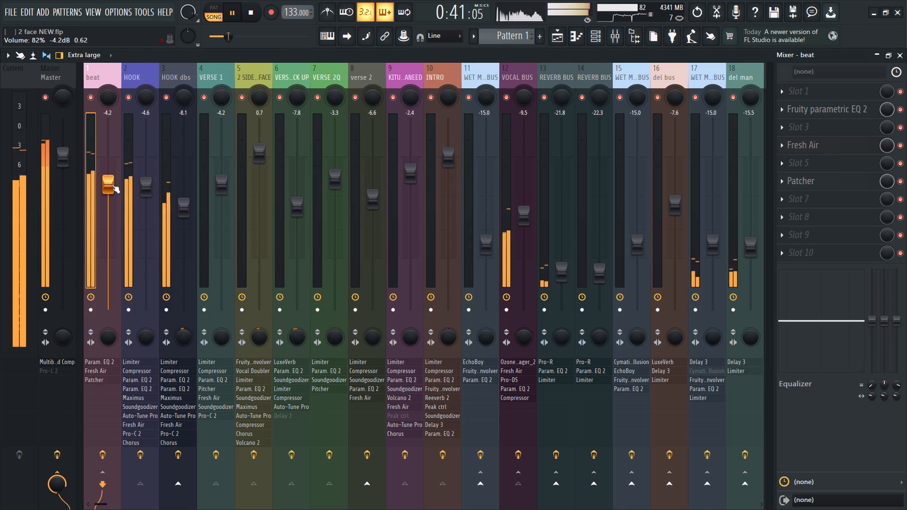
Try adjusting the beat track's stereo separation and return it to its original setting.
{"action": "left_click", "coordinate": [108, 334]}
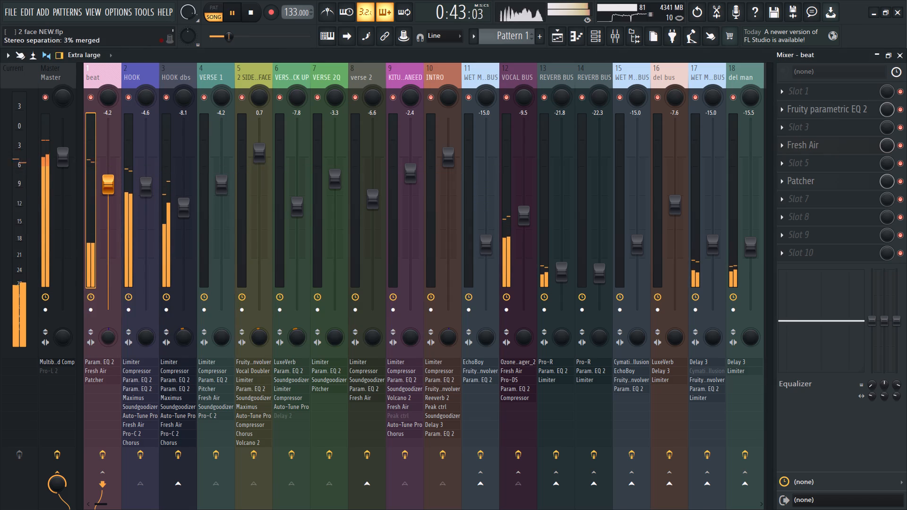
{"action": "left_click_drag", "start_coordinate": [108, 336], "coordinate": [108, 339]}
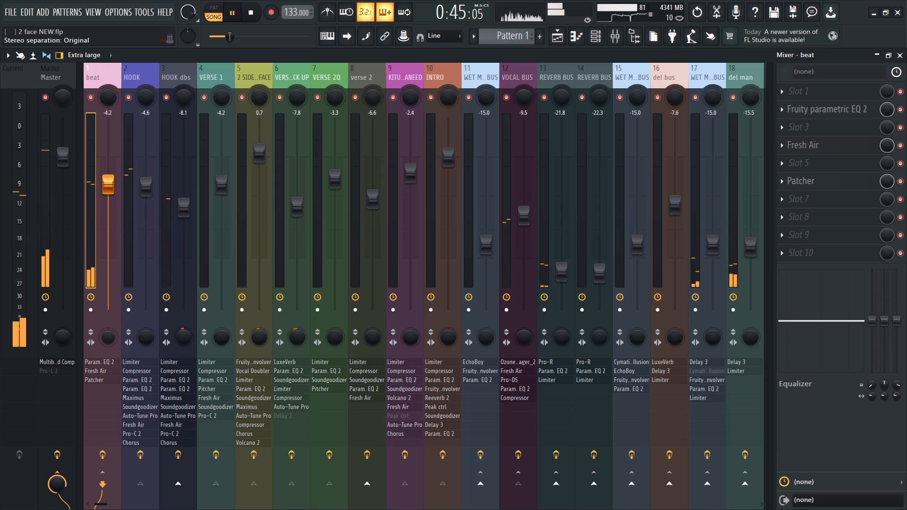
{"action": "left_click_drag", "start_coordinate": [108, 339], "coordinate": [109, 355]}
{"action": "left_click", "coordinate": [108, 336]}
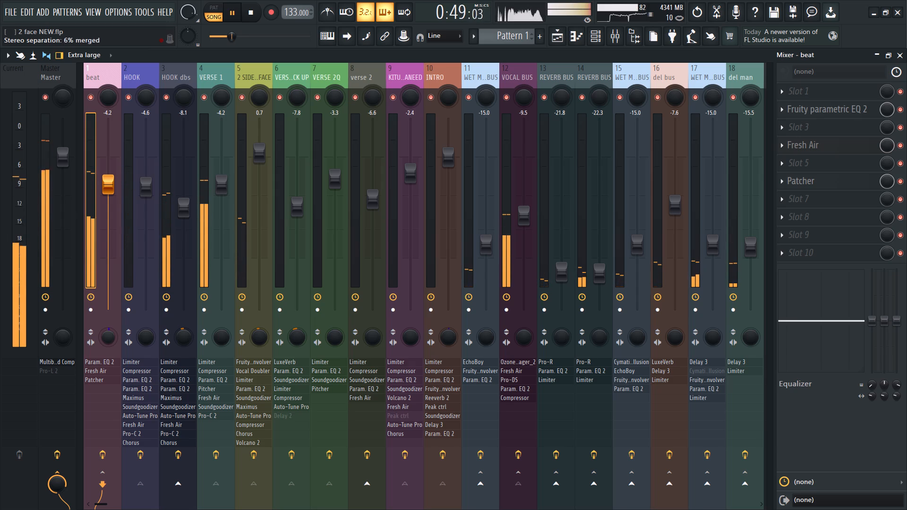
Raise the beat mixer track's volume to -3.9 dB.
{"action": "left_click", "coordinate": [119, 185]}
{"action": "left_click", "coordinate": [119, 183]}
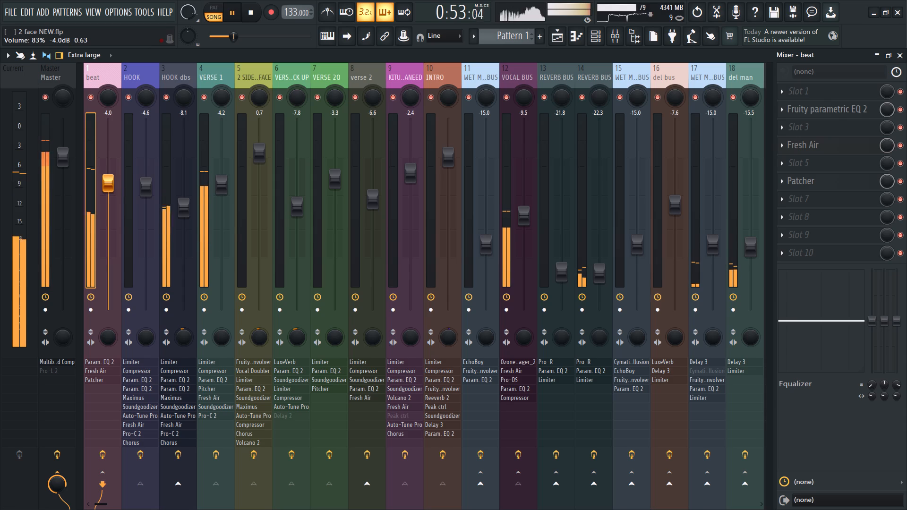
{"action": "left_click", "coordinate": [119, 183]}
{"action": "left_click", "coordinate": [119, 183]}
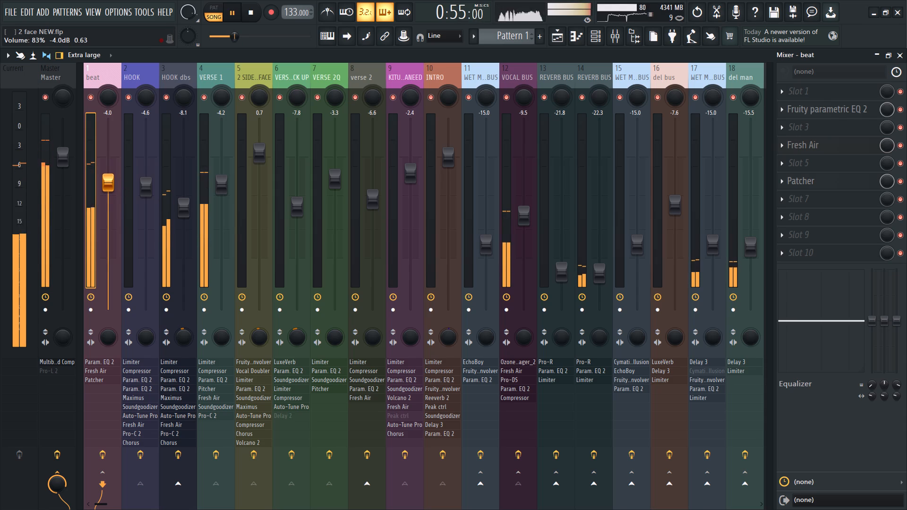
{"action": "left_click", "coordinate": [119, 182]}
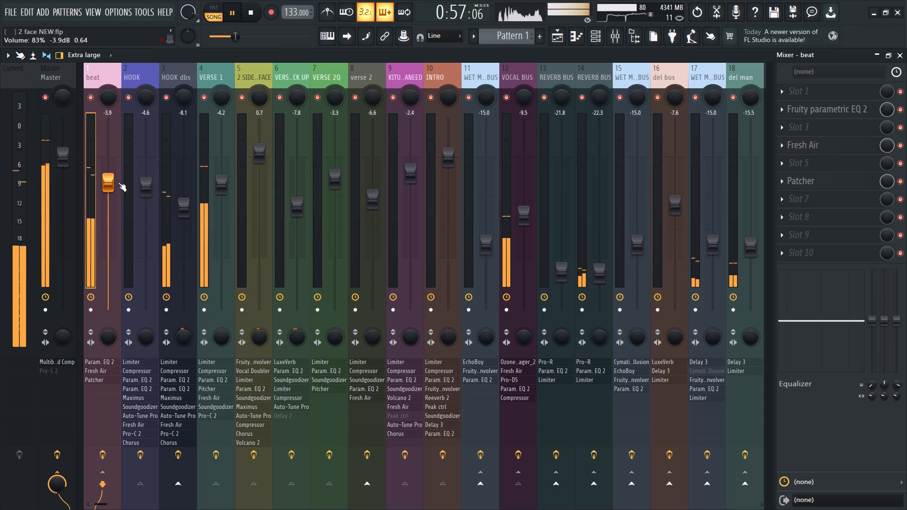
Lower the VOCAL BUS mixer track's volume to -11.6 dB.
{"action": "left_click", "coordinate": [212, 73]}
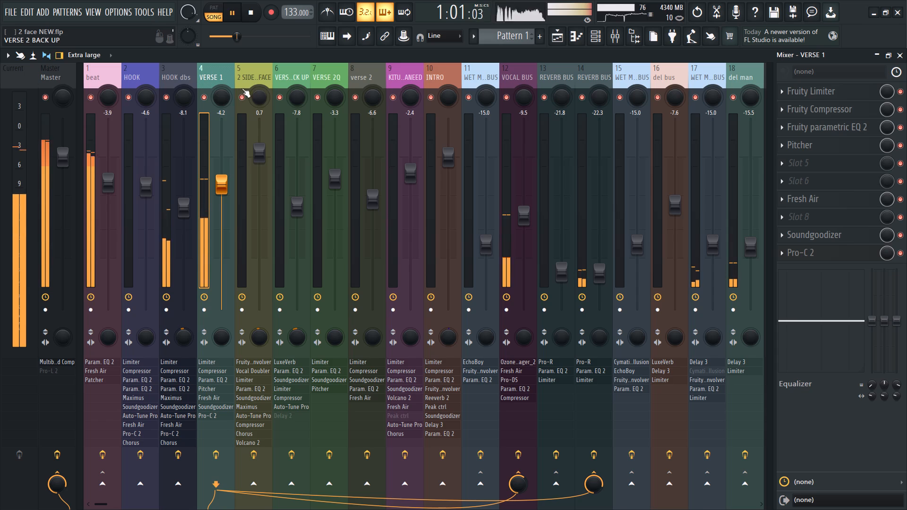
{"action": "left_click", "coordinate": [111, 178]}
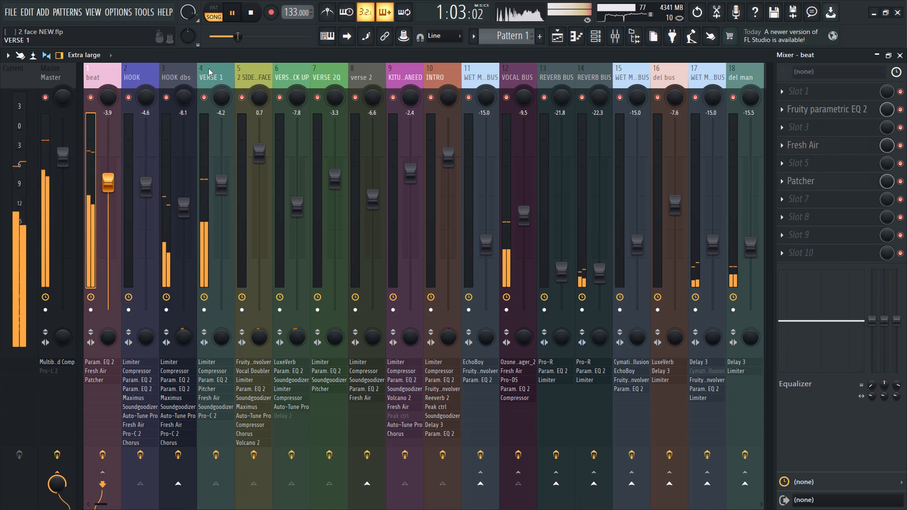
{"action": "left_click", "coordinate": [206, 74]}
{"action": "scroll", "coordinate": [214, 76], "scroll_direction": "down", "scroll_amount": 1}
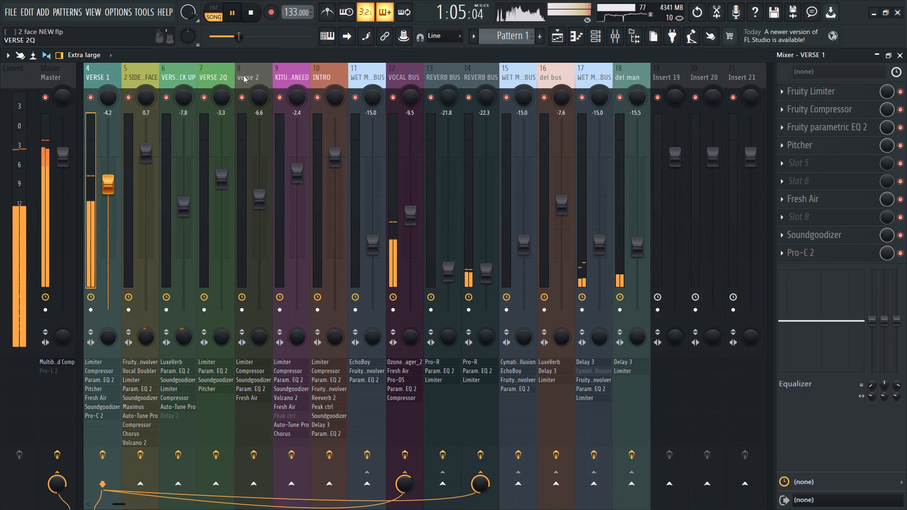
{"action": "left_click", "coordinate": [408, 76]}
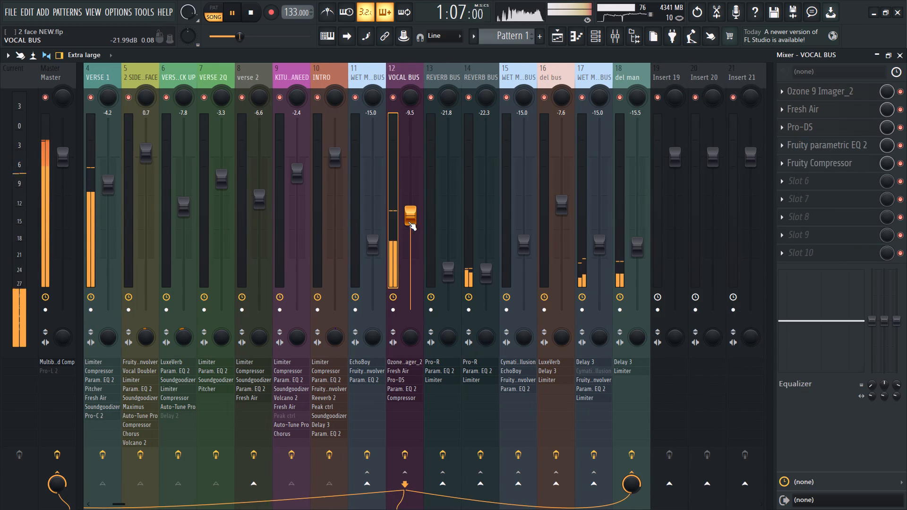
{"action": "left_click_drag", "start_coordinate": [411, 220], "coordinate": [411, 239]}
{"action": "left_click", "coordinate": [411, 225]}
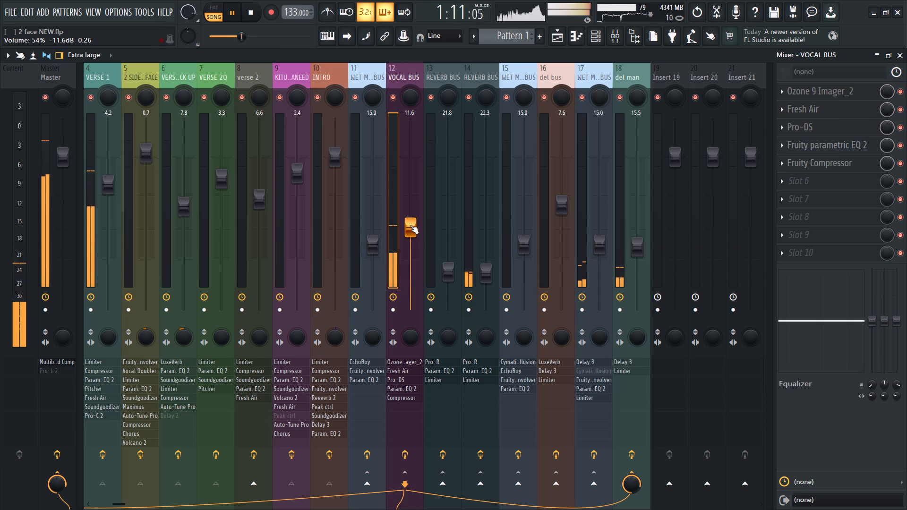
{"action": "left_click", "coordinate": [411, 225]}
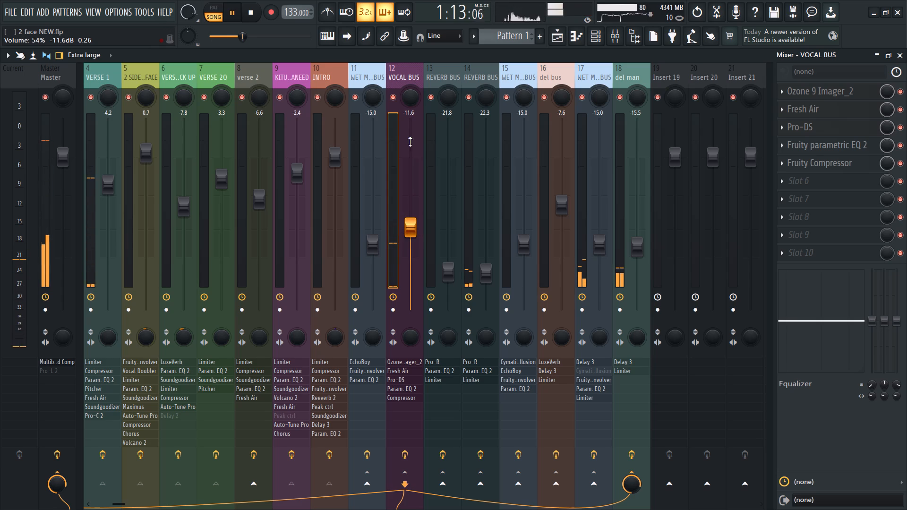
Replace the Fruity Compressor in slot 5 of the VOCAL BUS with RoughRider3.
{"action": "left_click", "coordinate": [402, 78]}
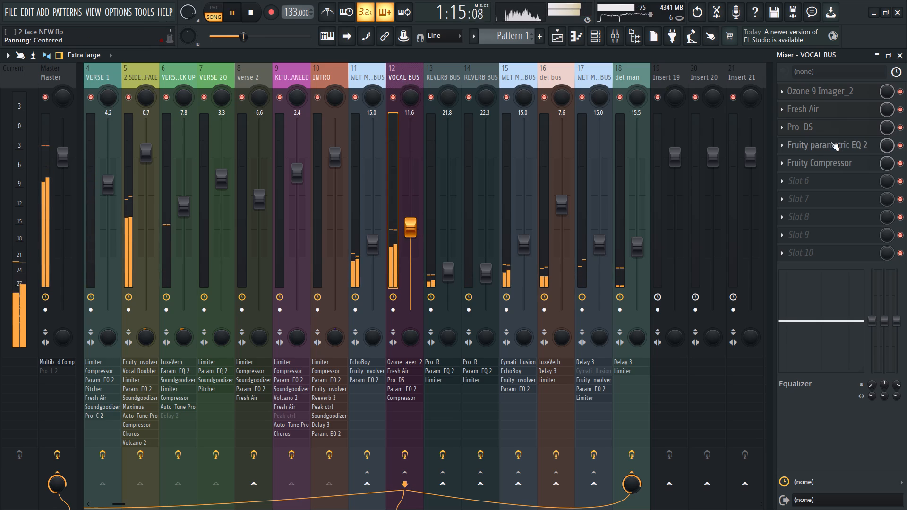
{"action": "left_click", "coordinate": [786, 163]}
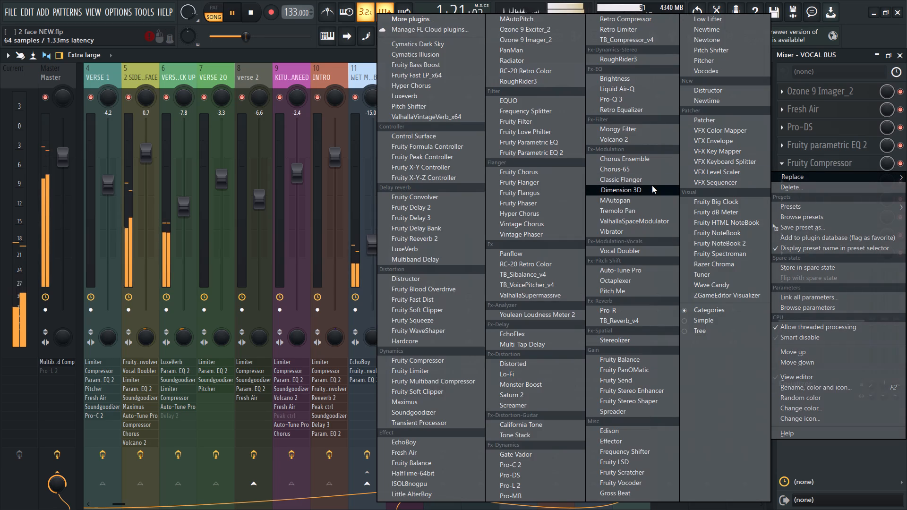
{"action": "type", "text": "rrrrrrrrr"}
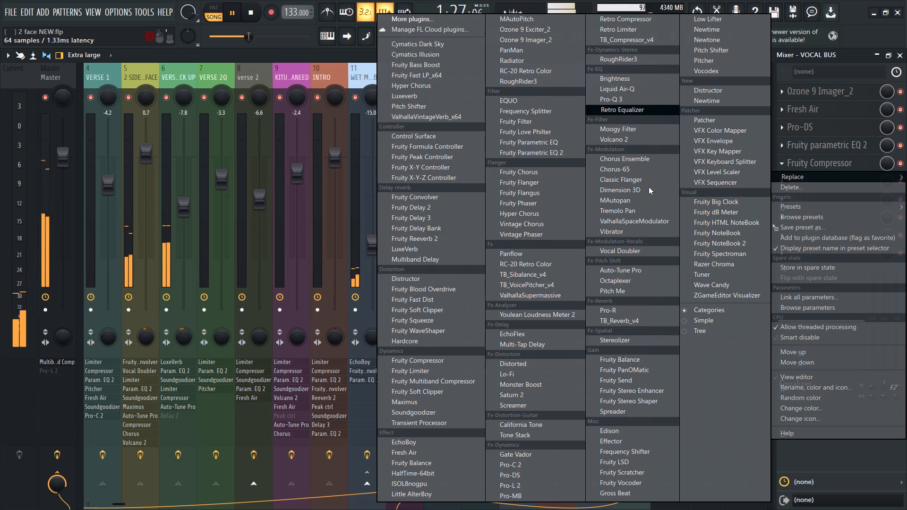
{"action": "left_click", "coordinate": [638, 59]}
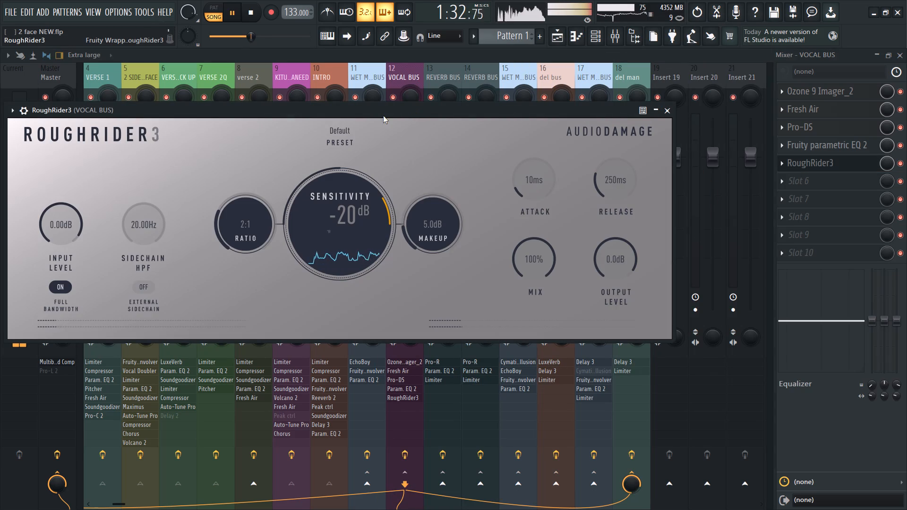
{"action": "left_click_drag", "start_coordinate": [382, 114], "coordinate": [413, 105]}
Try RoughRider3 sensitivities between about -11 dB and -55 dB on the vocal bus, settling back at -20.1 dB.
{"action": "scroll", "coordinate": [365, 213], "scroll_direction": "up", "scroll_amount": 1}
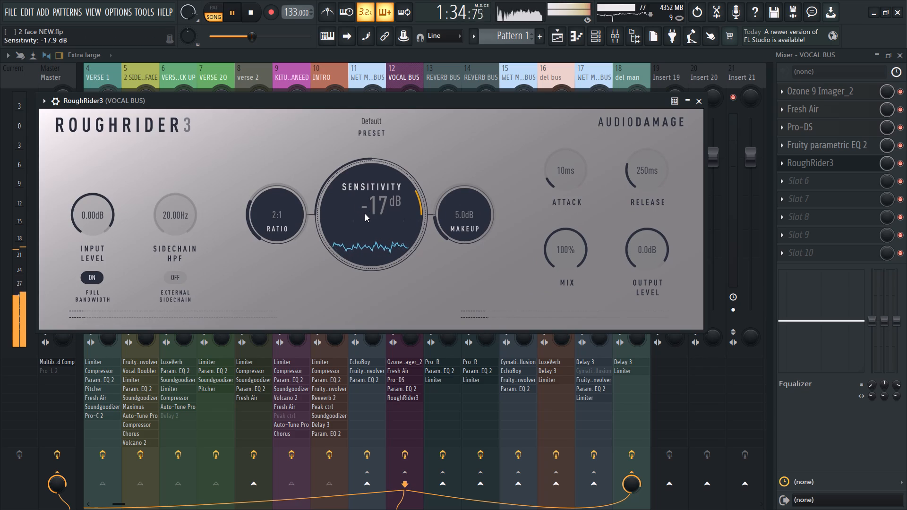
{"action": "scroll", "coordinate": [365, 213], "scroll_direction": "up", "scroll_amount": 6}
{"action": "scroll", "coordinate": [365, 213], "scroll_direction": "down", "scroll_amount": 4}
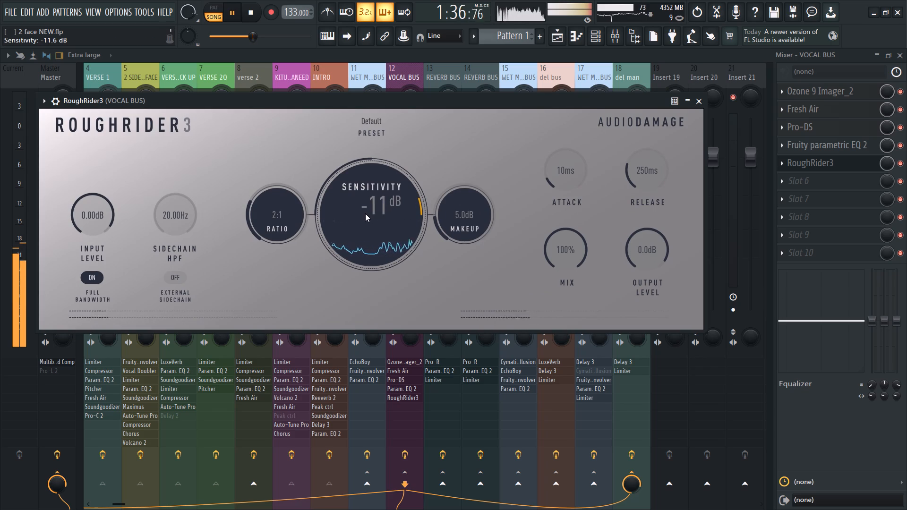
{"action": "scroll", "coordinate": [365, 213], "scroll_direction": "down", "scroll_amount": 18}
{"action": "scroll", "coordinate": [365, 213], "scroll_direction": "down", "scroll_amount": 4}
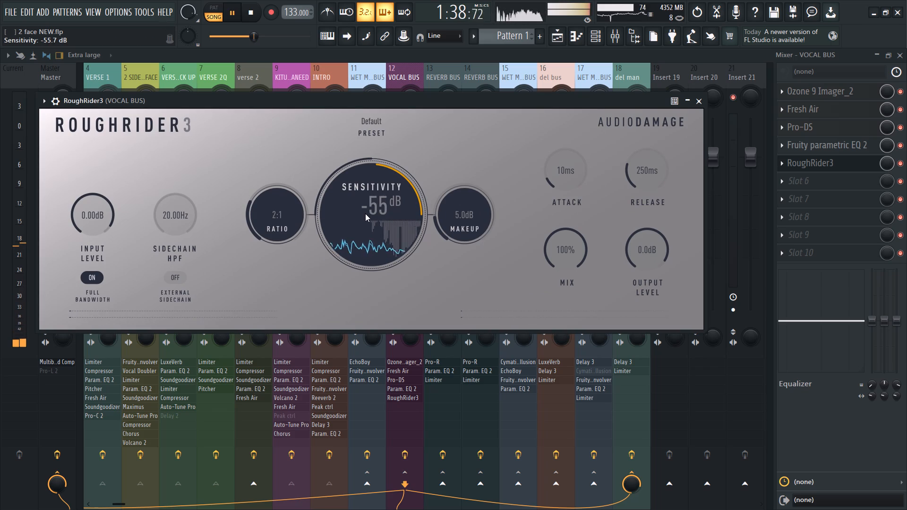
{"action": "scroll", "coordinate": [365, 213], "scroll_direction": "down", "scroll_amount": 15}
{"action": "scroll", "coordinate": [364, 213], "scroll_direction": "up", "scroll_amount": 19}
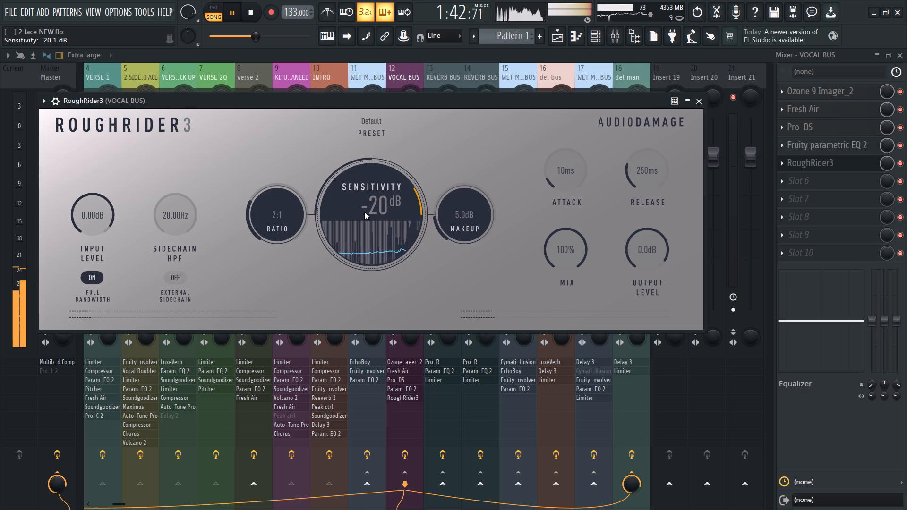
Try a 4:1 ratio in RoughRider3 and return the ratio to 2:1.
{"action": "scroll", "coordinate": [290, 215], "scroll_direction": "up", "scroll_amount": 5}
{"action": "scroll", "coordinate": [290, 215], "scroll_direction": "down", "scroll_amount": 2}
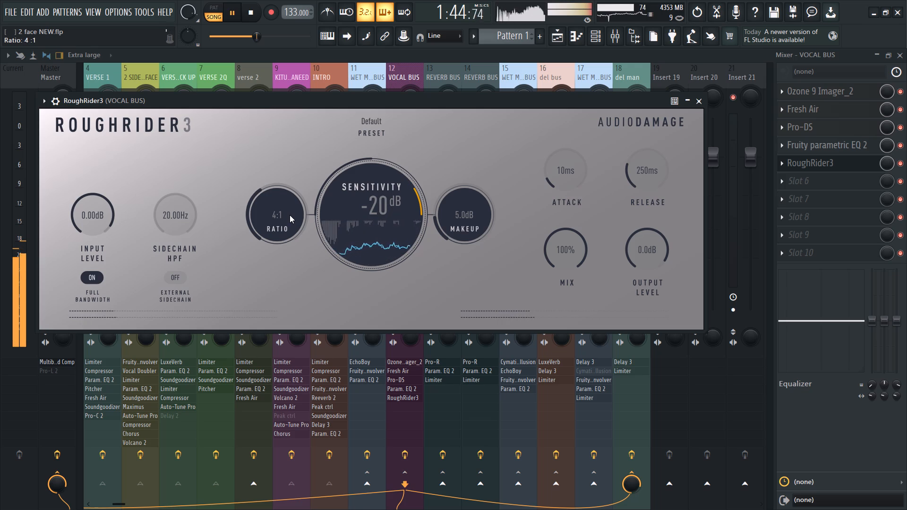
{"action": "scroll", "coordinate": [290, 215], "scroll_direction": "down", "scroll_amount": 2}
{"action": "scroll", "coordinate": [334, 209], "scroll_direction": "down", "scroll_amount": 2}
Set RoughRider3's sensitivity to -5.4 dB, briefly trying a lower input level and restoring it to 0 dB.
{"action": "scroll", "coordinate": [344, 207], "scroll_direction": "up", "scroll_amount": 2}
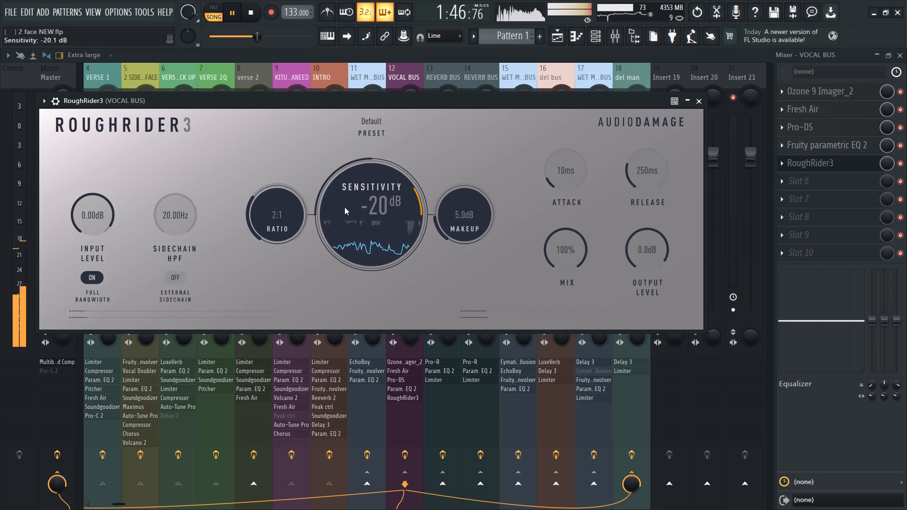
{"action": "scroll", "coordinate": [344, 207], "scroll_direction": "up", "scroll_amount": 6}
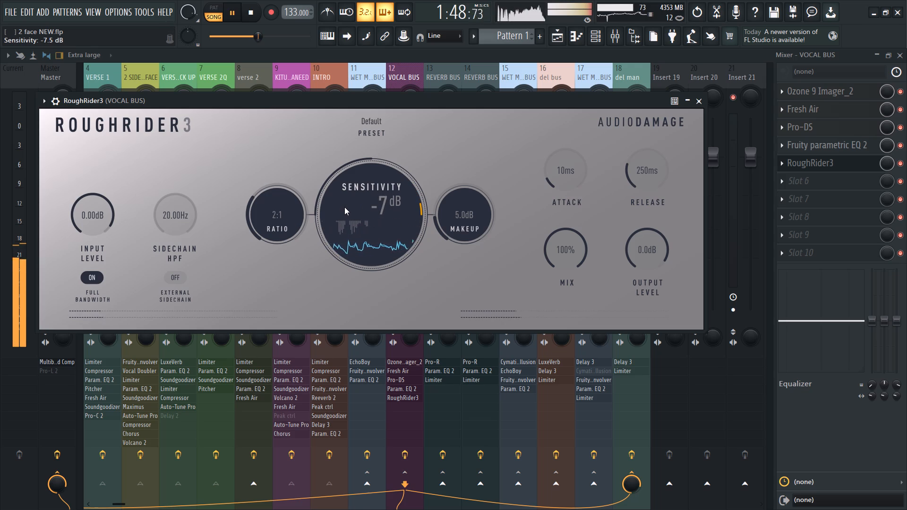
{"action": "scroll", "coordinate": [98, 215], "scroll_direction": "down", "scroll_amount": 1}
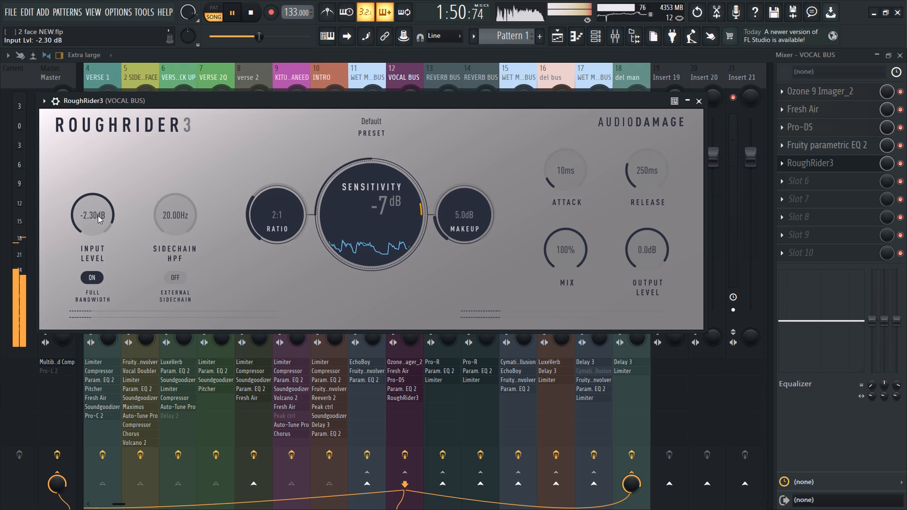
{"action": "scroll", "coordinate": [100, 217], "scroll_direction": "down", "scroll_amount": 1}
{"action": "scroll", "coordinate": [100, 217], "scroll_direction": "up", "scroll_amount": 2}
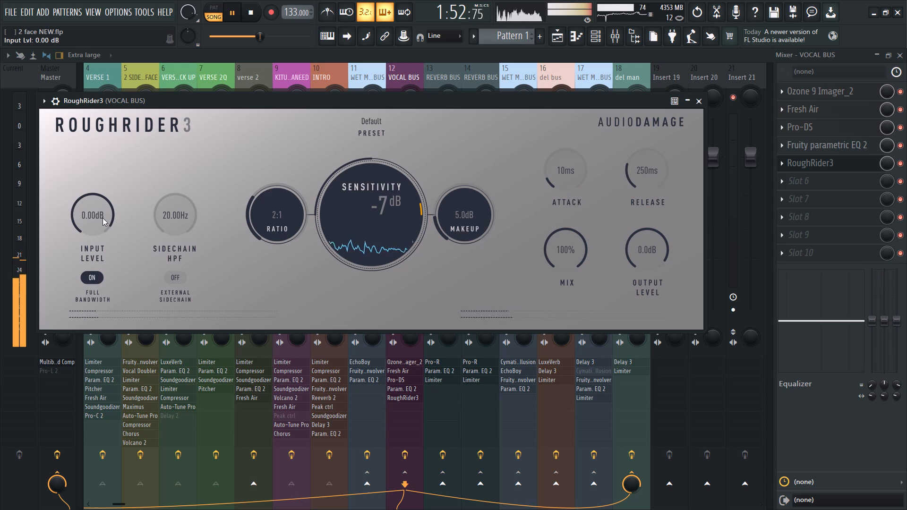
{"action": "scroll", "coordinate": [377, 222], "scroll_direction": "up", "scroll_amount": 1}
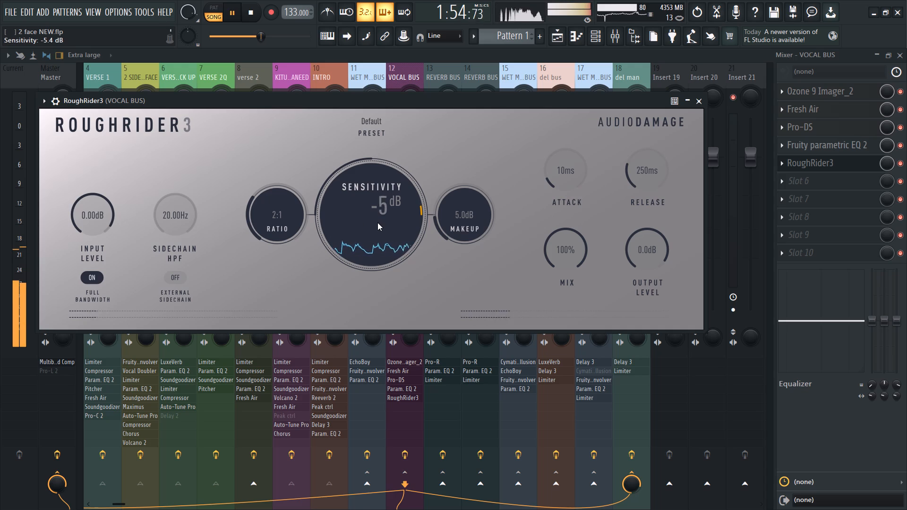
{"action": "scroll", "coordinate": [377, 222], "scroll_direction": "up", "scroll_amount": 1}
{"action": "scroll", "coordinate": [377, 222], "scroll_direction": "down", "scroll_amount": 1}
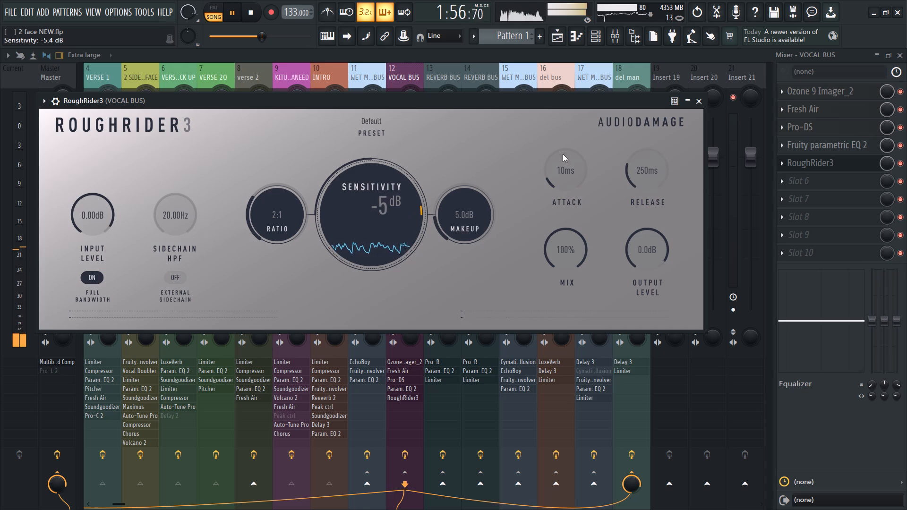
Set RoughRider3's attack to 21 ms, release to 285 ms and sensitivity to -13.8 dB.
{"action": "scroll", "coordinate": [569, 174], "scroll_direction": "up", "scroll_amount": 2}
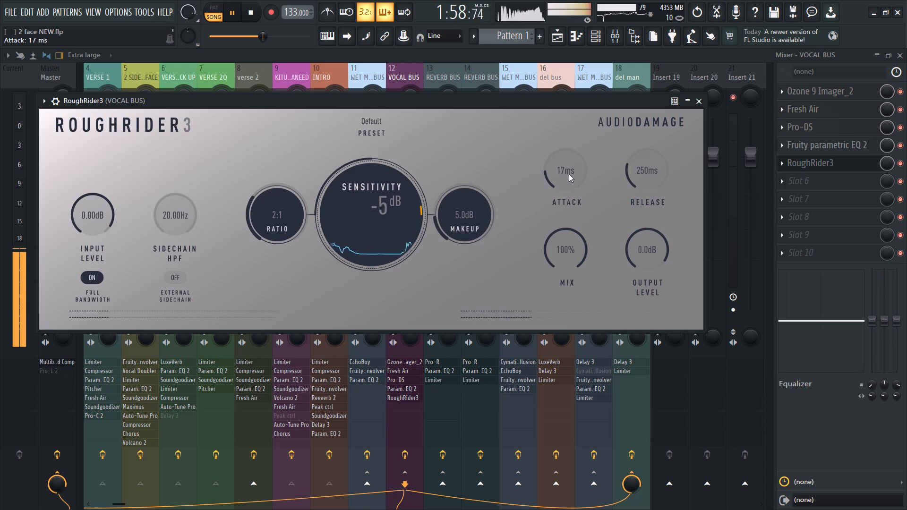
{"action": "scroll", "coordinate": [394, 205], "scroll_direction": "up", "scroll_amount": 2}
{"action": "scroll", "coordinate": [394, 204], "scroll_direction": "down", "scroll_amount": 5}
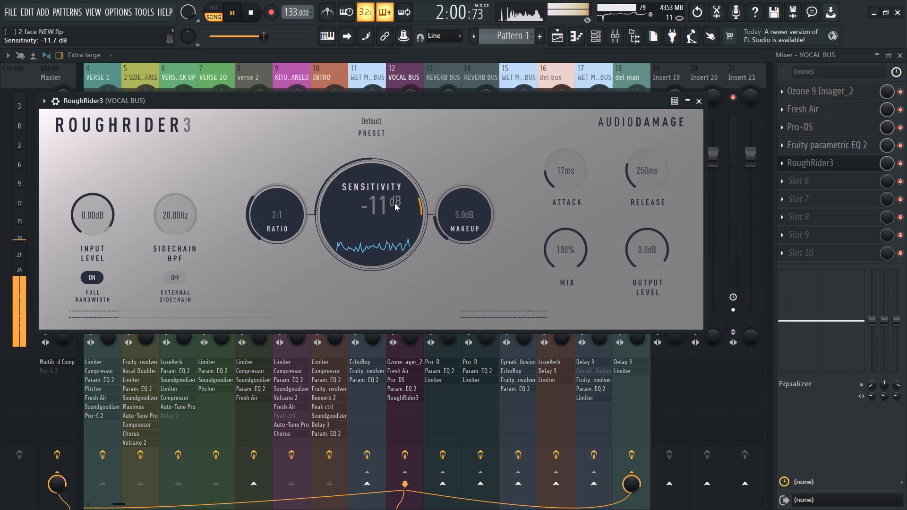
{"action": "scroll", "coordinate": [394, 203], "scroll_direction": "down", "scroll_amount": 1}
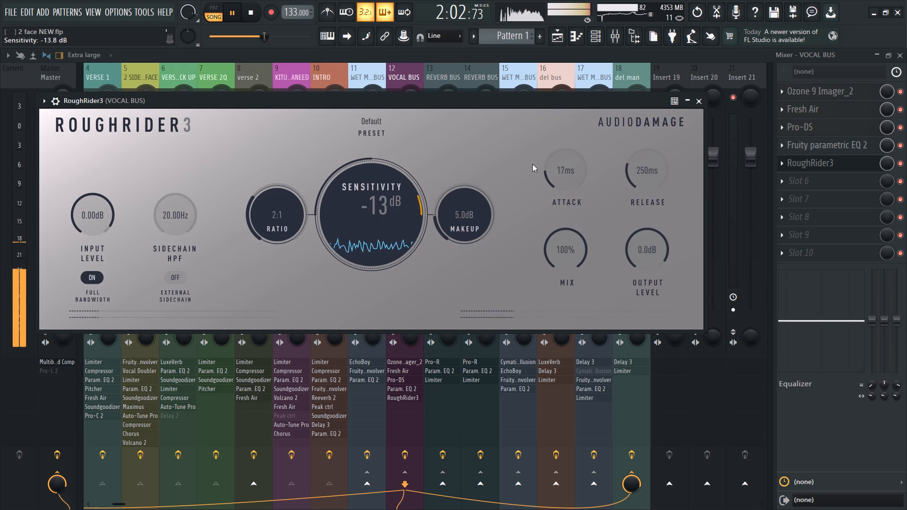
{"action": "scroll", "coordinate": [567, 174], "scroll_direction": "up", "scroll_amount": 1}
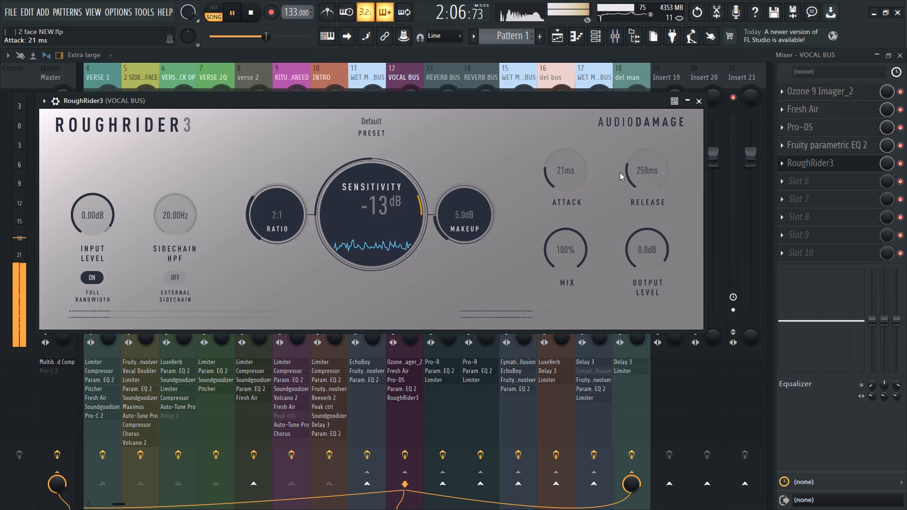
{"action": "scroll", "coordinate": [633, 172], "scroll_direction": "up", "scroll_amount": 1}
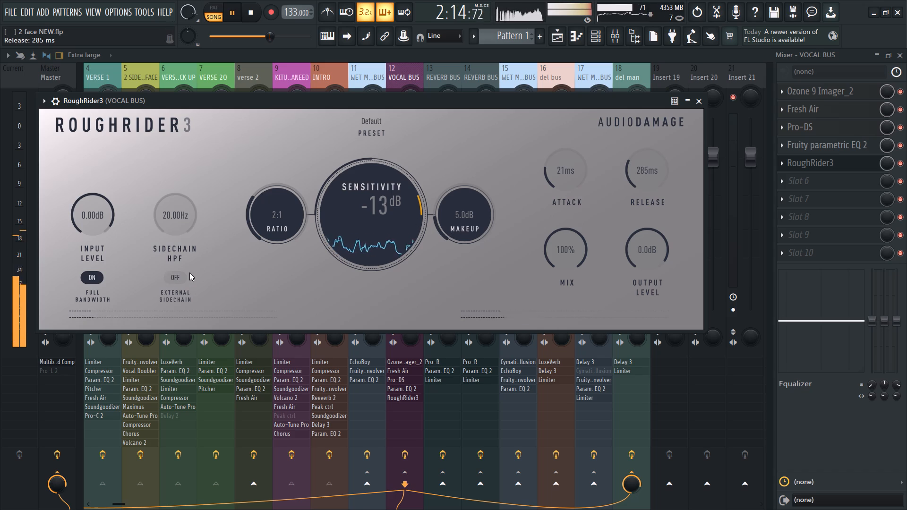
Load RoughRider3's factory preset "OG - 04 - Good One" on the vocal bus.
{"action": "left_click", "coordinate": [373, 125]}
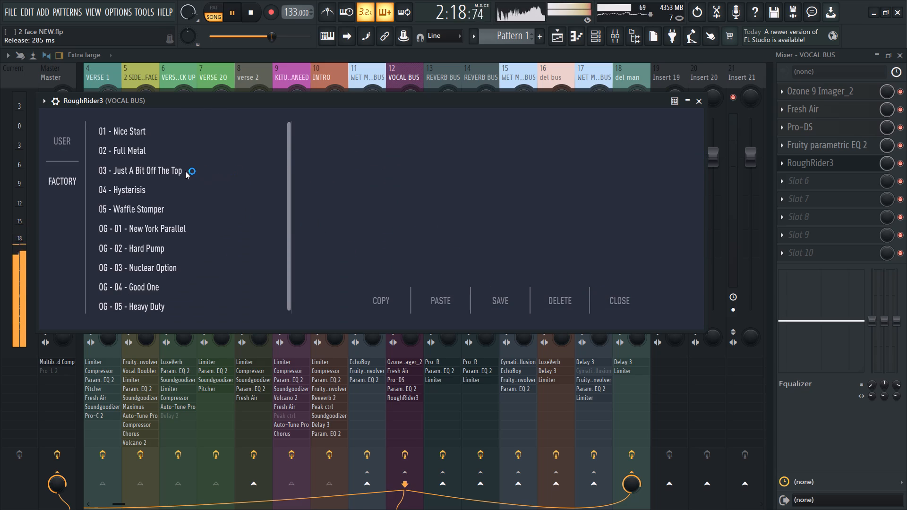
{"action": "scroll", "coordinate": [166, 199], "scroll_direction": "down", "scroll_amount": 2}
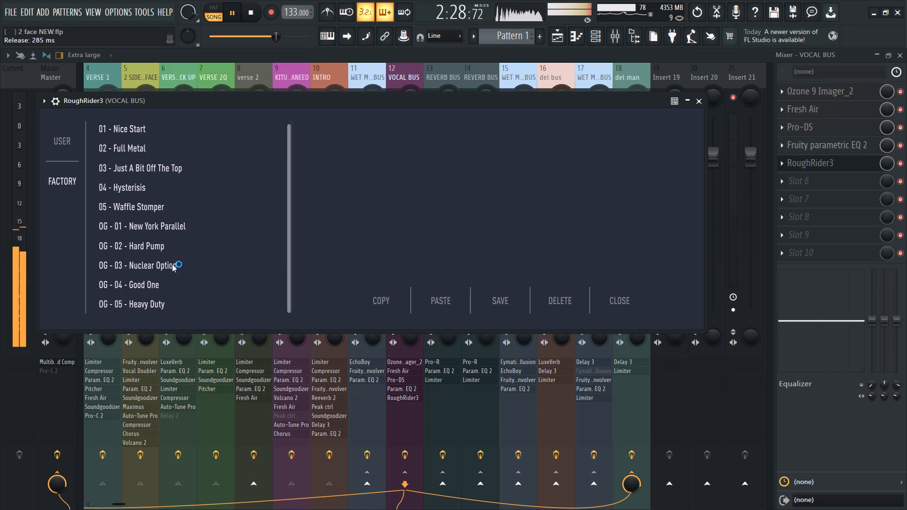
{"action": "left_click", "coordinate": [157, 288]}
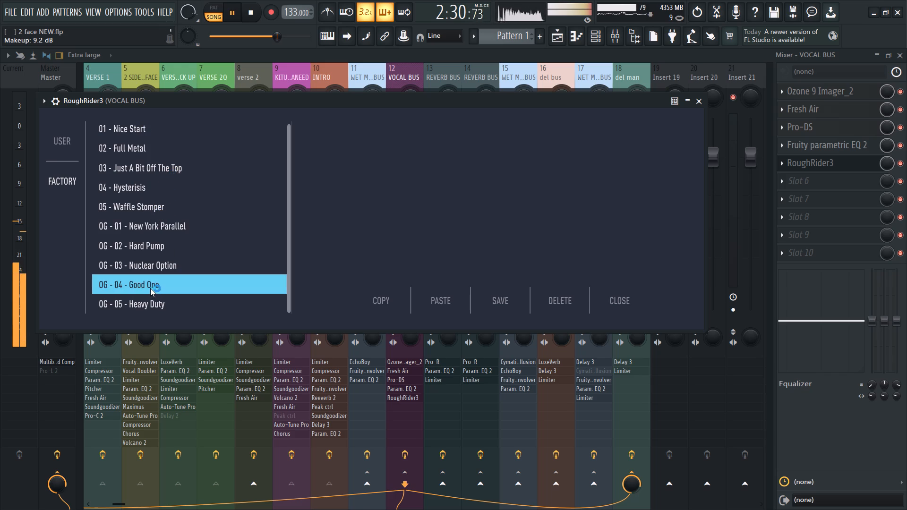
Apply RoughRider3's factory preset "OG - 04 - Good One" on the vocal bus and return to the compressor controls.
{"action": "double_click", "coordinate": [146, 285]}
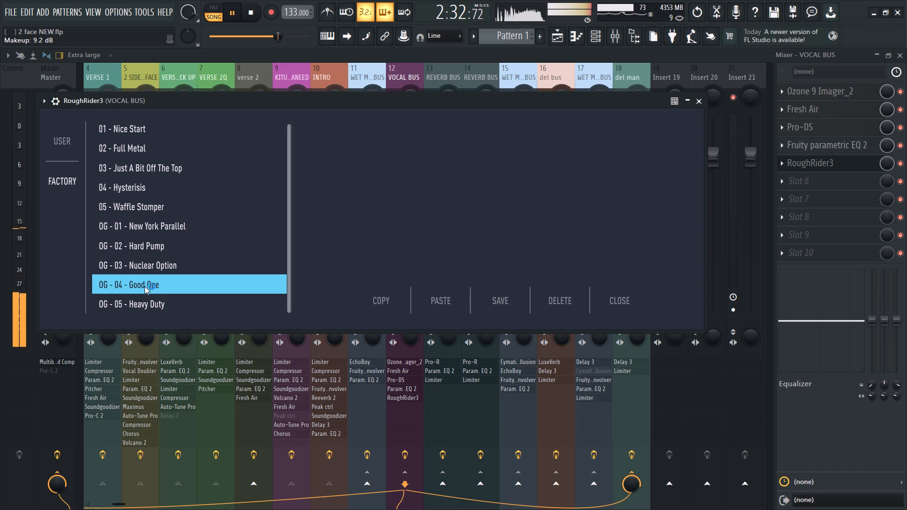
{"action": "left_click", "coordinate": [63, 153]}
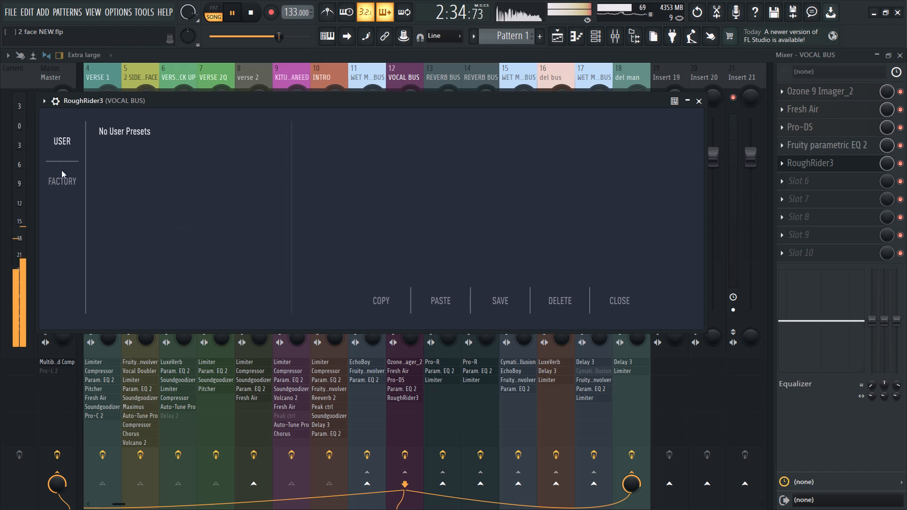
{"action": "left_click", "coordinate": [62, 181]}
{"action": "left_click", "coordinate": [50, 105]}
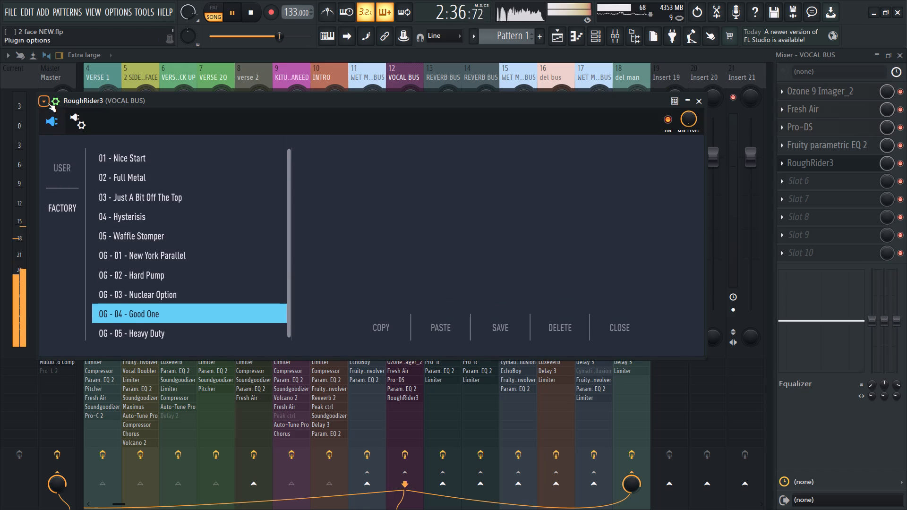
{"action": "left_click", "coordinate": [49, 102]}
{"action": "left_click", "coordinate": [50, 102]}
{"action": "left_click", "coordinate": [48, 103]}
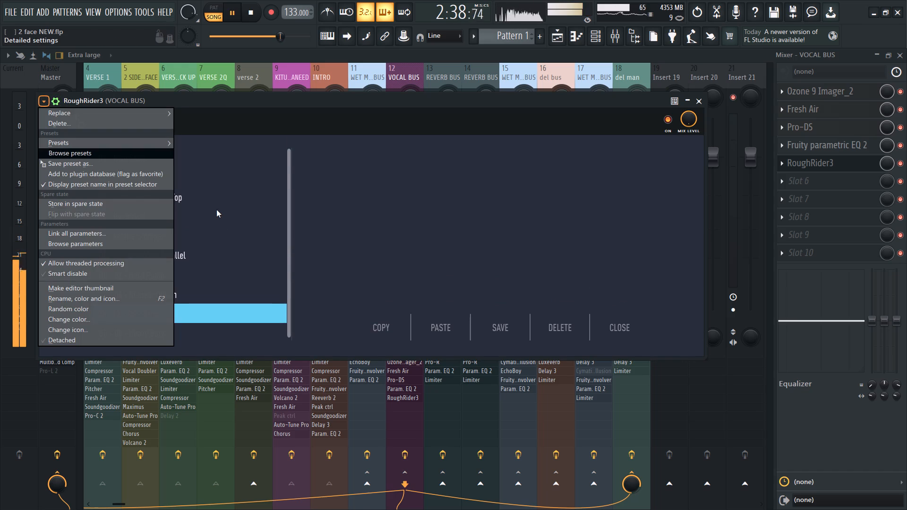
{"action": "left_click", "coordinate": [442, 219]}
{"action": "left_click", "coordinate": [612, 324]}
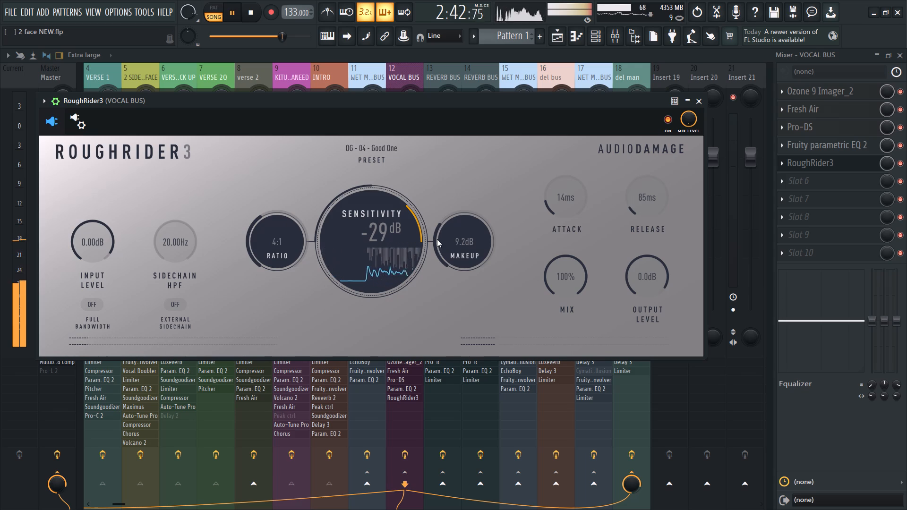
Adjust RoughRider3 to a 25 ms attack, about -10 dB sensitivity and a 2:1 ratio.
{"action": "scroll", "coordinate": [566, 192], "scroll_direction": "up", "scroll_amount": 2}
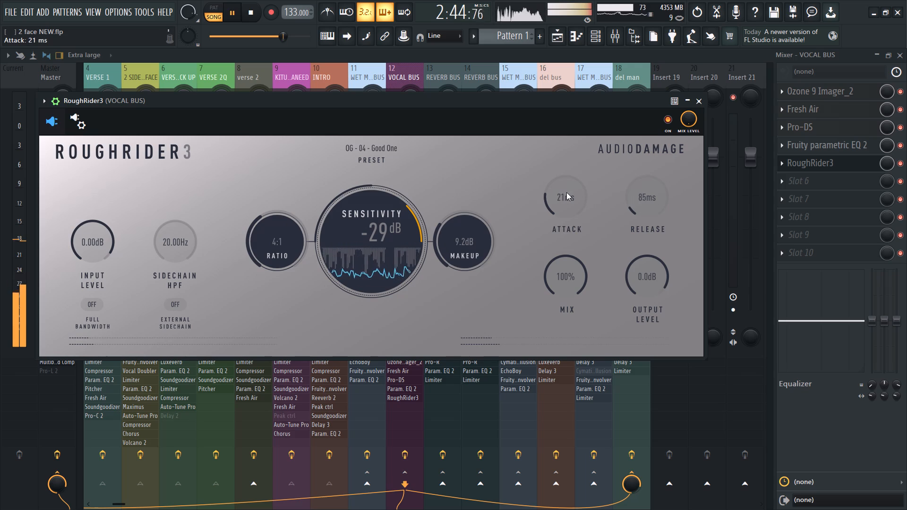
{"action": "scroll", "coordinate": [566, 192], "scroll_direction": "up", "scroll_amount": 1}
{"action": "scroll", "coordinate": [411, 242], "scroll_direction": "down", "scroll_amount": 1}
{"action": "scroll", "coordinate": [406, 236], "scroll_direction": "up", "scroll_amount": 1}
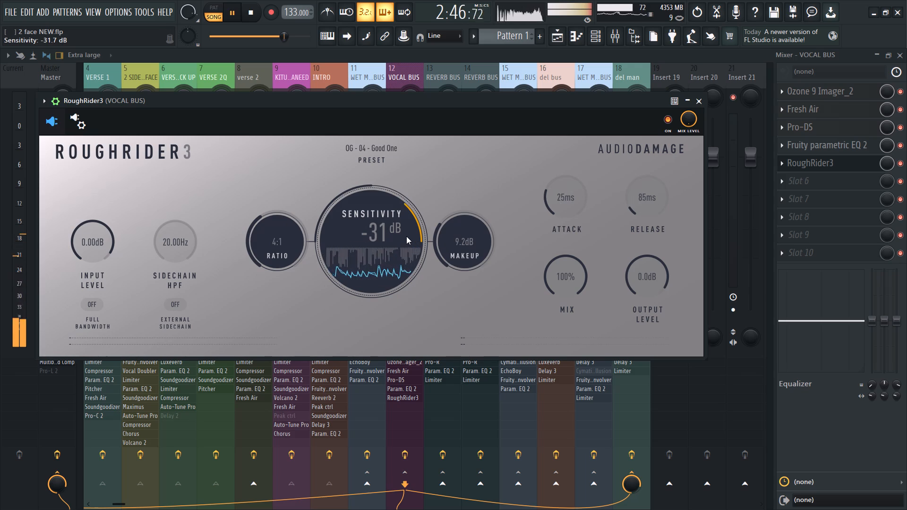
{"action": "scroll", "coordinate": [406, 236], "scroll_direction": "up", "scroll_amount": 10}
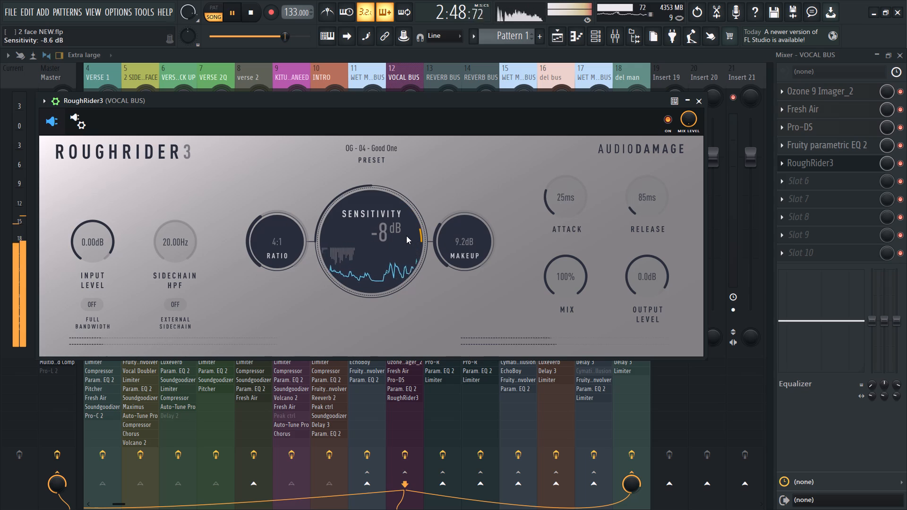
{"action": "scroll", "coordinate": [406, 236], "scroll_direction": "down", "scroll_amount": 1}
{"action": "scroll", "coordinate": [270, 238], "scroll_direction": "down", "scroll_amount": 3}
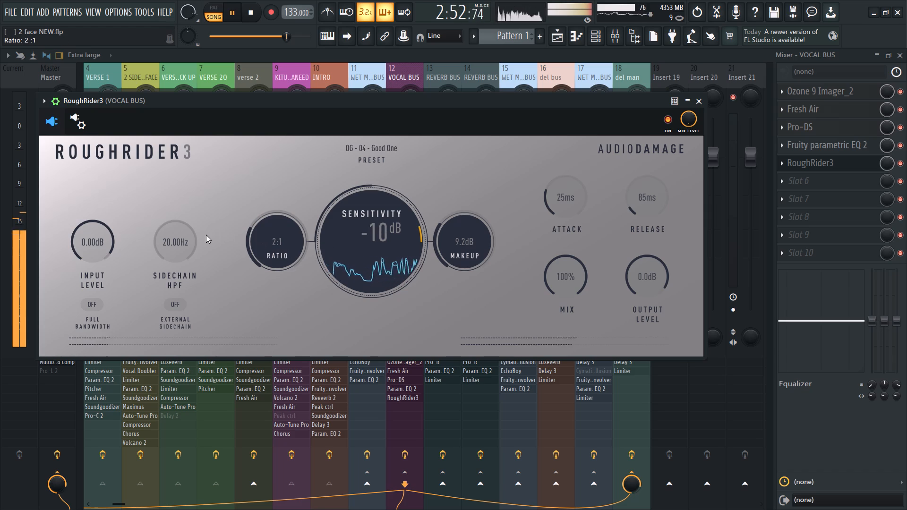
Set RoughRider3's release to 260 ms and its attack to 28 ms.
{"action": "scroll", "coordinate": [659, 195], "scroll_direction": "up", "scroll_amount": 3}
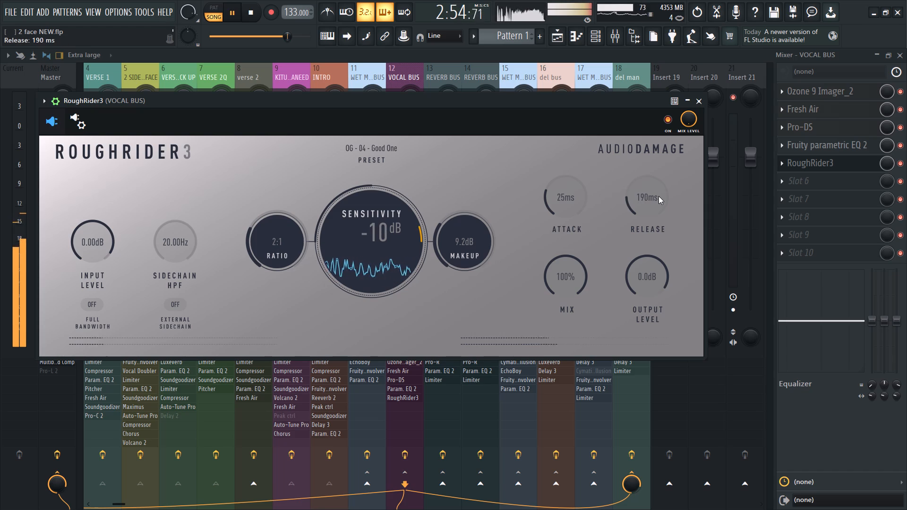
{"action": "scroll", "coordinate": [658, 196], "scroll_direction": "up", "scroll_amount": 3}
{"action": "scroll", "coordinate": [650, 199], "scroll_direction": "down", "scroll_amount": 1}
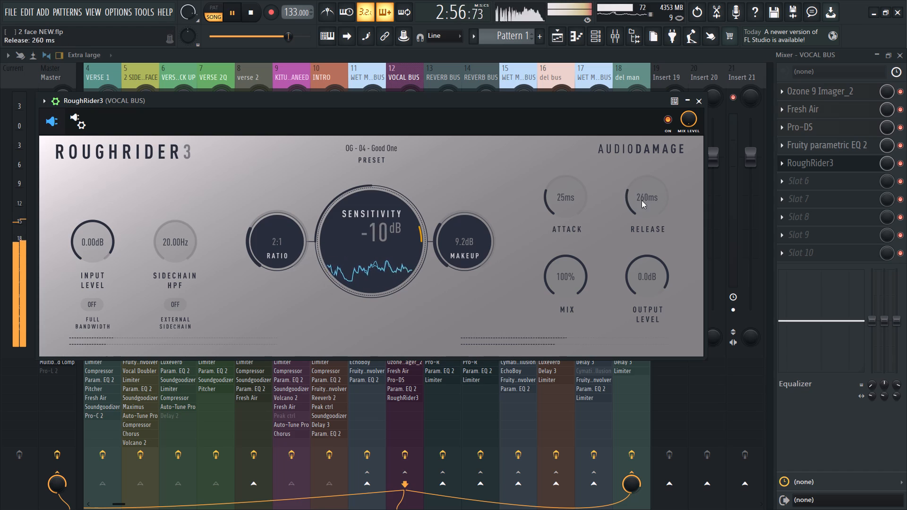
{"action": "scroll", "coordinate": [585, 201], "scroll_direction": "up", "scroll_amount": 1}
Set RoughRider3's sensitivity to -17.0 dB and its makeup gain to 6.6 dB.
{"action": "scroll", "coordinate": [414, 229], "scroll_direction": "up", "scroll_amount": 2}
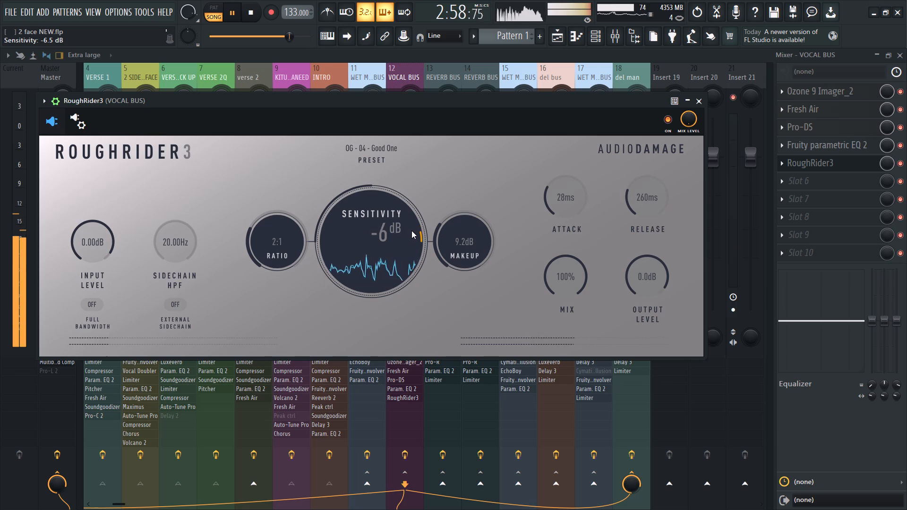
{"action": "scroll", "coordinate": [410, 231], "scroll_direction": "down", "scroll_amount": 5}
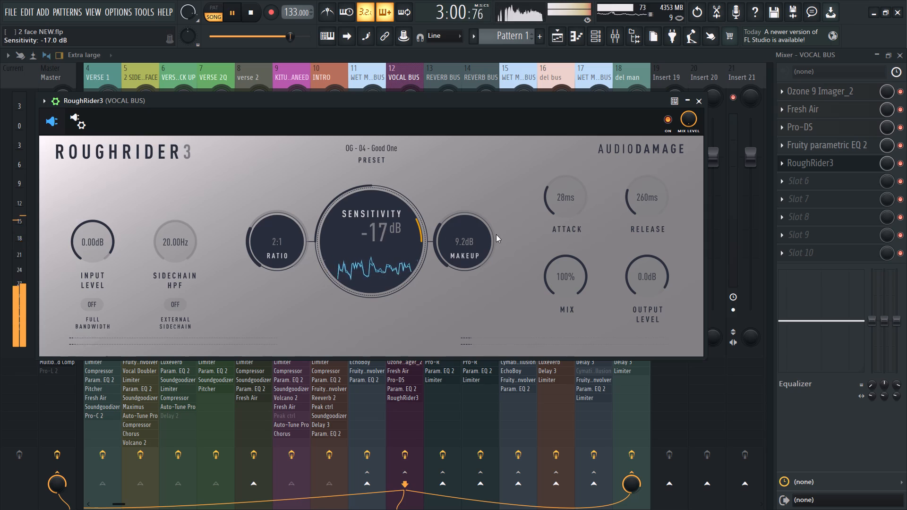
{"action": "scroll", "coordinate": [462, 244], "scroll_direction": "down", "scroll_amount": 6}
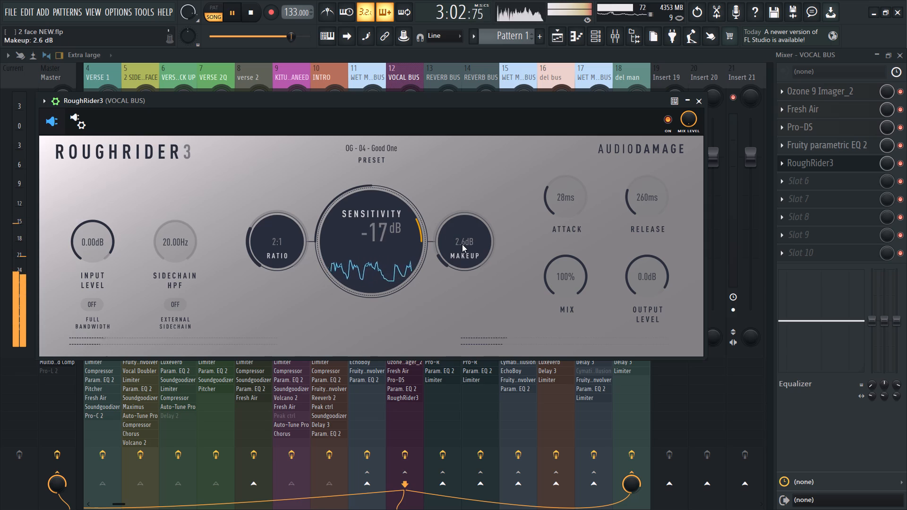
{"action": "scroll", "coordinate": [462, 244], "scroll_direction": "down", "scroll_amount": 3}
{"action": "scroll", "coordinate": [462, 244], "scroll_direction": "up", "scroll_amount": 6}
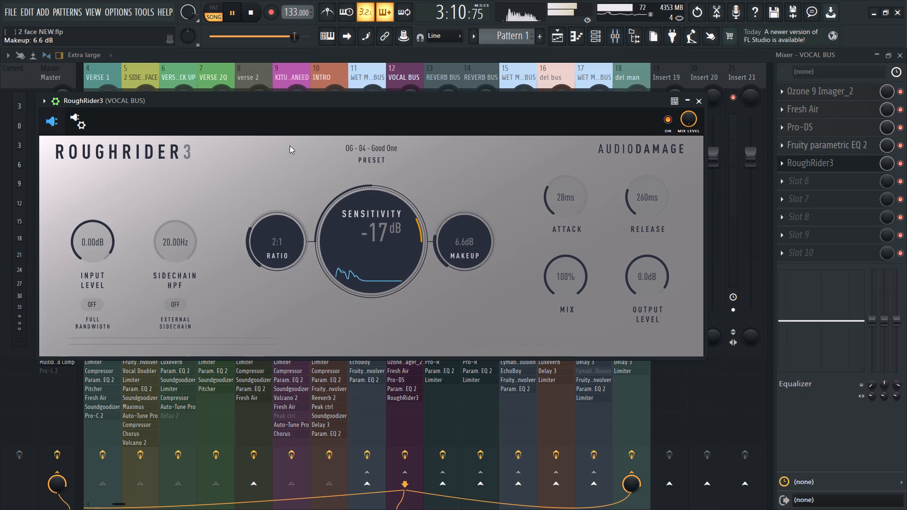
Stop playback and look through RoughRider3's factory and user preset lists.
{"action": "double_click", "coordinate": [261, 18]}
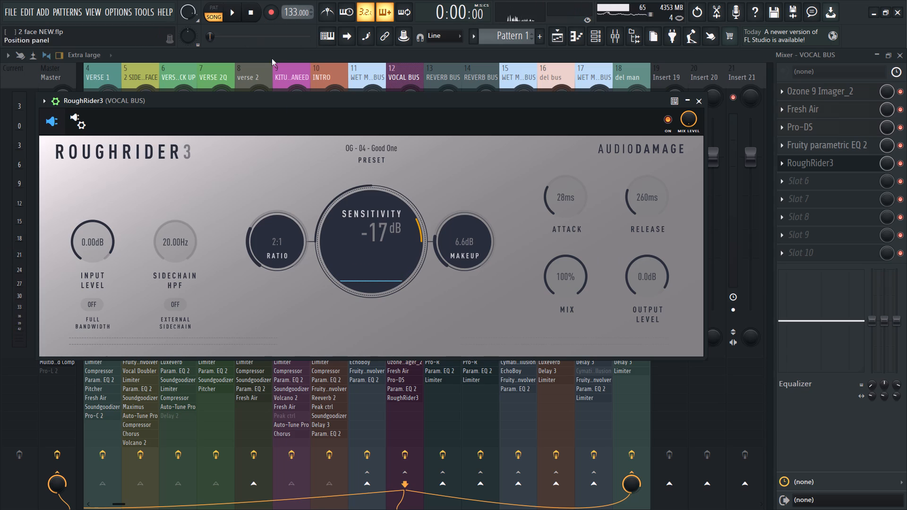
{"action": "left_click", "coordinate": [362, 148]}
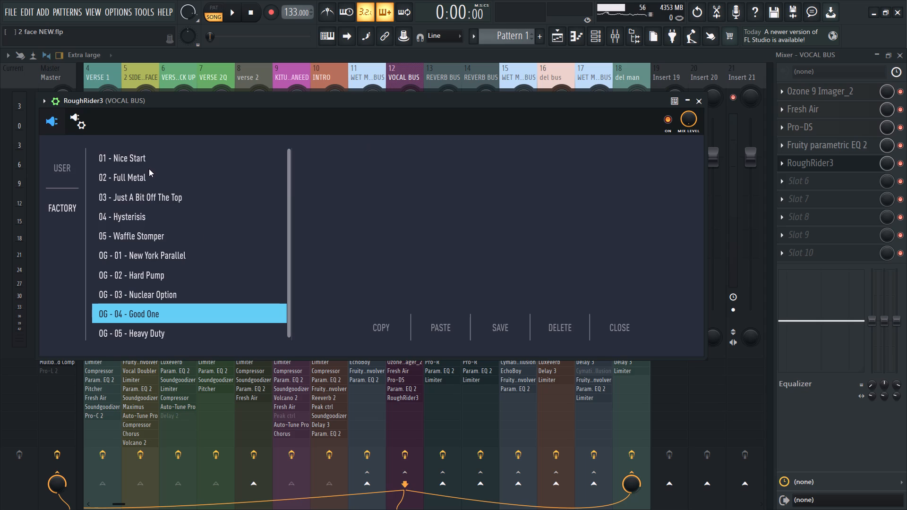
{"action": "scroll", "coordinate": [148, 168], "scroll_direction": "up", "scroll_amount": 1}
{"action": "scroll", "coordinate": [145, 220], "scroll_direction": "down", "scroll_amount": 1}
{"action": "left_click", "coordinate": [60, 166]}
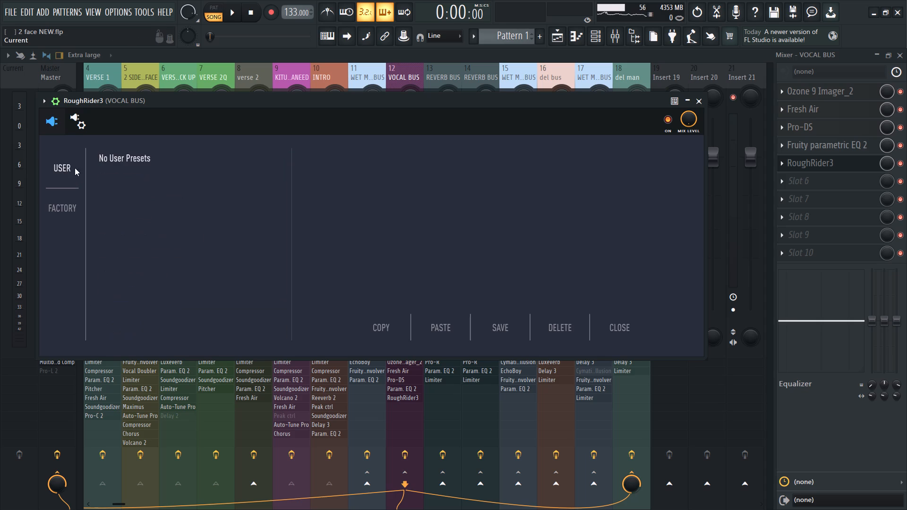
{"action": "left_click", "coordinate": [124, 166]}
{"action": "left_click", "coordinate": [125, 161]}
{"action": "double_click", "coordinate": [125, 158]}
{"action": "left_click", "coordinate": [610, 324]}
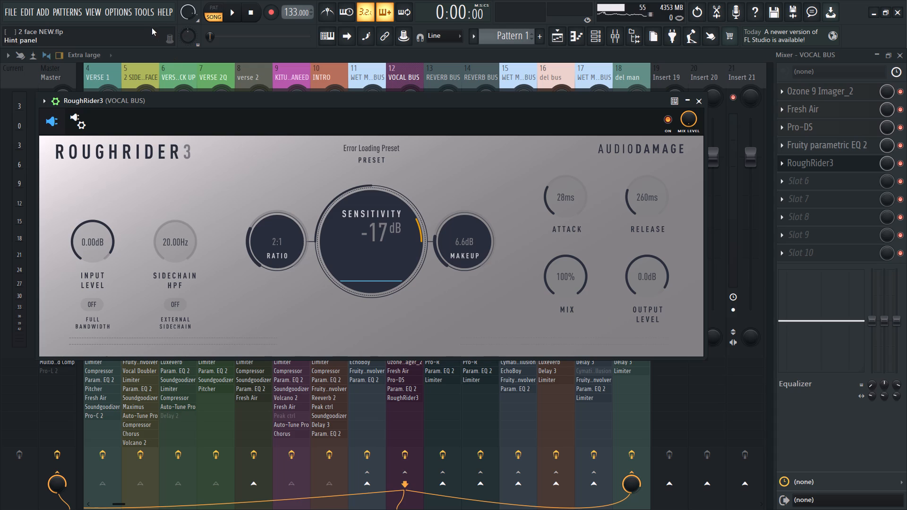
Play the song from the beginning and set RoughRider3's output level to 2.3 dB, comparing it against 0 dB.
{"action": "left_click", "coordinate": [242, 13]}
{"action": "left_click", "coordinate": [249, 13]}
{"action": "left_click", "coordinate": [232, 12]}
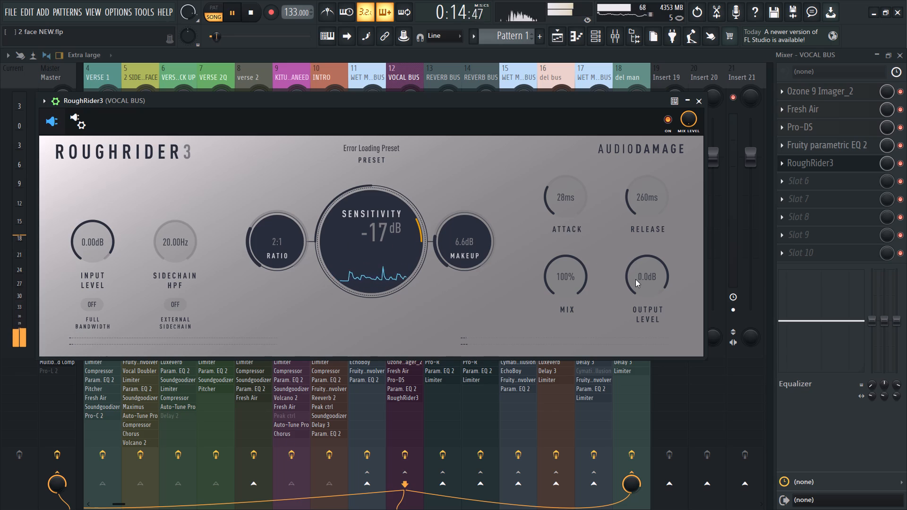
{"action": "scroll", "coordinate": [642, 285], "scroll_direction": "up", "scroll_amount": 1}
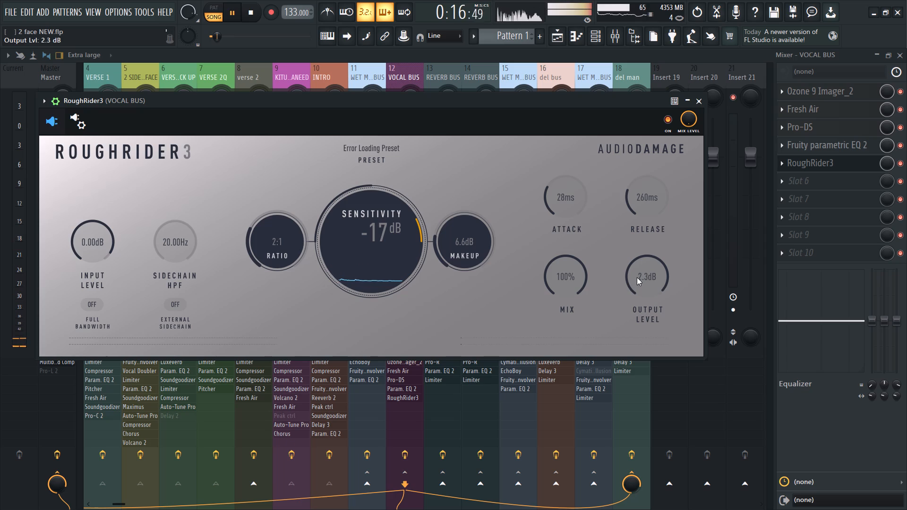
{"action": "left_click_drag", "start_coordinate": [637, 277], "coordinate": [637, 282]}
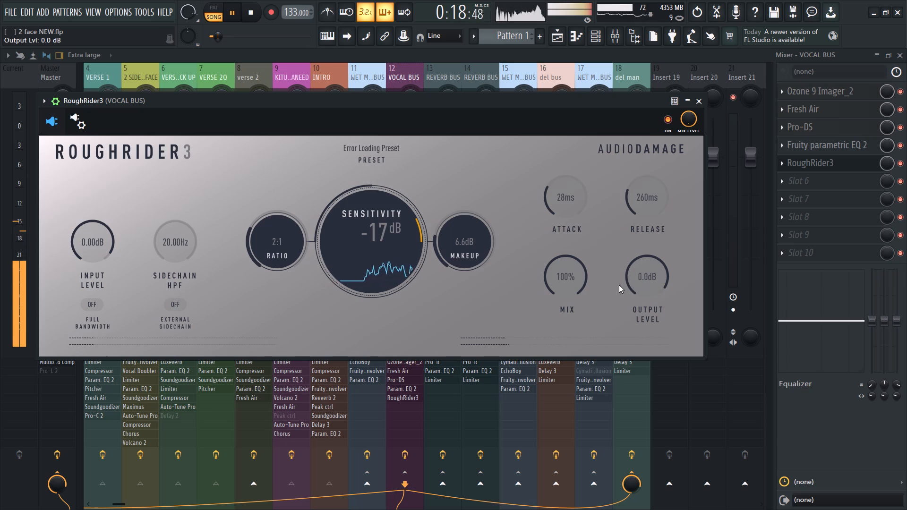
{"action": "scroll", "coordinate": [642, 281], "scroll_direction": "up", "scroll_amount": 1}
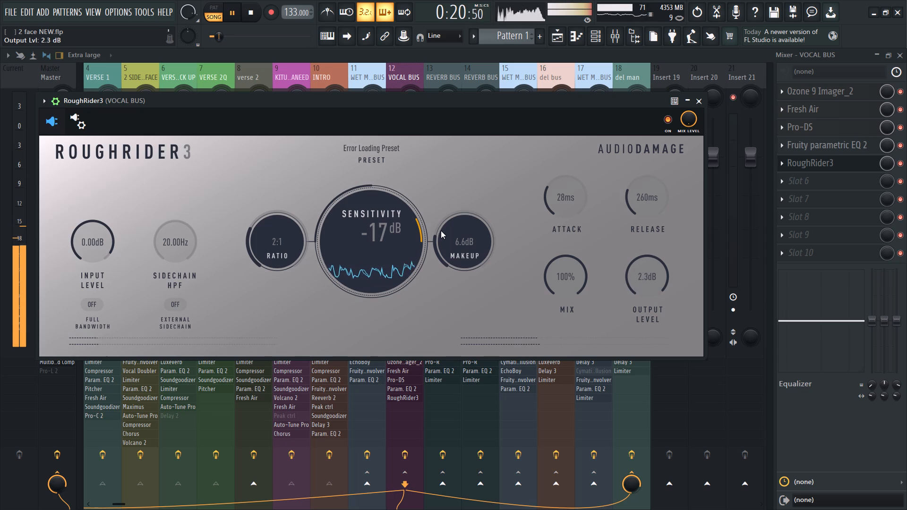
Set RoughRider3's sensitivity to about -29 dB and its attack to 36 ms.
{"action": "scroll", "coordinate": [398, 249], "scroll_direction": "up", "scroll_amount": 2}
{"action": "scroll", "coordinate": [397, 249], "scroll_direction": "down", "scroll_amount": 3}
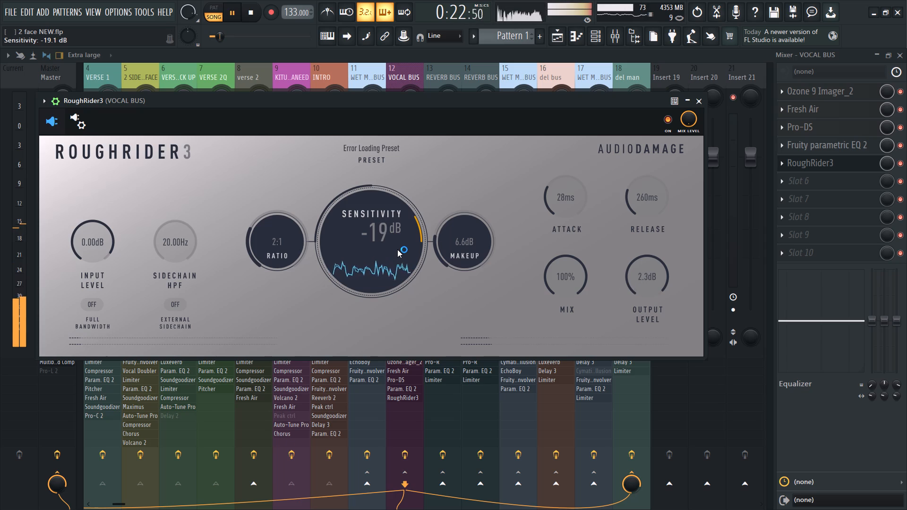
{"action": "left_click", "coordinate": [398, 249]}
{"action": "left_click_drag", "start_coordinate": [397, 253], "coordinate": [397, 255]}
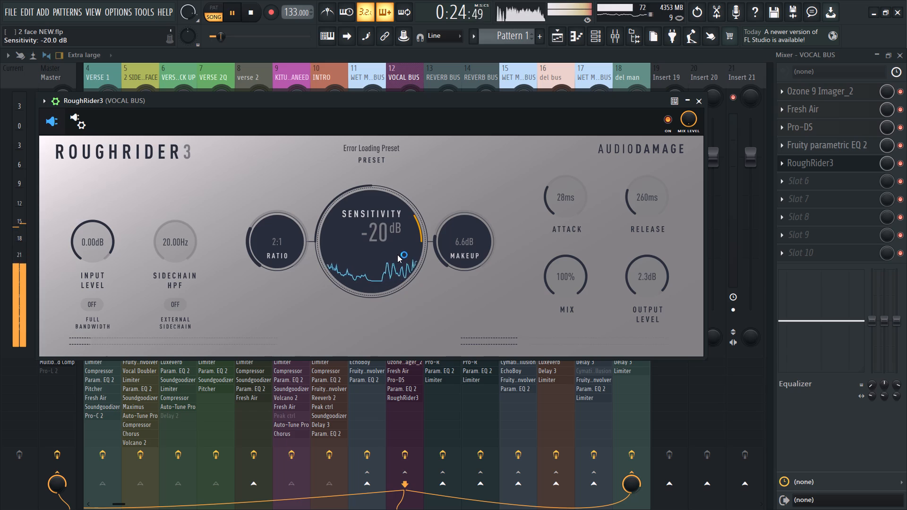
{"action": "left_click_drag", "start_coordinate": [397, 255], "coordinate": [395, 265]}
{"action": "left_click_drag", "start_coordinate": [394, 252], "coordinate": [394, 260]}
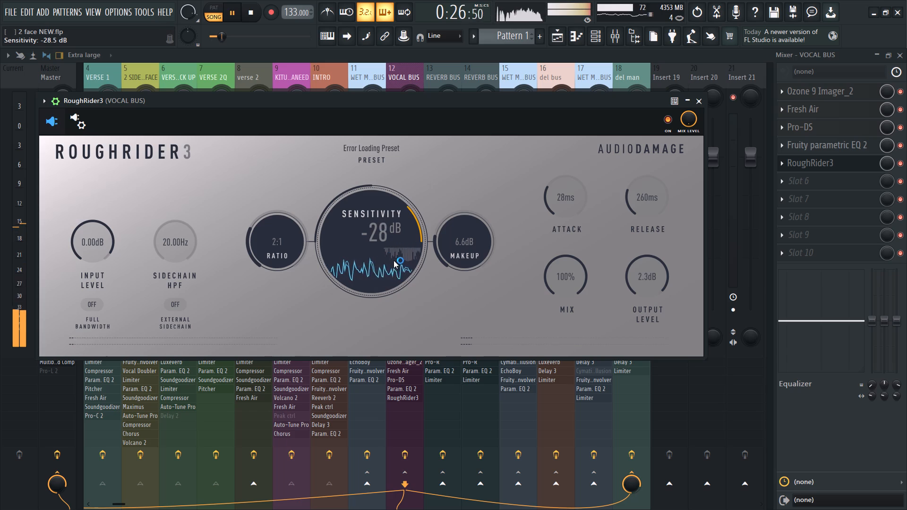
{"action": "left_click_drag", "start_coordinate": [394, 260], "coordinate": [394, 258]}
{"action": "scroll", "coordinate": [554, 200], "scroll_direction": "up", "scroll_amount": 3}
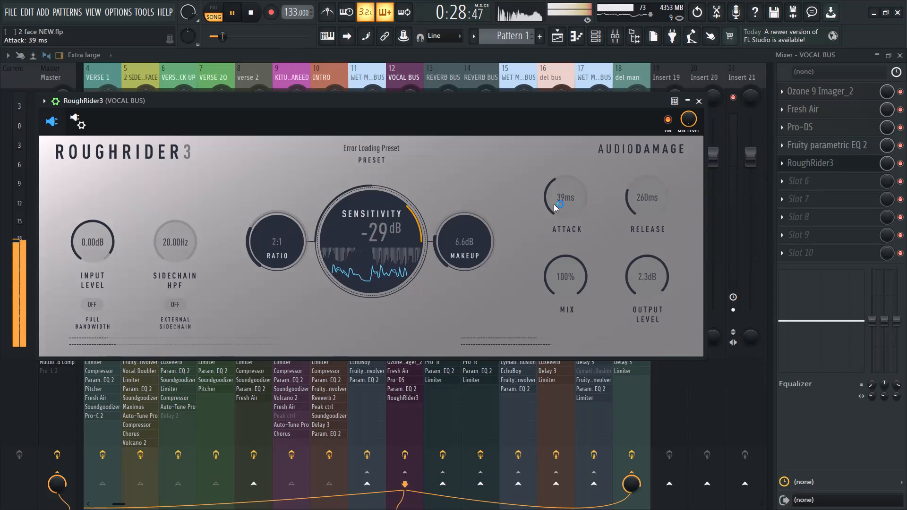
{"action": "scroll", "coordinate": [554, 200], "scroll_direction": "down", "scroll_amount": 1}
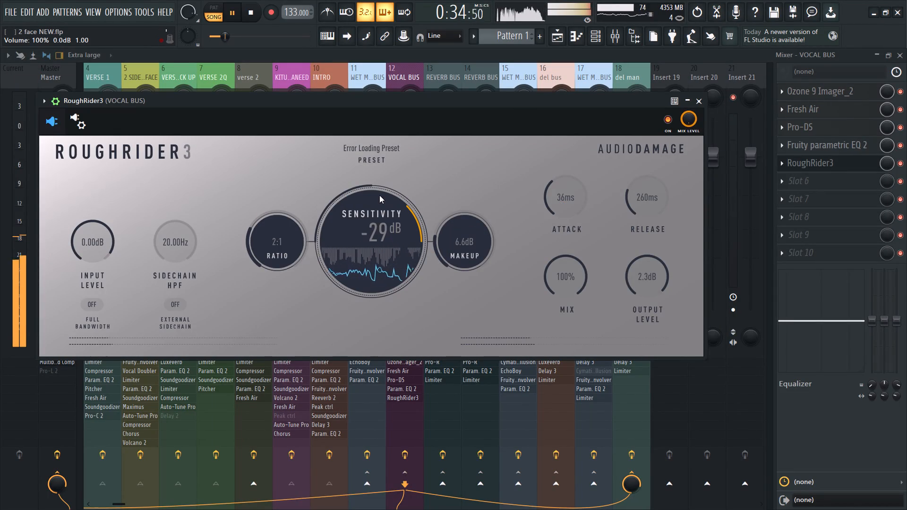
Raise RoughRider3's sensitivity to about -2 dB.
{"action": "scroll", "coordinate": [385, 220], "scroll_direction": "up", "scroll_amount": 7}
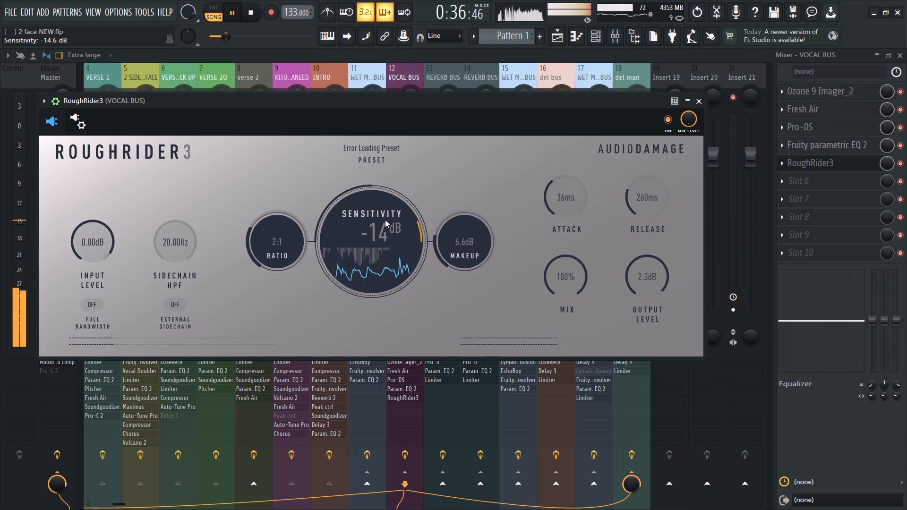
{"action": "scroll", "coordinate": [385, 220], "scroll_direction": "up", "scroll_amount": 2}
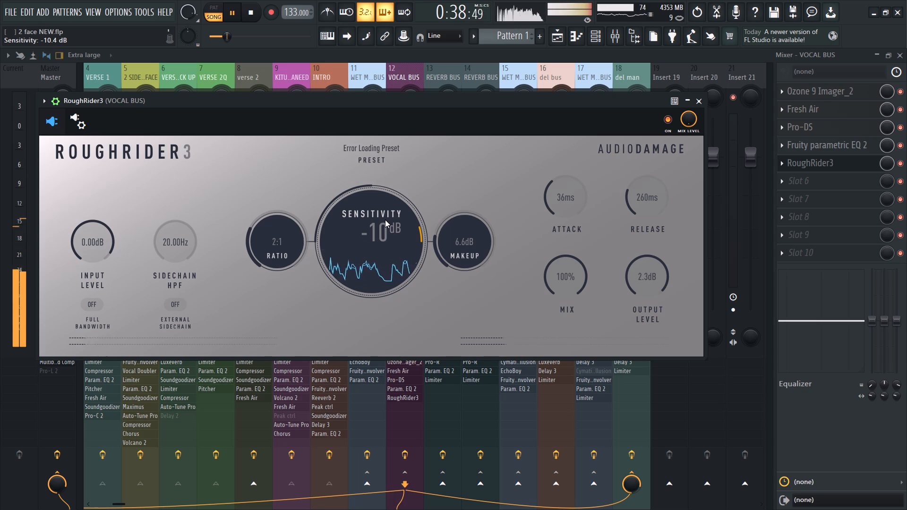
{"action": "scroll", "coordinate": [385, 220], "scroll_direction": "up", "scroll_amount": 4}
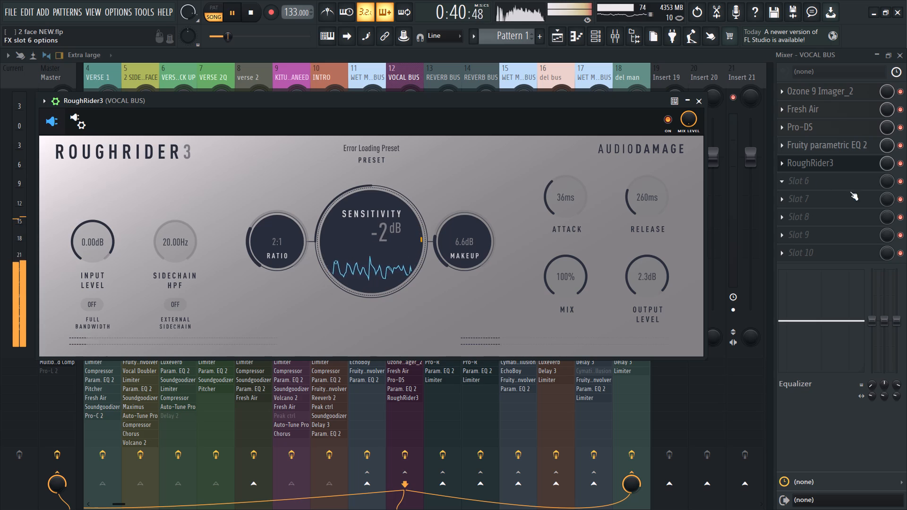
Replace RoughRider3 in the vocal bus's effect slot 5 with Fruity Compressor.
{"action": "left_click", "coordinate": [786, 161]}
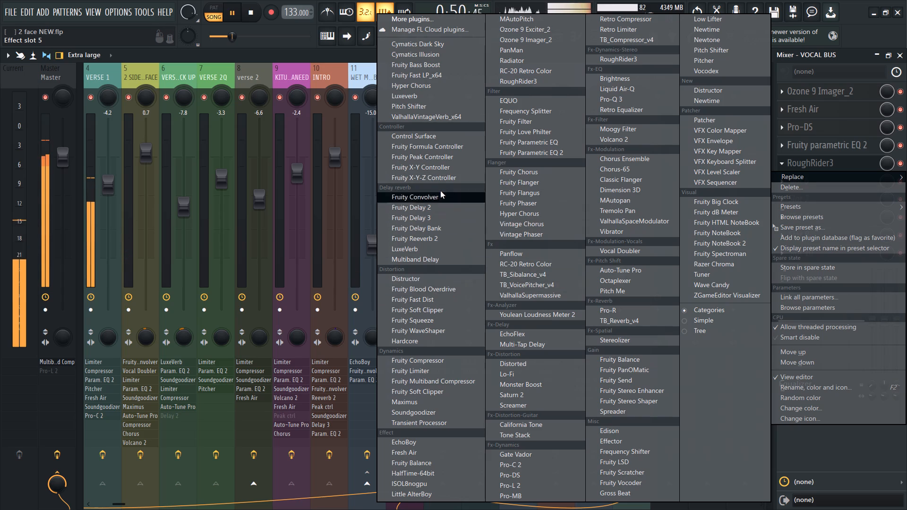
{"action": "left_click", "coordinate": [434, 362]}
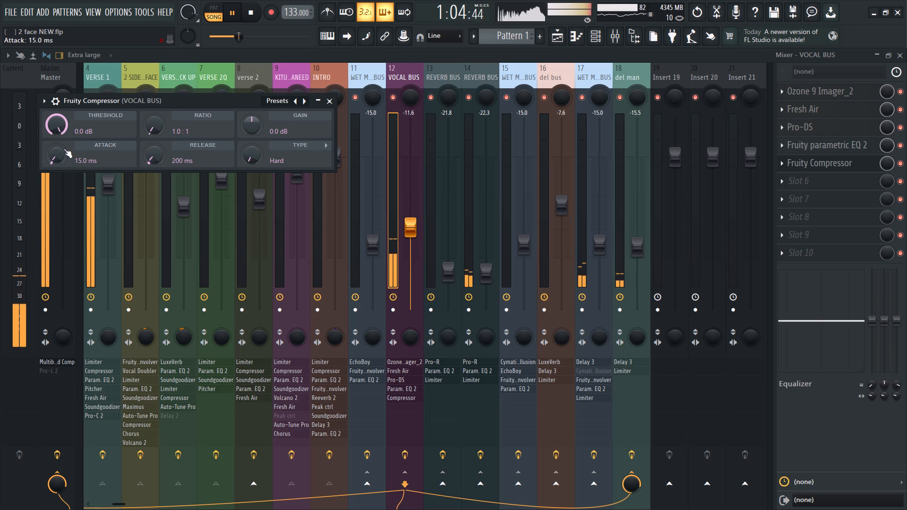
Set Fruity Compressor's threshold to -20 dB, attack to 30 ms and ratio to 2:1, and compare against bypass.
{"action": "scroll", "coordinate": [58, 129], "scroll_direction": "down", "scroll_amount": 7}
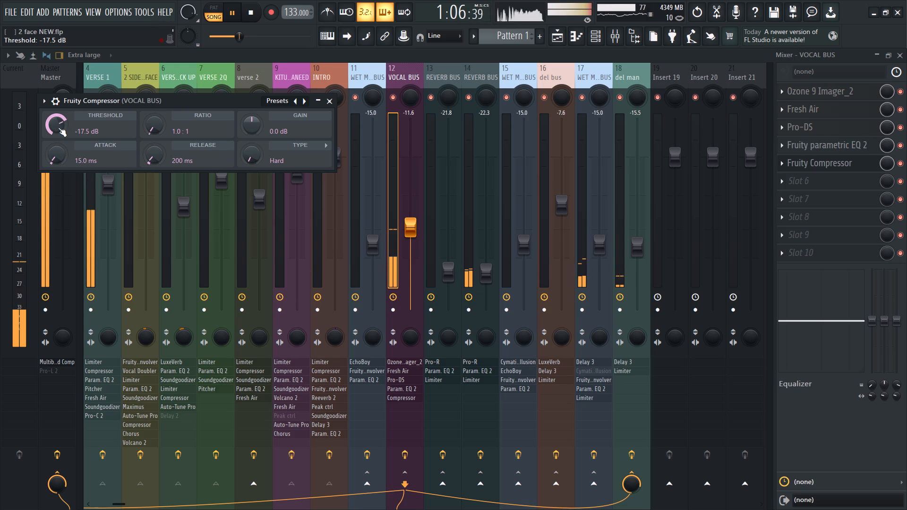
{"action": "scroll", "coordinate": [58, 127], "scroll_direction": "down", "scroll_amount": 1}
{"action": "scroll", "coordinate": [57, 153], "scroll_direction": "up", "scroll_amount": 1}
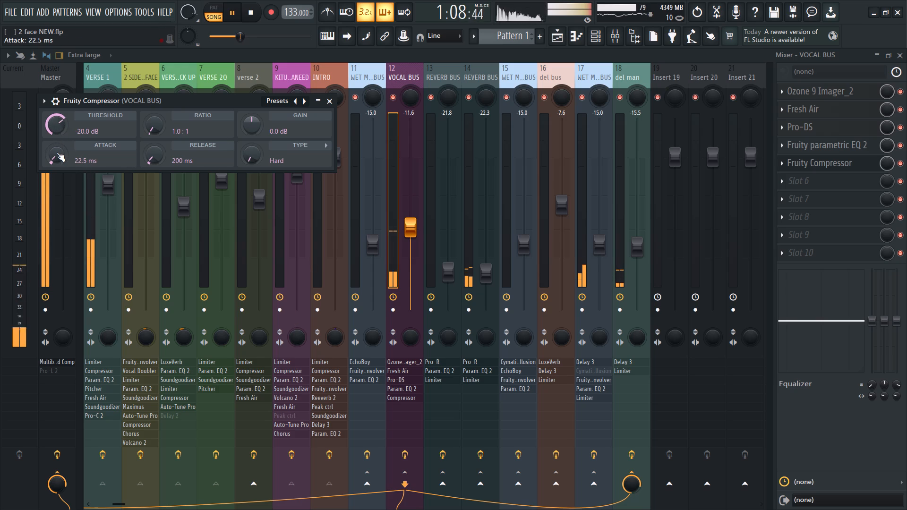
{"action": "scroll", "coordinate": [57, 153], "scroll_direction": "up", "scroll_amount": 1}
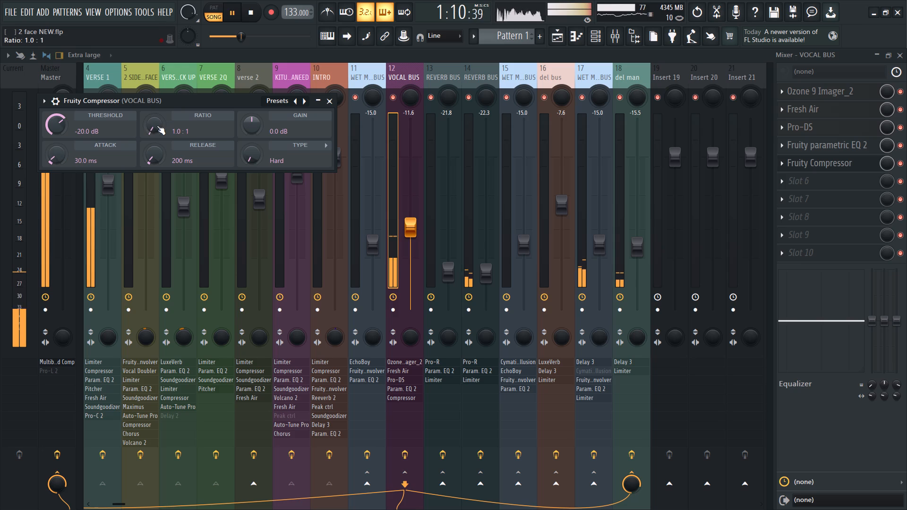
{"action": "scroll", "coordinate": [157, 126], "scroll_direction": "up", "scroll_amount": 2}
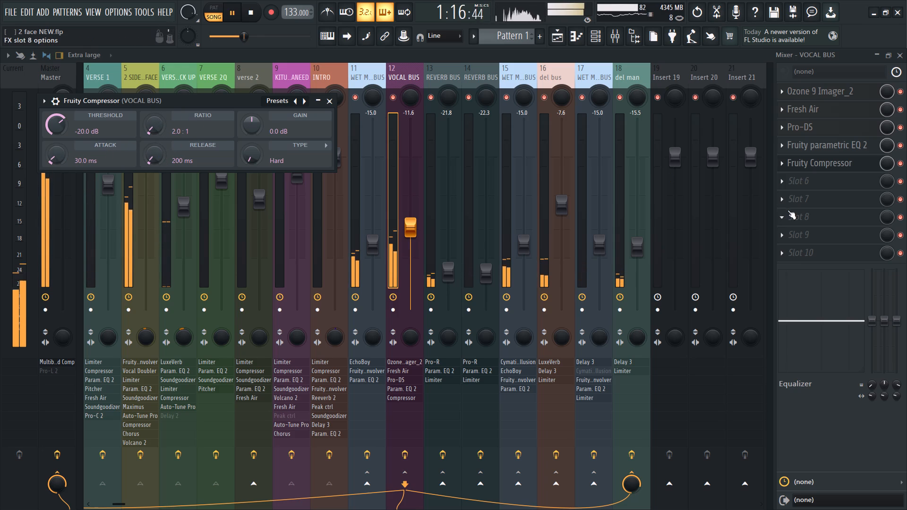
{"action": "left_click", "coordinate": [902, 162]}
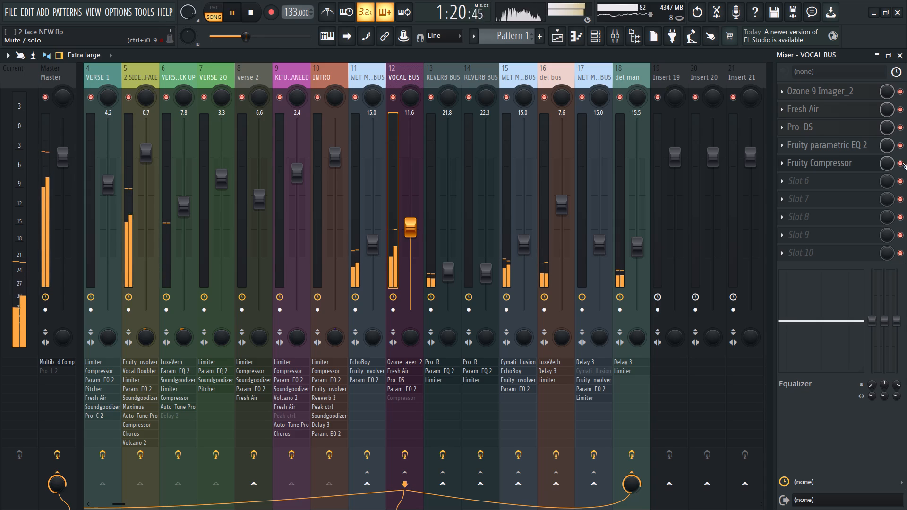
Set the vocal bus compressor's gain to 2 dB and its type to Soft, and compare against bypass.
{"action": "left_click", "coordinate": [839, 166]}
{"action": "left_click", "coordinate": [839, 166]}
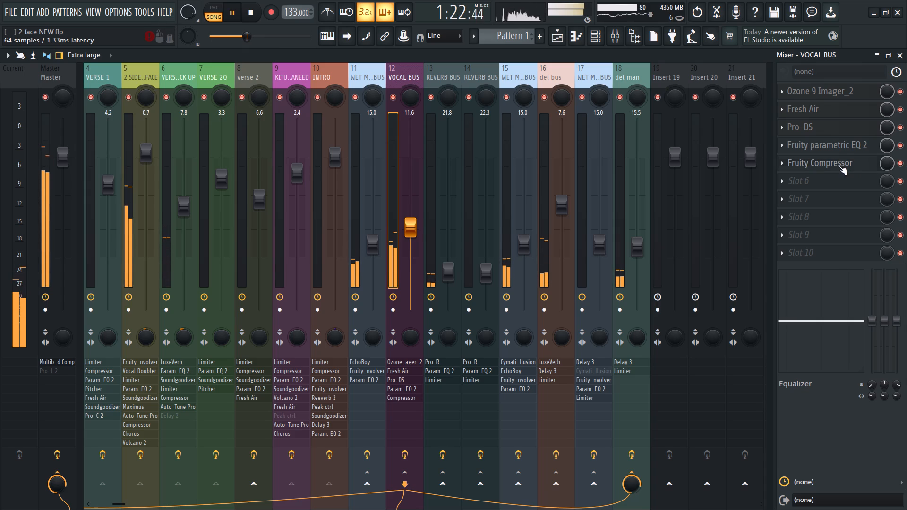
{"action": "scroll", "coordinate": [256, 127], "scroll_direction": "up", "scroll_amount": 1}
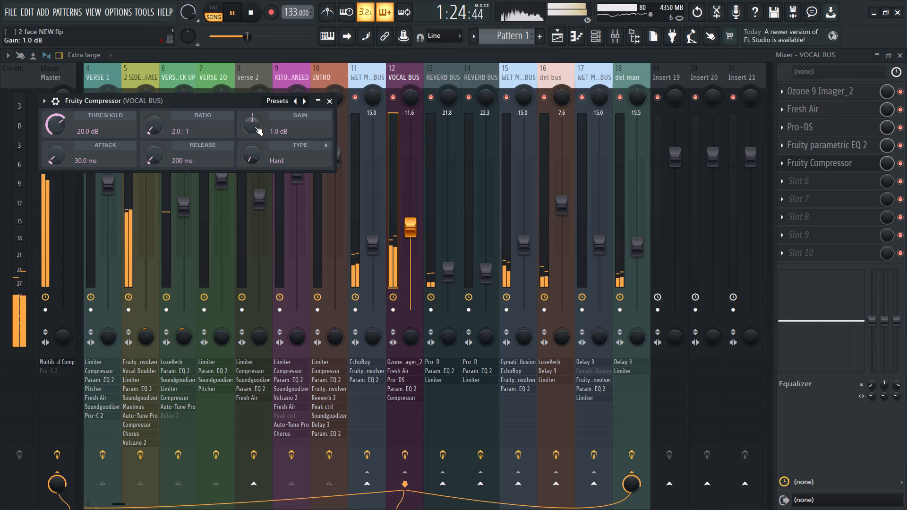
{"action": "scroll", "coordinate": [255, 127], "scroll_direction": "up", "scroll_amount": 3}
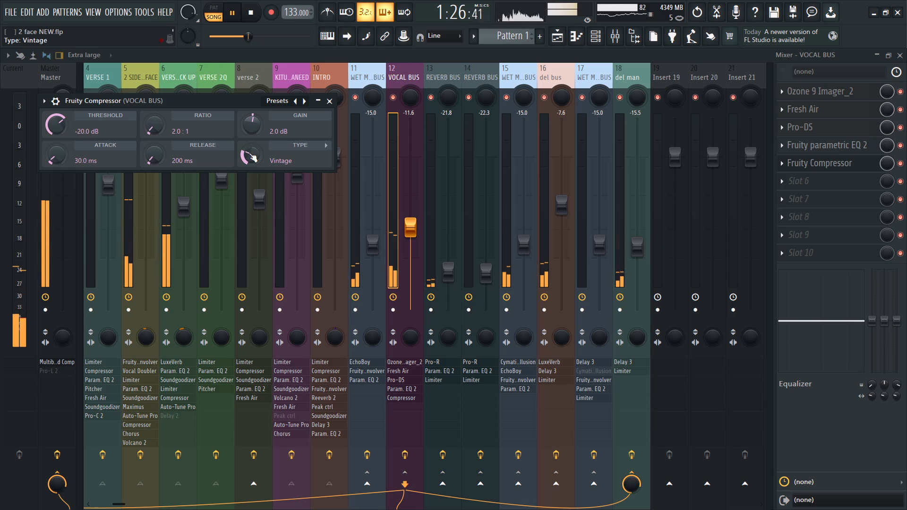
{"action": "scroll", "coordinate": [249, 153], "scroll_direction": "up", "scroll_amount": 1}
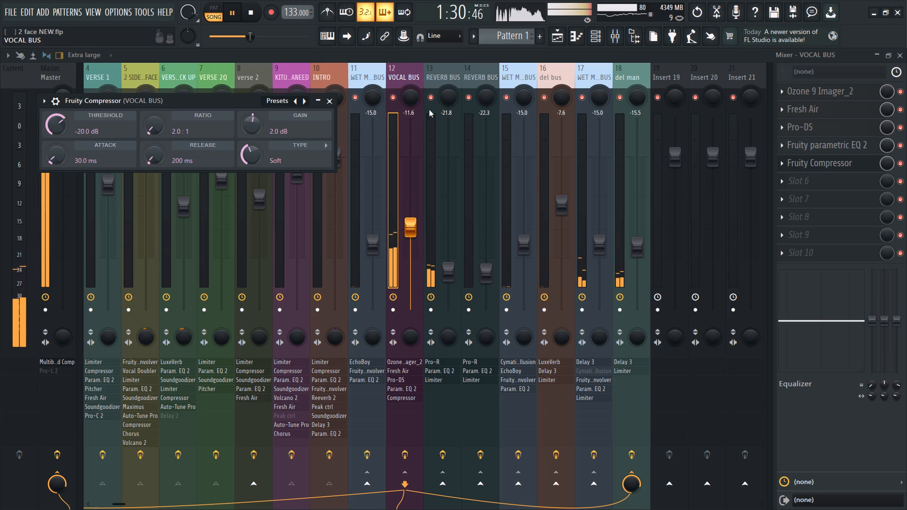
{"action": "left_click", "coordinate": [901, 168]}
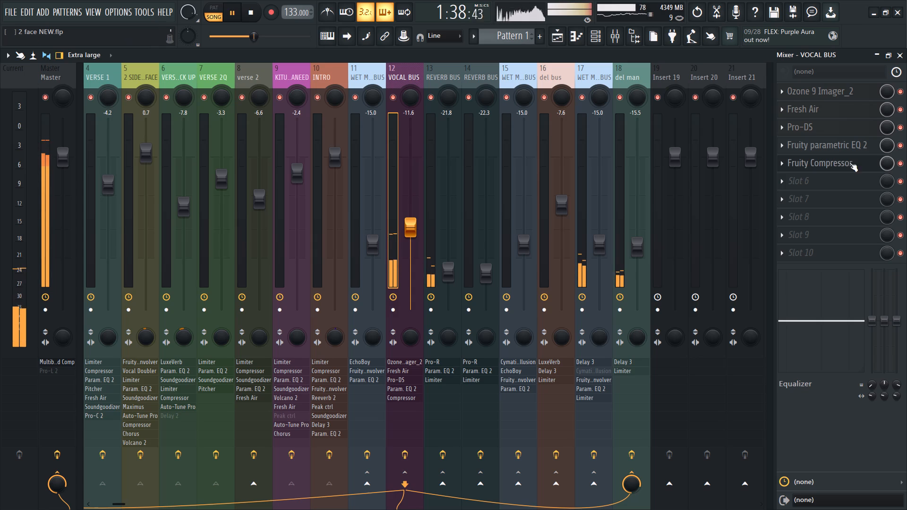
Raise the vocal bus compressor's ratio to 3:1 and compare the Vintage type against Soft, keeping Soft.
{"action": "left_click", "coordinate": [833, 167]}
{"action": "left_click", "coordinate": [833, 167]}
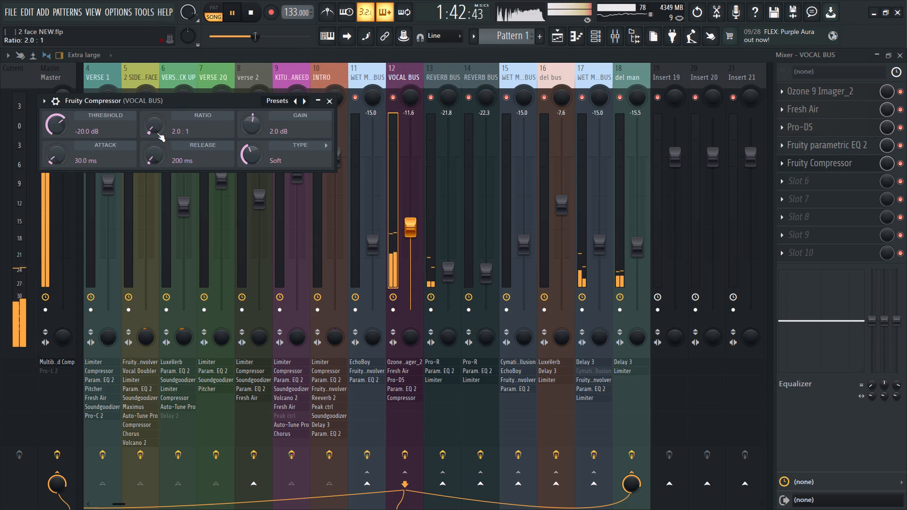
{"action": "scroll", "coordinate": [157, 133], "scroll_direction": "up", "scroll_amount": 2}
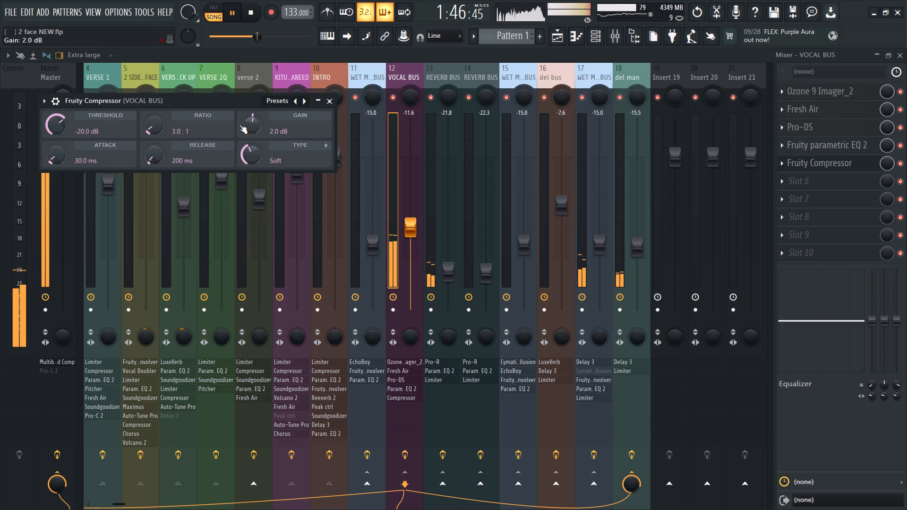
{"action": "scroll", "coordinate": [249, 149], "scroll_direction": "down", "scroll_amount": 1}
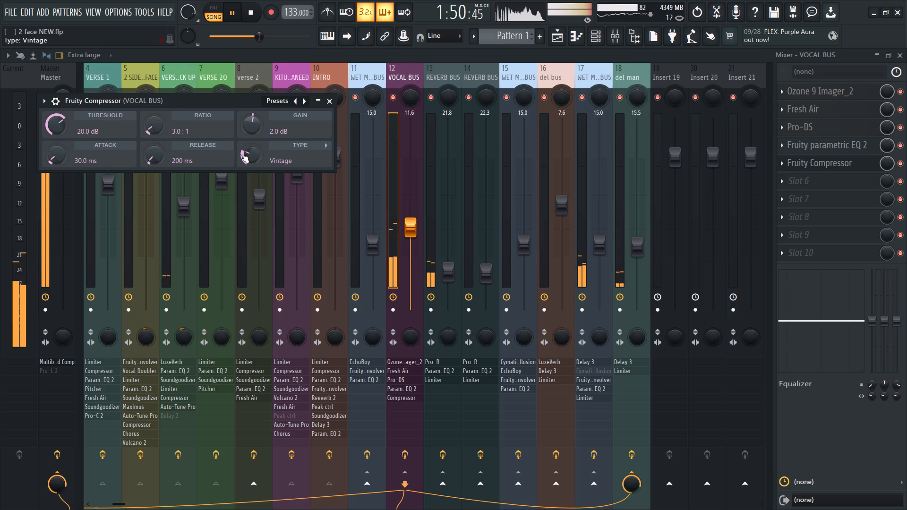
{"action": "scroll", "coordinate": [241, 151], "scroll_direction": "up", "scroll_amount": 1}
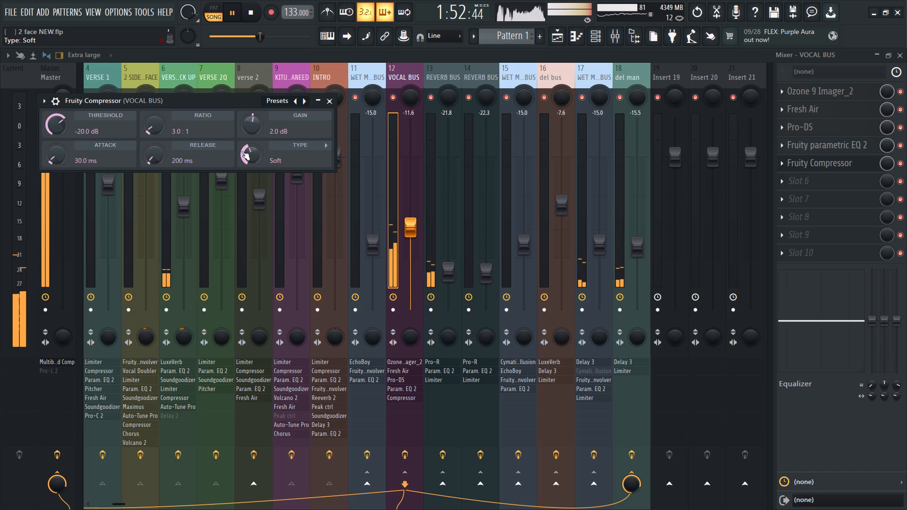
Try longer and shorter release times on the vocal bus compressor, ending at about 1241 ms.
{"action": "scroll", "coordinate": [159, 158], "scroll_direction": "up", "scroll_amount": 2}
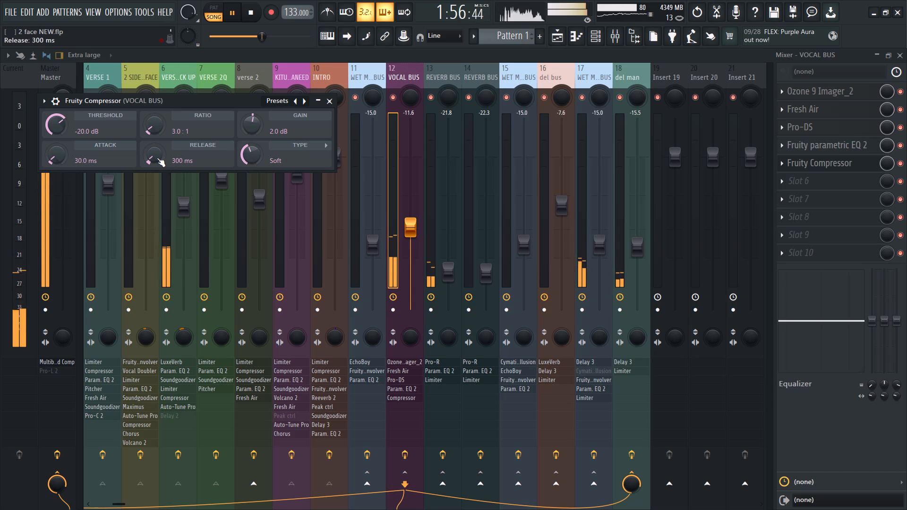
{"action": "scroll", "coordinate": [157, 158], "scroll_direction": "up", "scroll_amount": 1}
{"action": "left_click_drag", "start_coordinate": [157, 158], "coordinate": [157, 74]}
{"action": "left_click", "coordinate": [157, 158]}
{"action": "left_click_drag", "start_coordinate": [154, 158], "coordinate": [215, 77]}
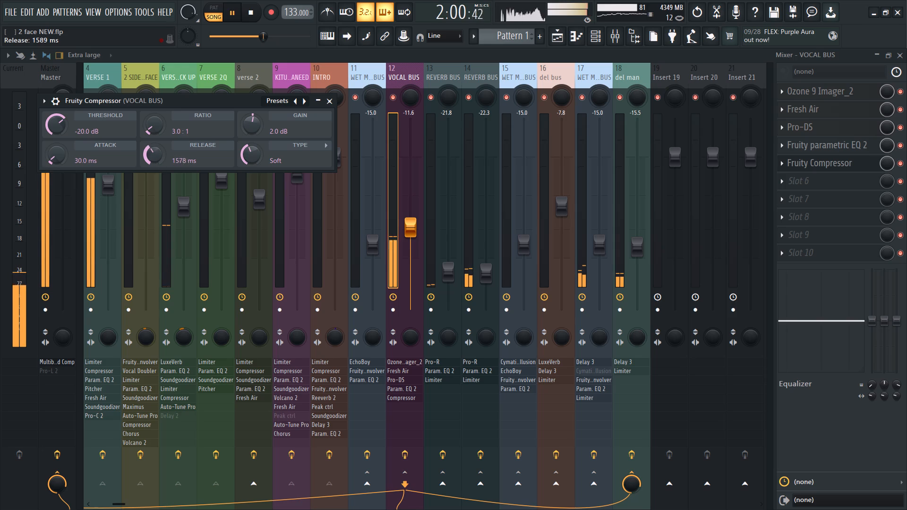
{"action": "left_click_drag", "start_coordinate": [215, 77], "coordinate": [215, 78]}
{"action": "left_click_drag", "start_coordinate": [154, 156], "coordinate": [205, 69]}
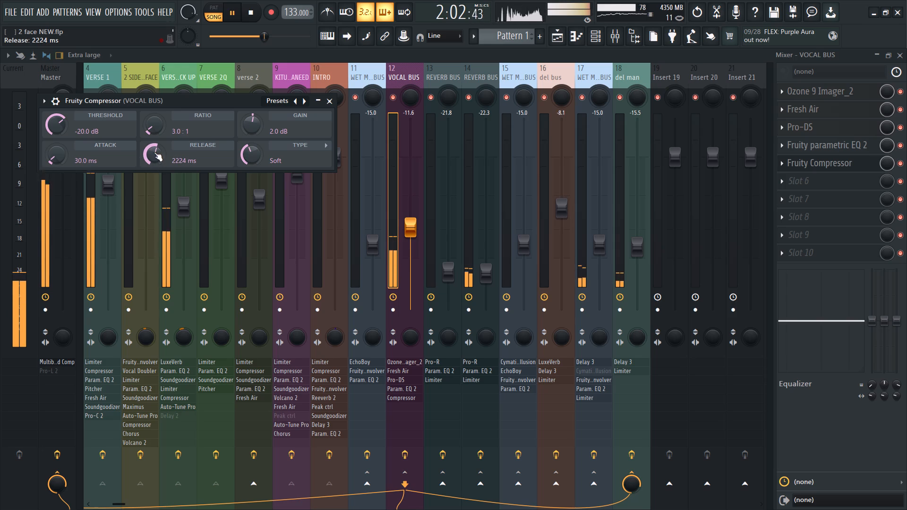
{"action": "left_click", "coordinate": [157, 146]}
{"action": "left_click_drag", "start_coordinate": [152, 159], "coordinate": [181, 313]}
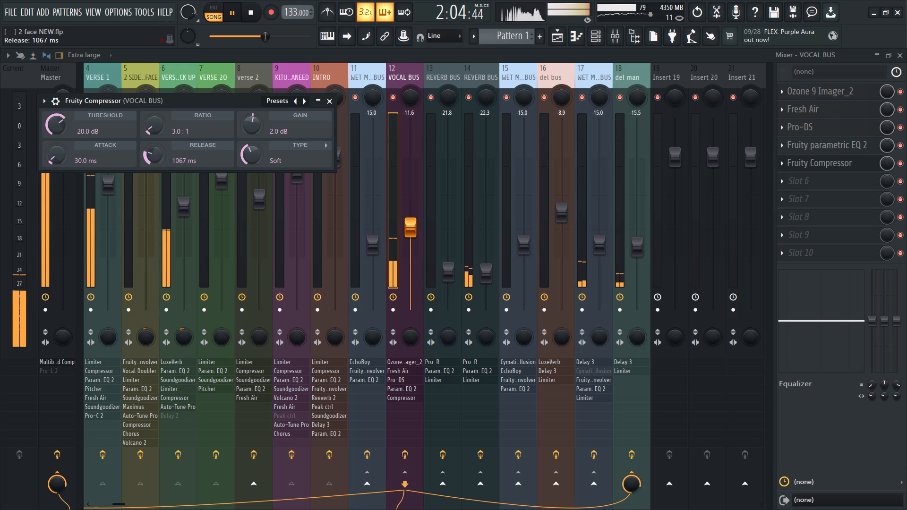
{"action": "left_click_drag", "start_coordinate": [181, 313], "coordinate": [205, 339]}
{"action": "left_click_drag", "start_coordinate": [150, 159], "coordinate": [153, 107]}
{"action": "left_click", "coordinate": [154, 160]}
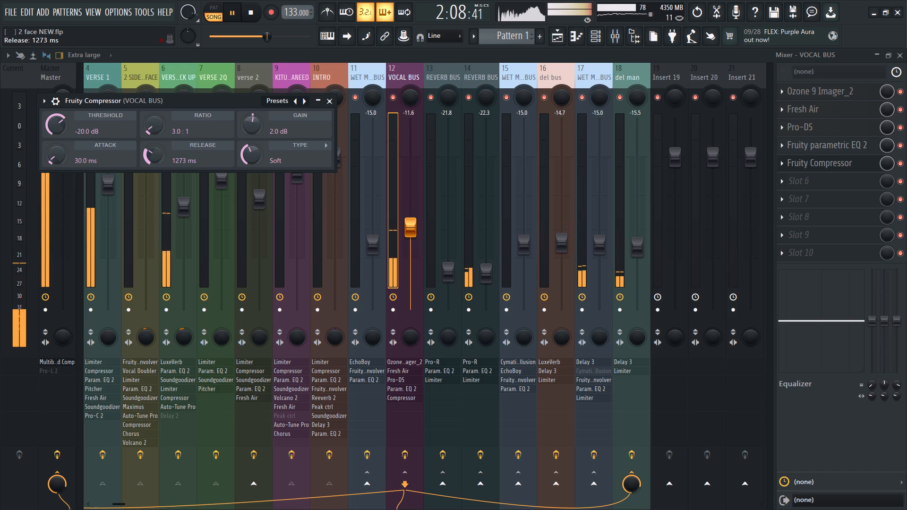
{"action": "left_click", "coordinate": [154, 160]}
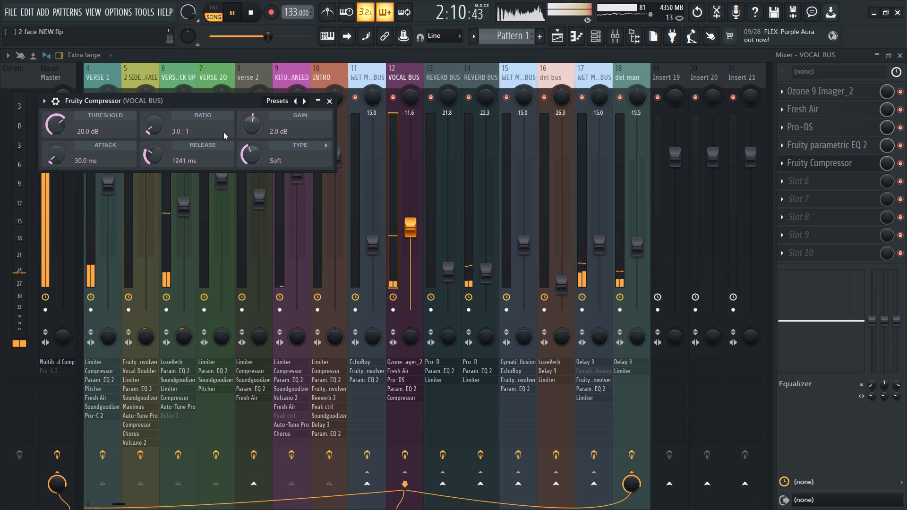
Set the vocal bus compressor's attack to 75 ms.
{"action": "scroll", "coordinate": [66, 159], "scroll_direction": "up", "scroll_amount": 5}
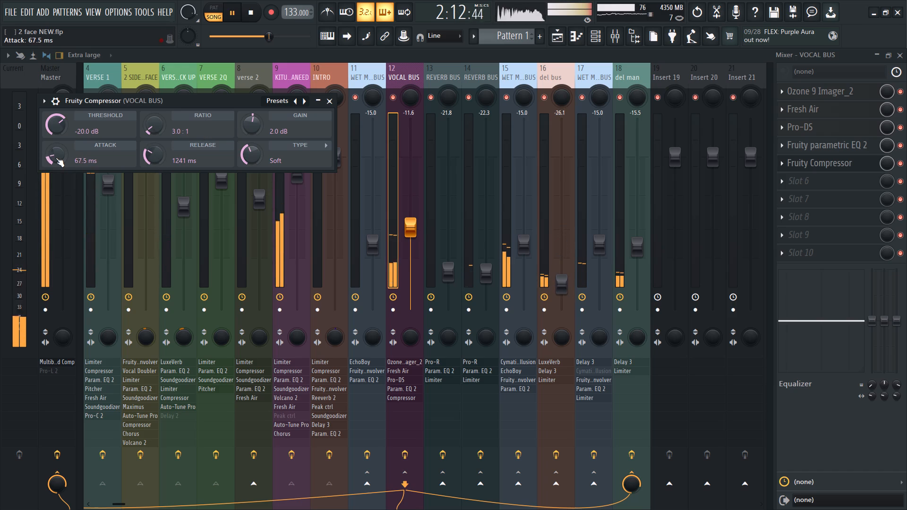
{"action": "scroll", "coordinate": [56, 158], "scroll_direction": "up", "scroll_amount": 1}
Raise the vocal bus compressor's release to about 2299 ms.
{"action": "left_click_drag", "start_coordinate": [160, 159], "coordinate": [186, 46]}
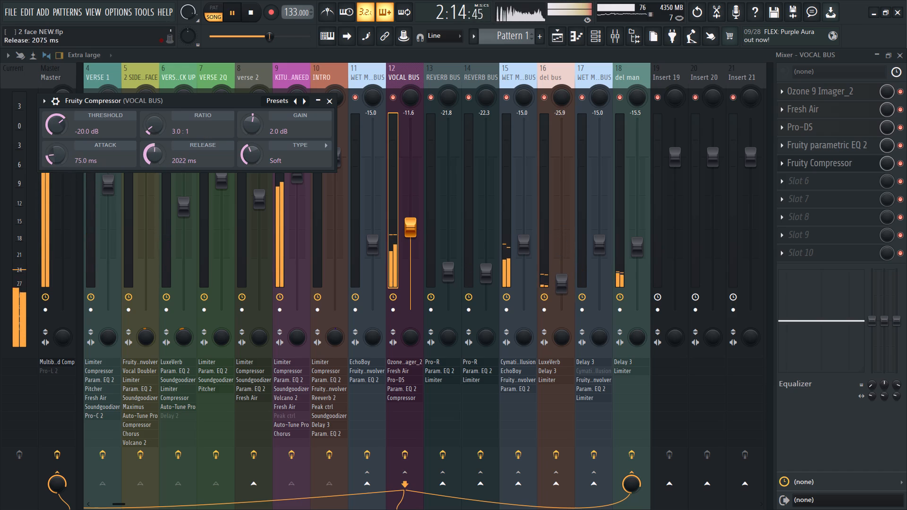
{"action": "left_click_drag", "start_coordinate": [186, 46], "coordinate": [194, 35]}
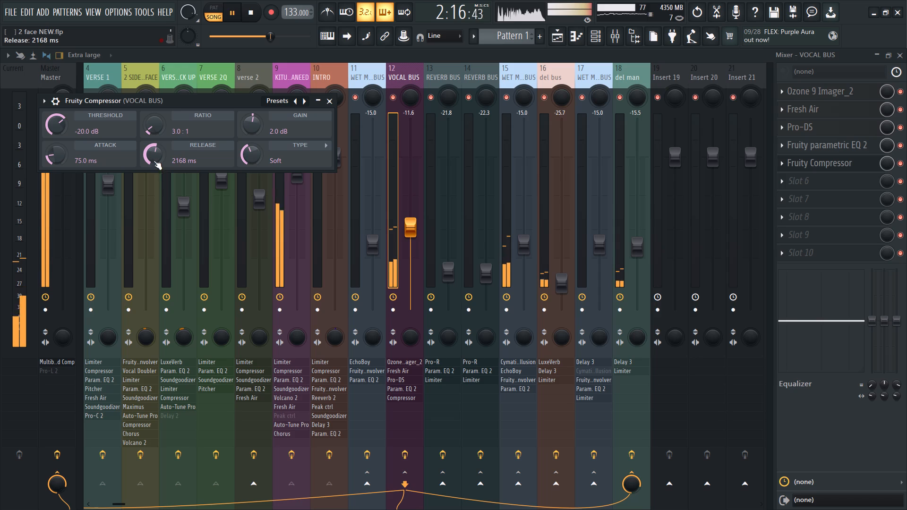
{"action": "left_click_drag", "start_coordinate": [154, 160], "coordinate": [154, 143]}
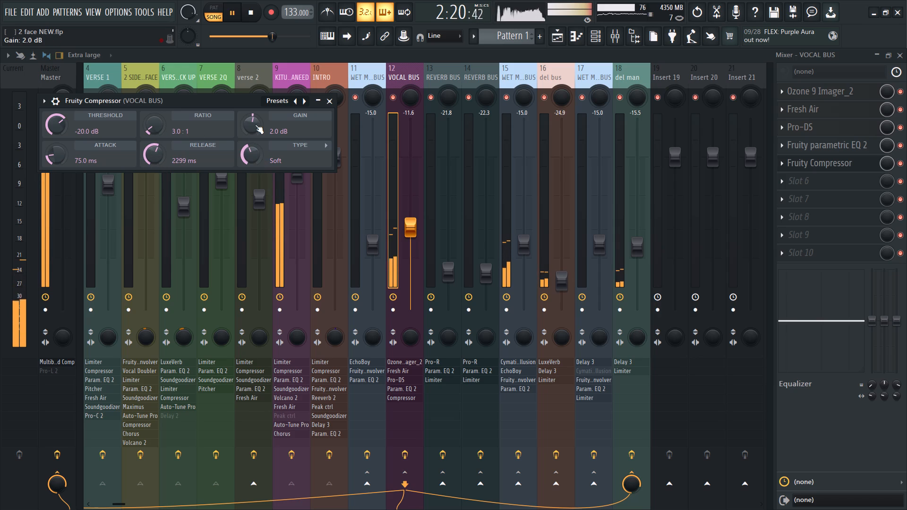
Raise the vocal bus compressor's gain to about 4.7 dB and close the plugin.
{"action": "scroll", "coordinate": [255, 123], "scroll_direction": "up", "scroll_amount": 2}
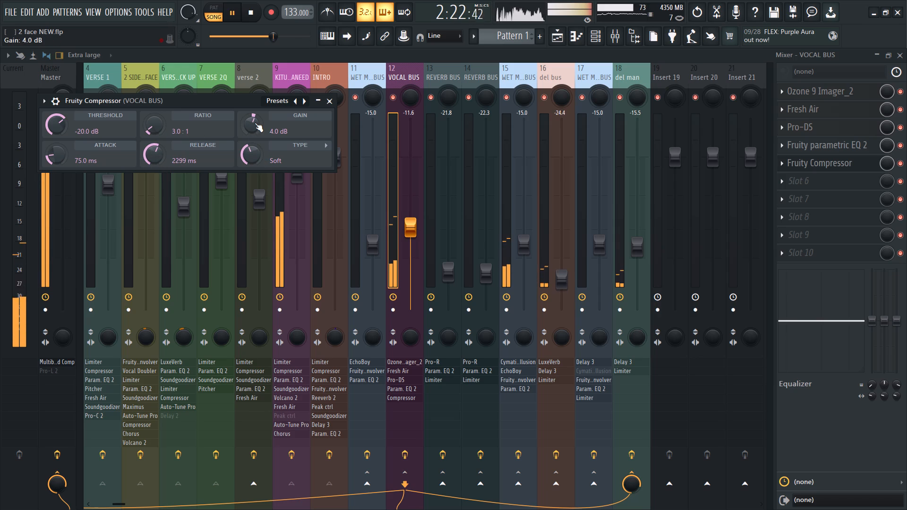
{"action": "scroll", "coordinate": [255, 123], "scroll_direction": "up", "scroll_amount": 1}
{"action": "left_click", "coordinate": [255, 123]}
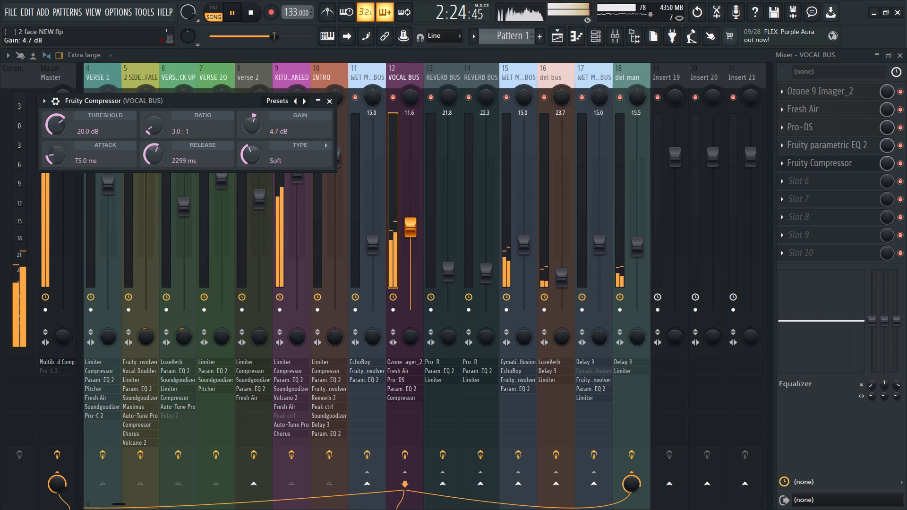
{"action": "left_click", "coordinate": [328, 102]}
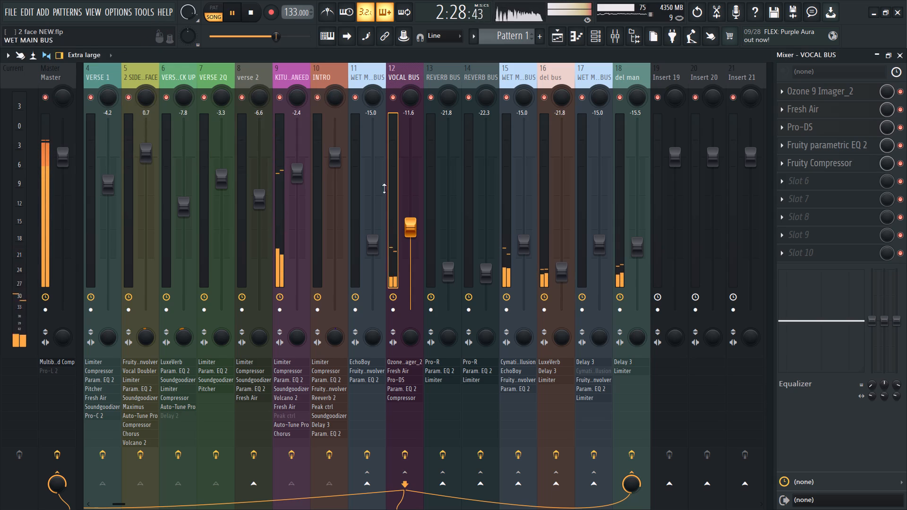
Compare the song with the VOCAL BUS track muted and unmuted.
{"action": "left_click", "coordinate": [395, 99]}
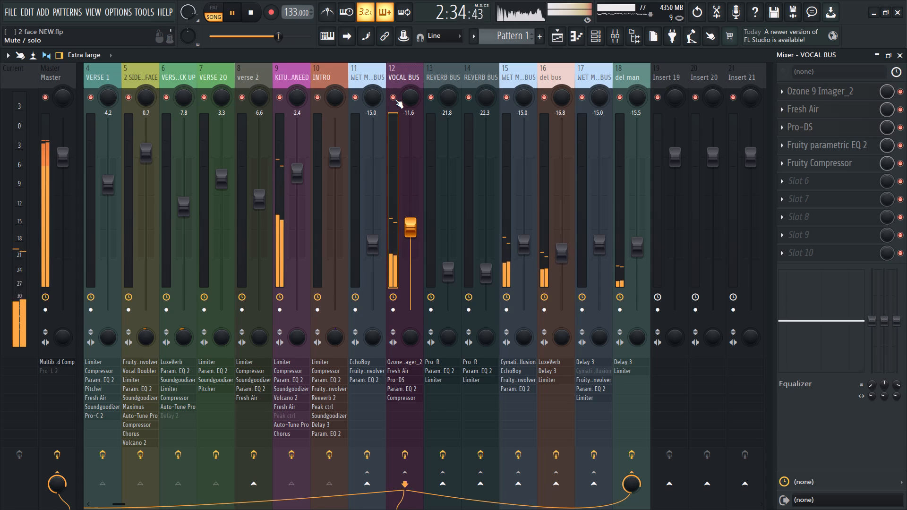
{"action": "left_click", "coordinate": [403, 72]}
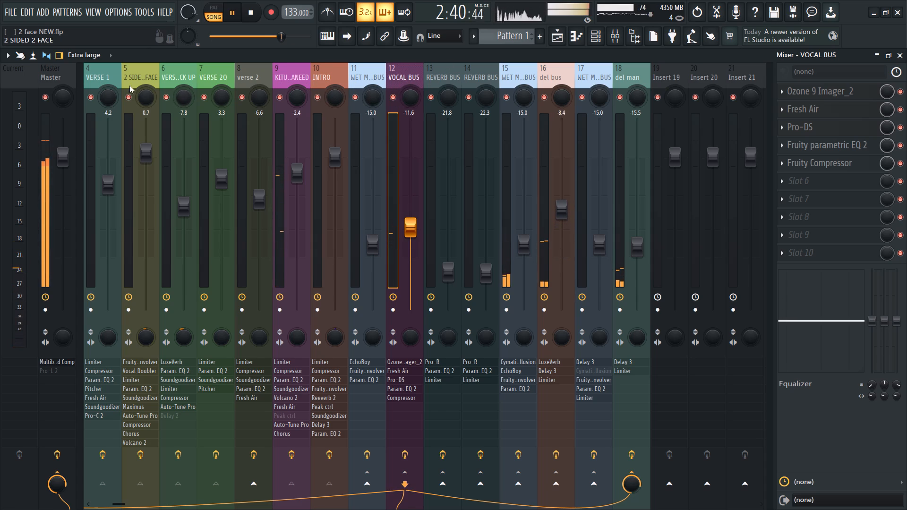
Increase the Sidechain amount in the beat track's Patcher multiband sidechain and close the plugin.
{"action": "scroll", "coordinate": [147, 71], "scroll_direction": "up", "scroll_amount": 2}
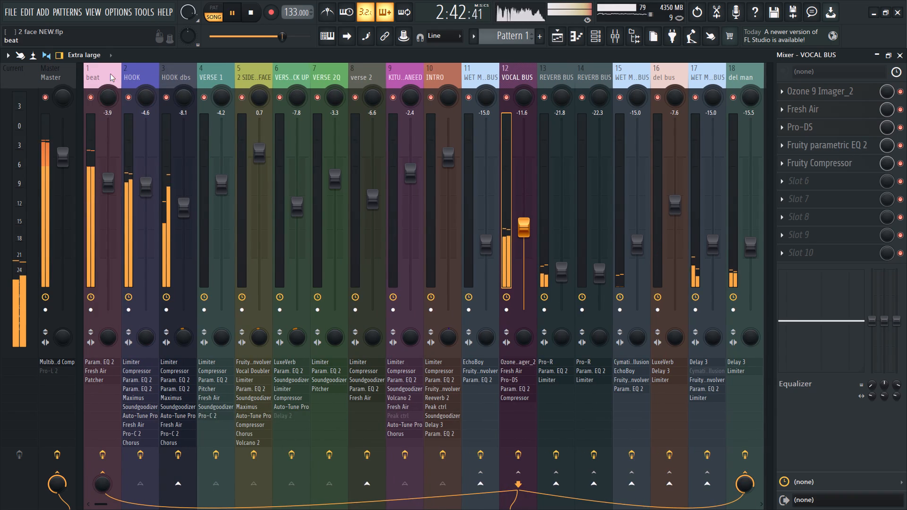
{"action": "left_click", "coordinate": [110, 74]}
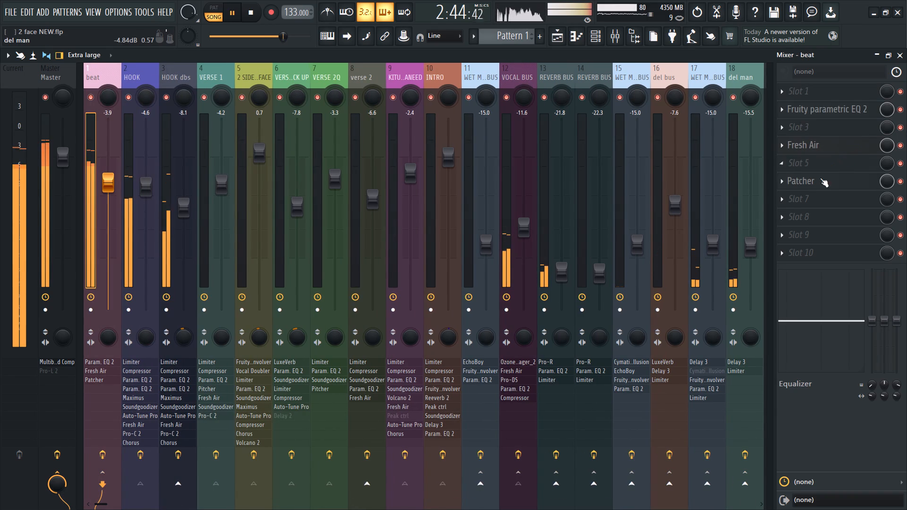
{"action": "left_click", "coordinate": [818, 185]}
{"action": "scroll", "coordinate": [332, 239], "scroll_direction": "up", "scroll_amount": 5}
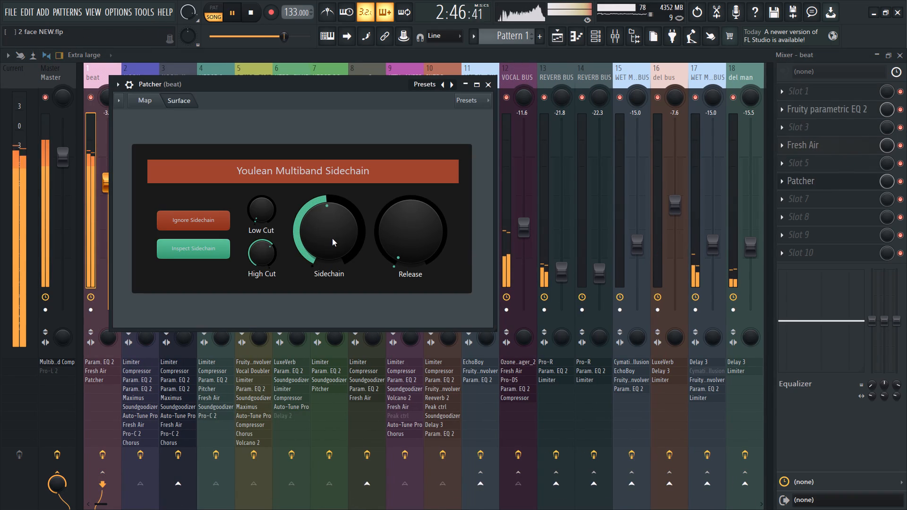
{"action": "scroll", "coordinate": [332, 238], "scroll_direction": "up", "scroll_amount": 1}
{"action": "scroll", "coordinate": [292, 223], "scroll_direction": "up", "scroll_amount": 2}
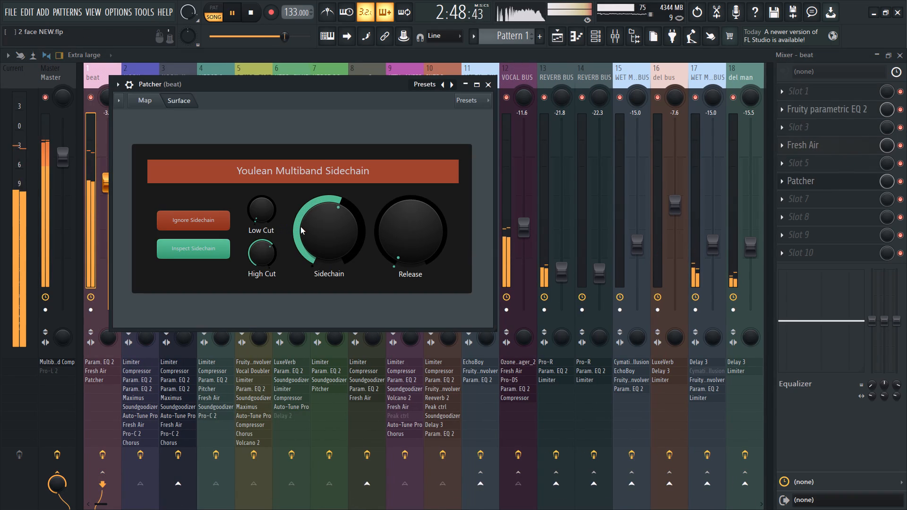
{"action": "scroll", "coordinate": [304, 229], "scroll_direction": "up", "scroll_amount": 2}
{"action": "left_click", "coordinate": [485, 84]}
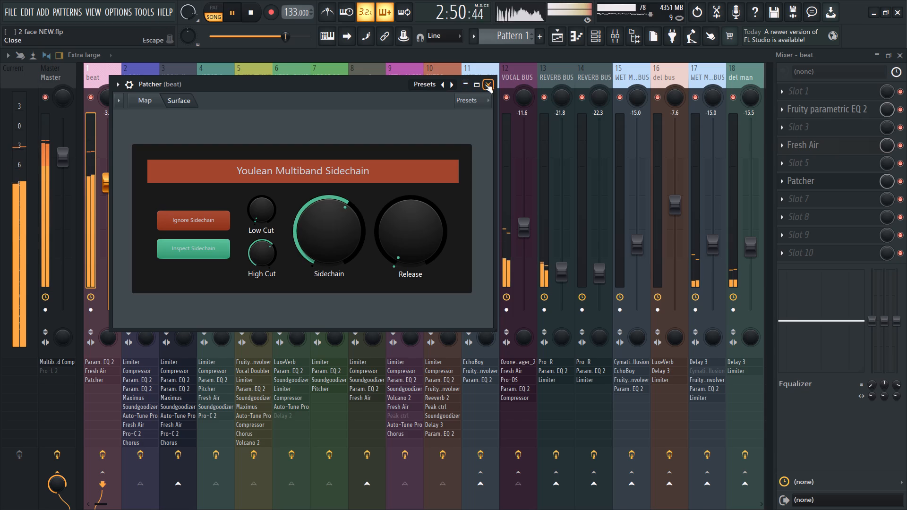
Raise the beat track's volume to about -2.4 dB.
{"action": "left_click_drag", "start_coordinate": [103, 184], "coordinate": [106, 165]}
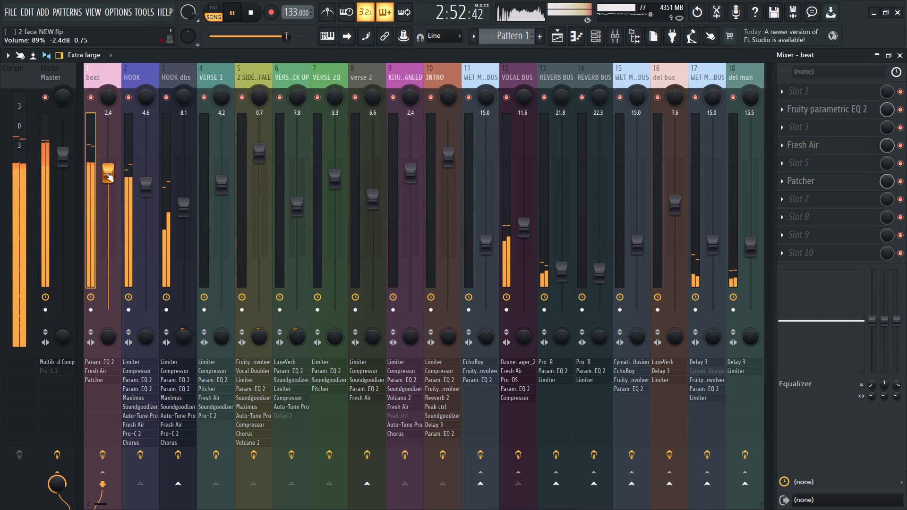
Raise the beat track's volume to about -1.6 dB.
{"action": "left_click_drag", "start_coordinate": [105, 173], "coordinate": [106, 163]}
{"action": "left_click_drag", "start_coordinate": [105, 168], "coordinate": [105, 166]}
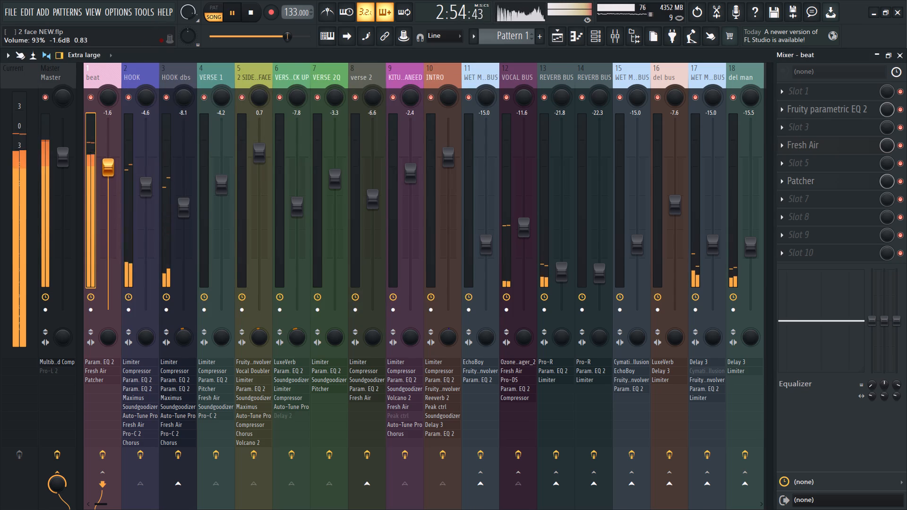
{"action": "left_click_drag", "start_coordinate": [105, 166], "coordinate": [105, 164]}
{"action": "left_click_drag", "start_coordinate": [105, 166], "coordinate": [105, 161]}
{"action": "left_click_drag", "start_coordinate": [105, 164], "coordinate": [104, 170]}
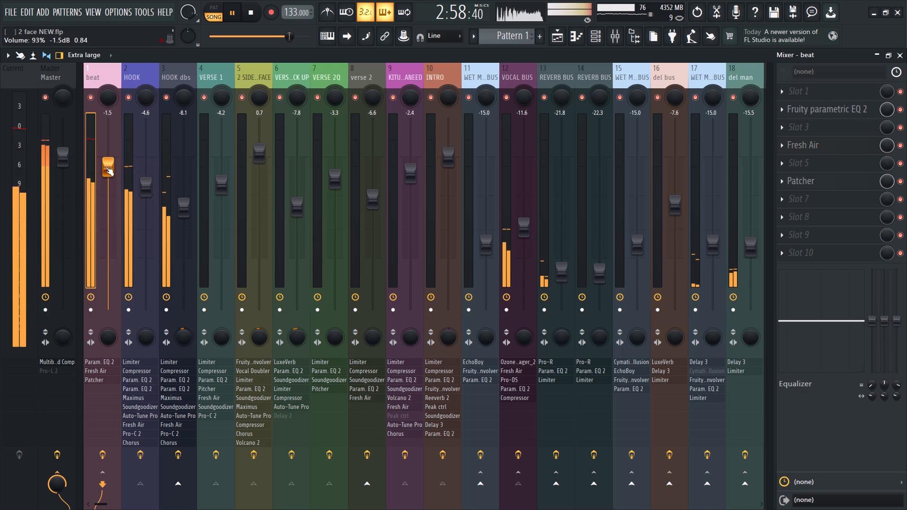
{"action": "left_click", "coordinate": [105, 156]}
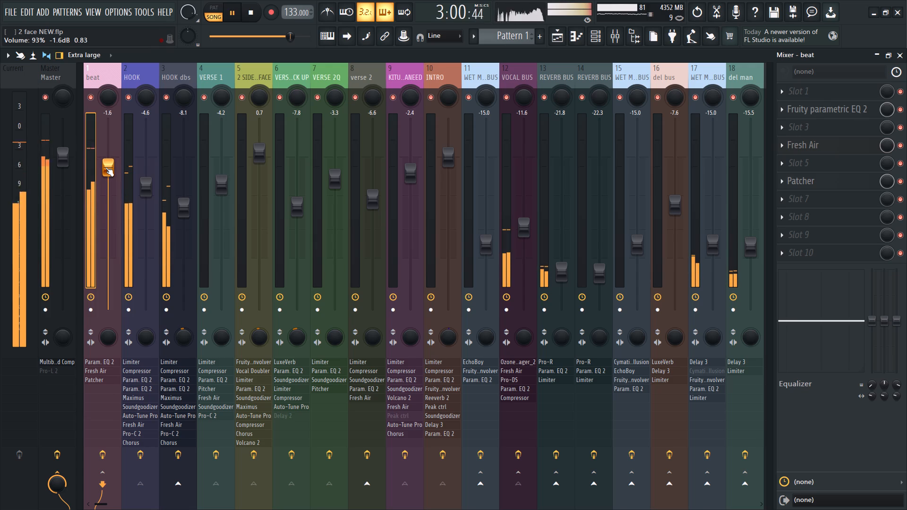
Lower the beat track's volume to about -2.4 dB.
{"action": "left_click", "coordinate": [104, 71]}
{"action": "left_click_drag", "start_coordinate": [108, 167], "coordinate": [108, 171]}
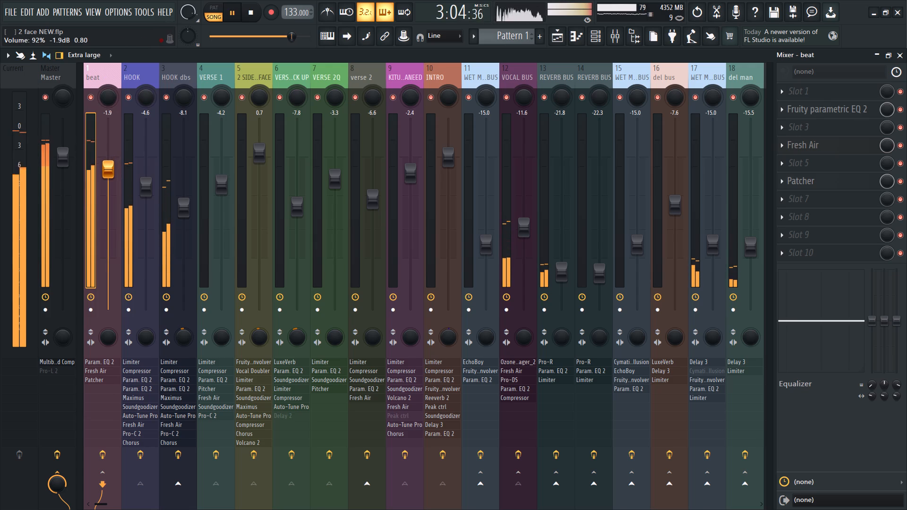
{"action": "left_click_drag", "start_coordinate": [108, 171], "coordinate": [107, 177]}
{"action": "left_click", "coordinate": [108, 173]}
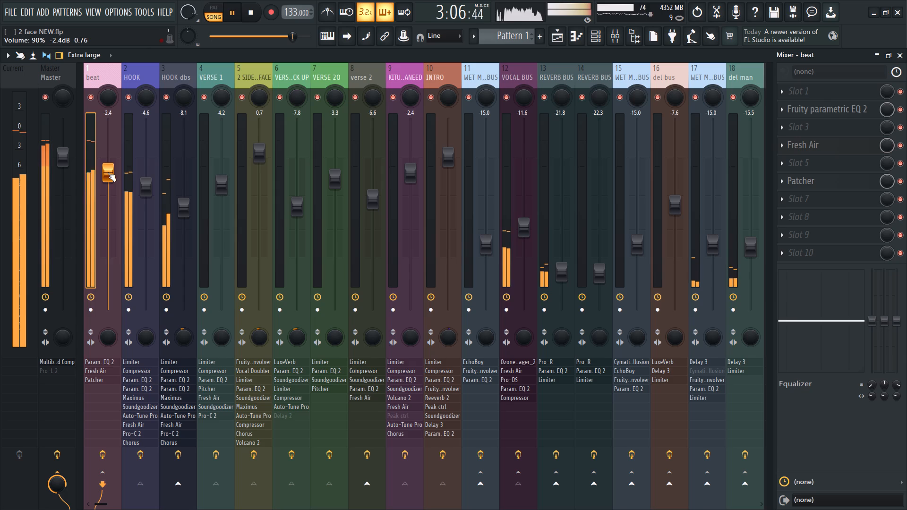
Restart song playback and slightly increase the Sidechain amount in the beat track's Patcher multiband sidechain, closing the plugin when done.
{"action": "left_click", "coordinate": [107, 74]}
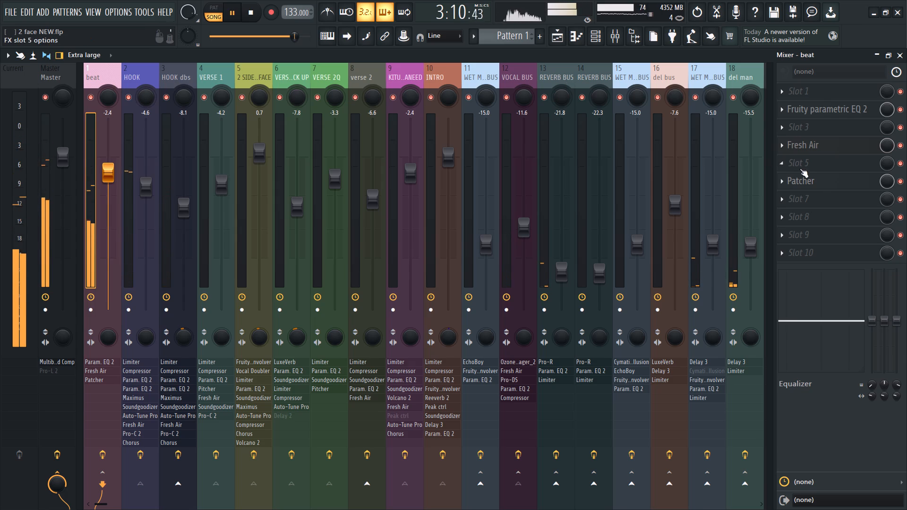
{"action": "left_click", "coordinate": [810, 182]}
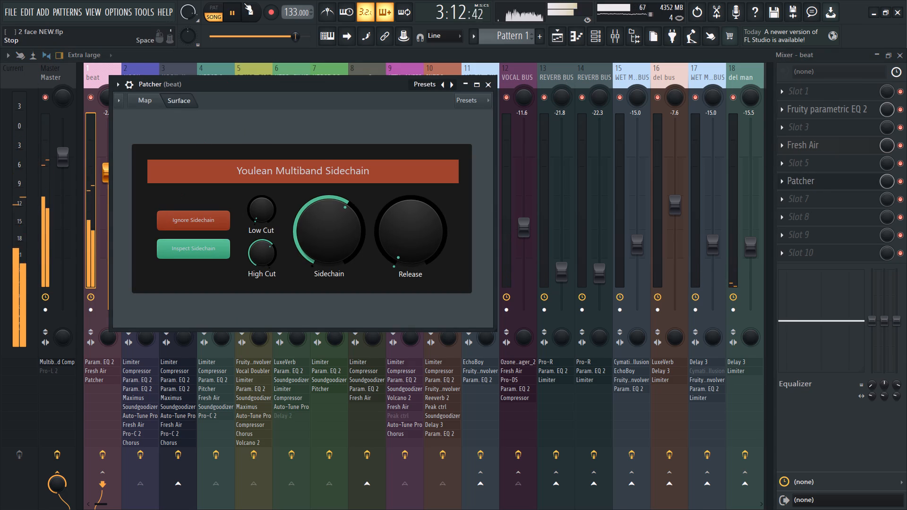
{"action": "left_click", "coordinate": [249, 10]}
{"action": "left_click", "coordinate": [235, 15]}
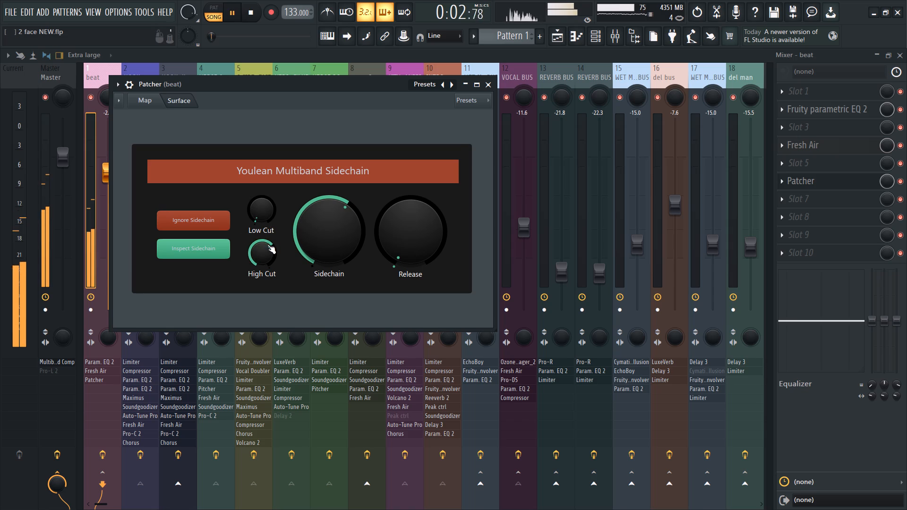
{"action": "scroll", "coordinate": [307, 244], "scroll_direction": "up", "scroll_amount": 1}
{"action": "left_click", "coordinate": [308, 243]}
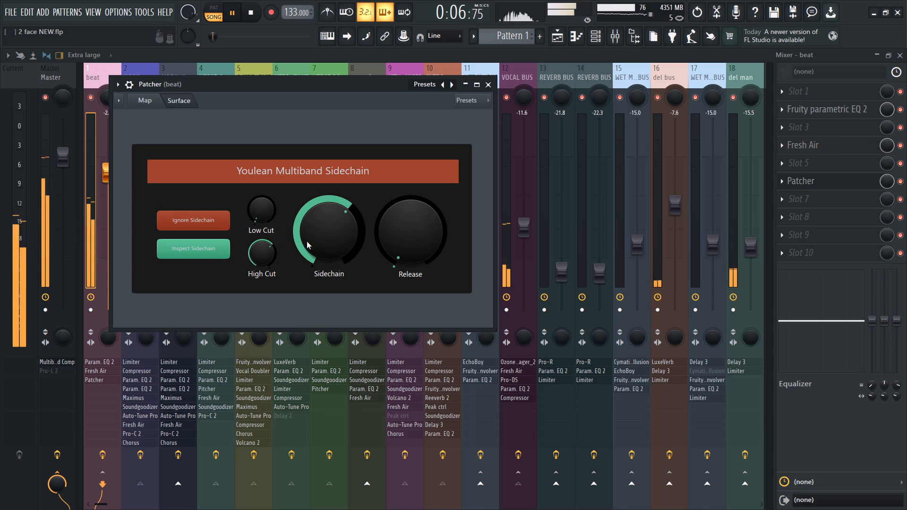
{"action": "left_click", "coordinate": [489, 83]}
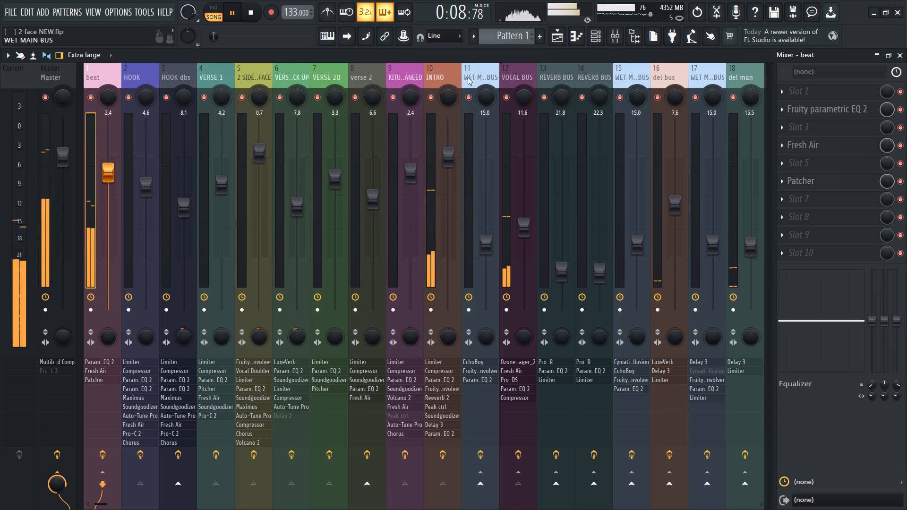
Adjust the INTRO track's stereo separation, leaving it at Original.
{"action": "left_click", "coordinate": [445, 78]}
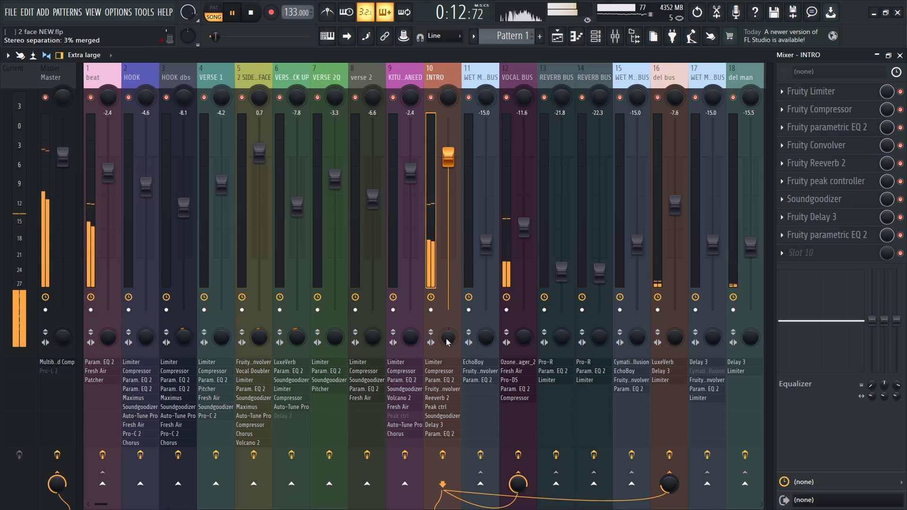
{"action": "left_click_drag", "start_coordinate": [446, 337], "coordinate": [452, 357]}
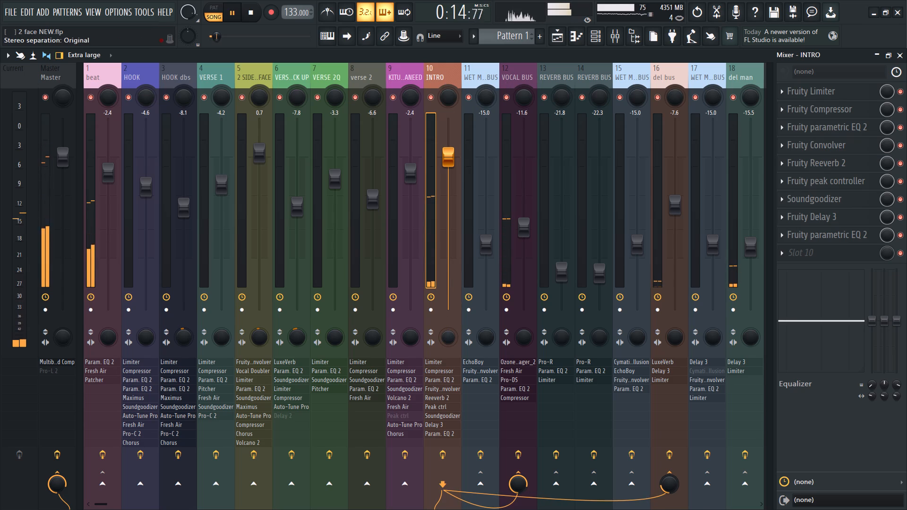
{"action": "left_click_drag", "start_coordinate": [452, 357], "coordinate": [457, 347]}
{"action": "left_click", "coordinate": [446, 334]}
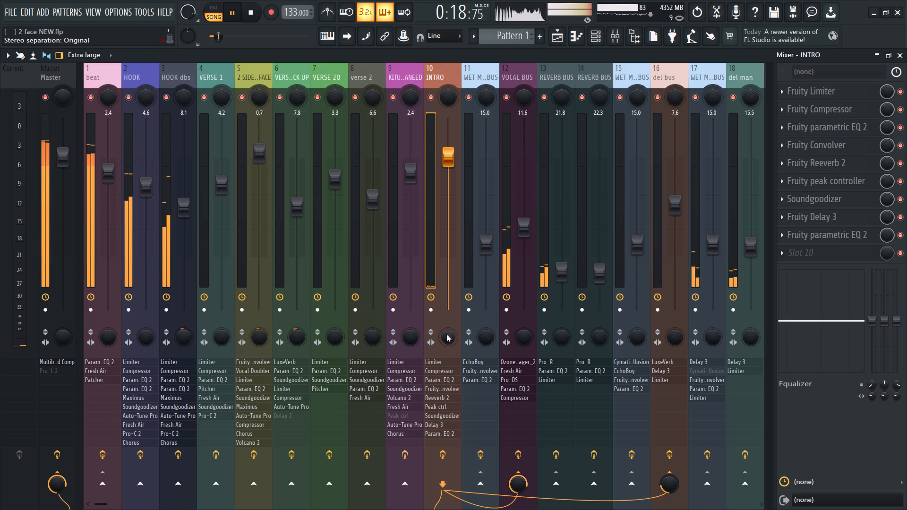
{"action": "left_click", "coordinate": [446, 334]}
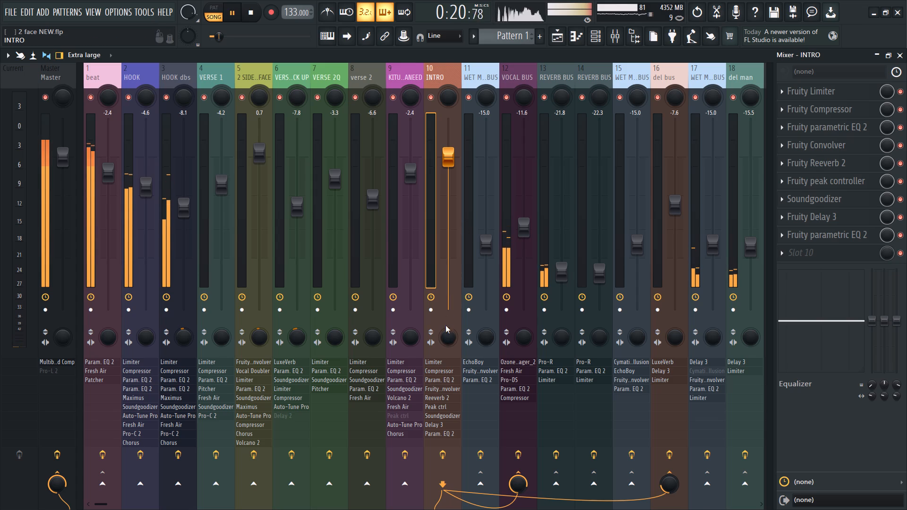
{"action": "left_click_drag", "start_coordinate": [444, 334], "coordinate": [445, 337]}
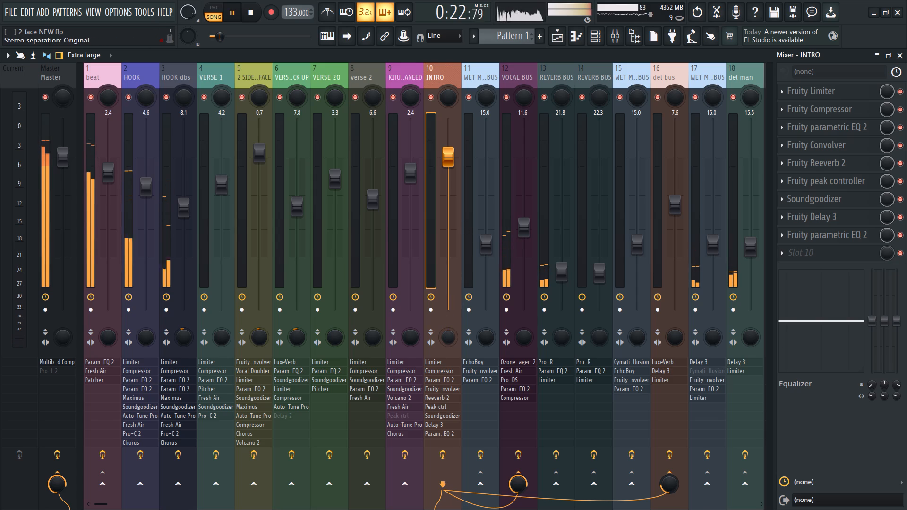
{"action": "left_click_drag", "start_coordinate": [445, 337], "coordinate": [445, 338]}
Compare the song with the VOCAL BUS track muted and unmuted.
{"action": "left_click", "coordinate": [504, 93]}
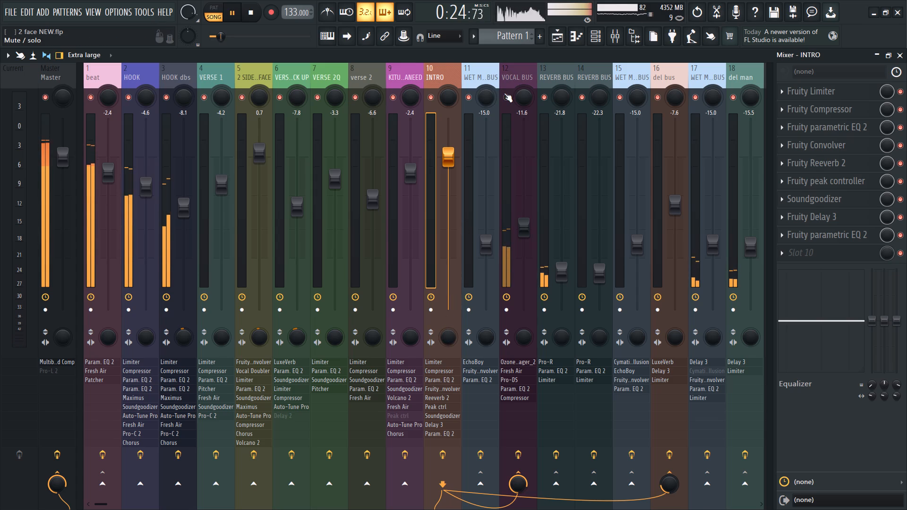
{"action": "left_click", "coordinate": [504, 93]}
Raise the VOCAL BUS track's volume to about -9.4 dB.
{"action": "left_click", "coordinate": [509, 79]}
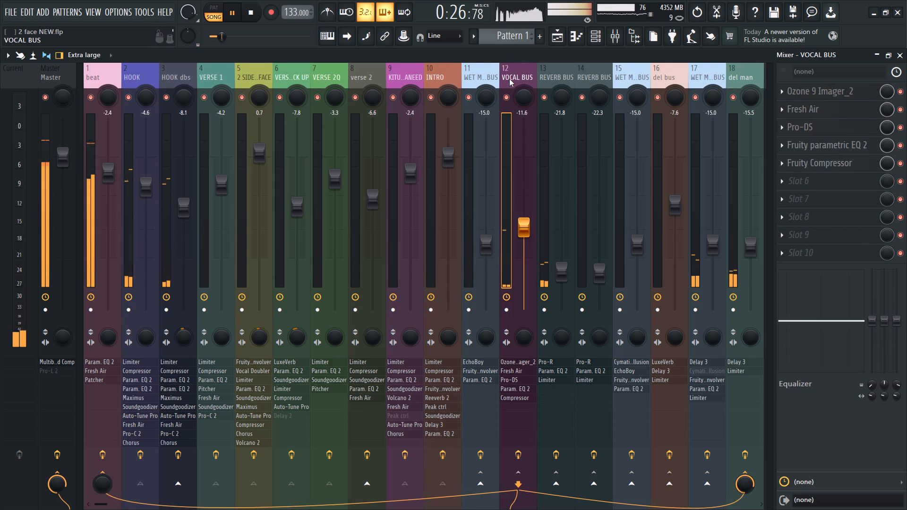
{"action": "scroll", "coordinate": [509, 79], "scroll_direction": "down", "scroll_amount": 1}
{"action": "left_click_drag", "start_coordinate": [409, 230], "coordinate": [414, 199]}
{"action": "left_click", "coordinate": [409, 211]}
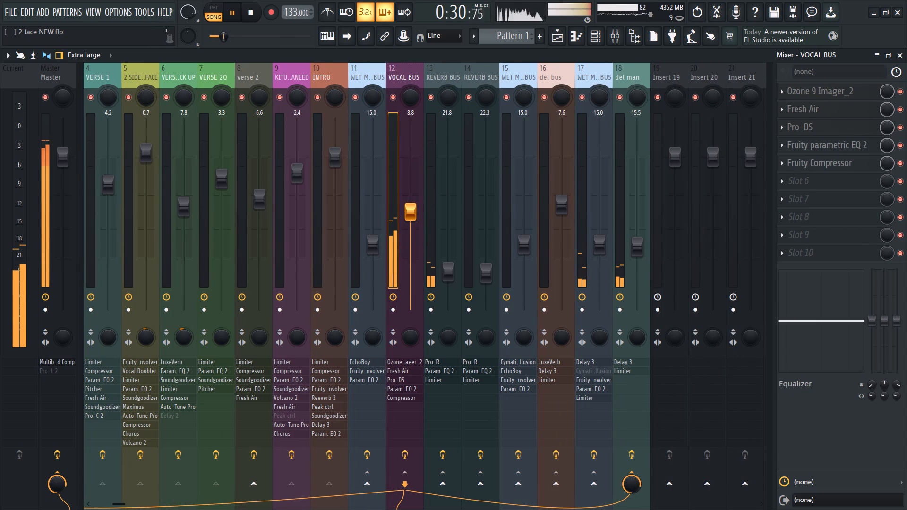
{"action": "left_click", "coordinate": [409, 212]}
{"action": "left_click", "coordinate": [409, 212]}
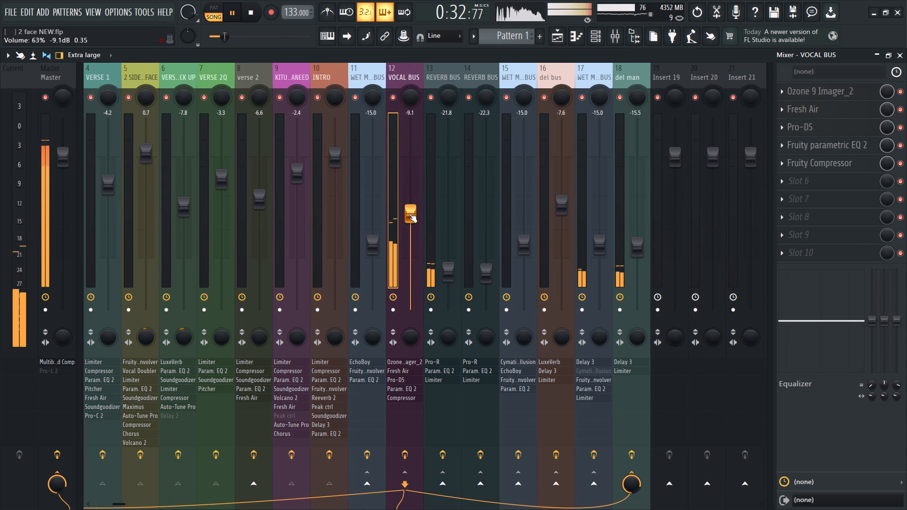
{"action": "left_click", "coordinate": [411, 213]}
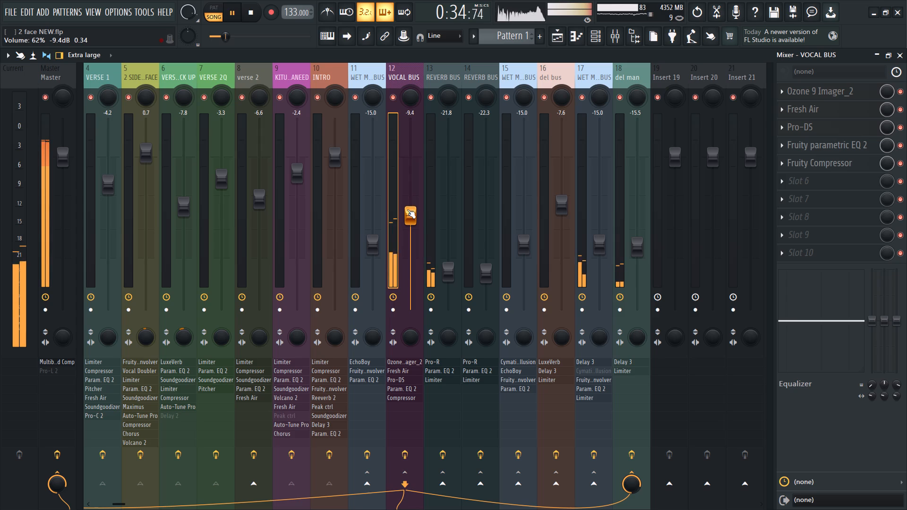
Mute and unmute the VOCAL BUS track to compare the mix at its new level.
{"action": "left_click", "coordinate": [392, 99]}
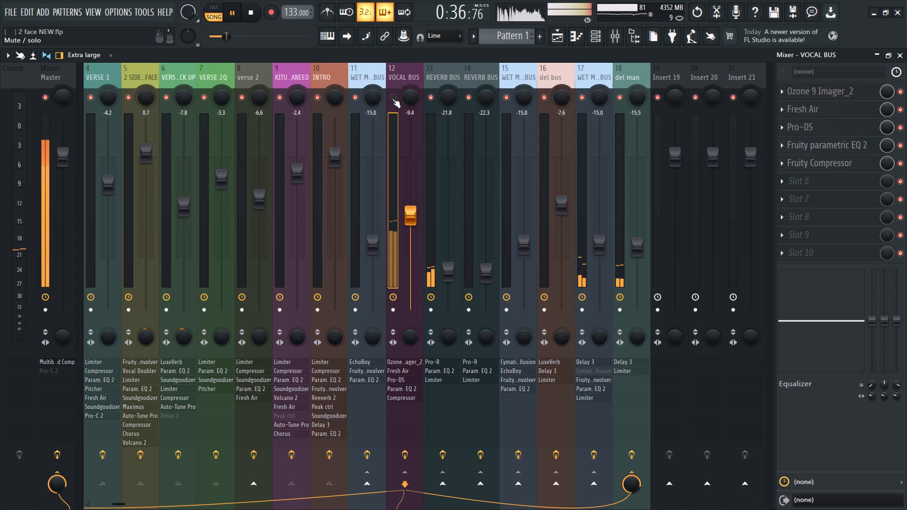
{"action": "left_click", "coordinate": [392, 99]}
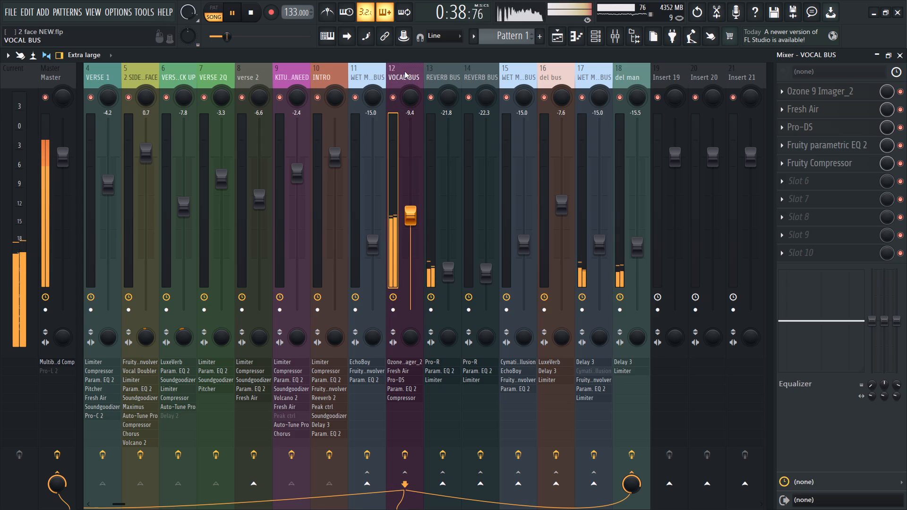
Lower the beat track's volume to about -3.1 dB.
{"action": "scroll", "coordinate": [404, 71], "scroll_direction": "up", "scroll_amount": 3}
{"action": "left_click", "coordinate": [99, 71]}
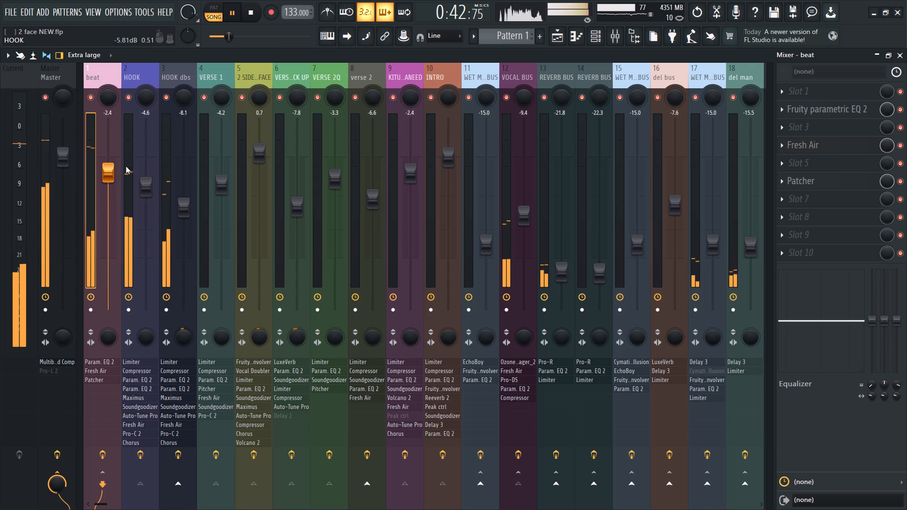
{"action": "left_click_drag", "start_coordinate": [105, 173], "coordinate": [106, 182]}
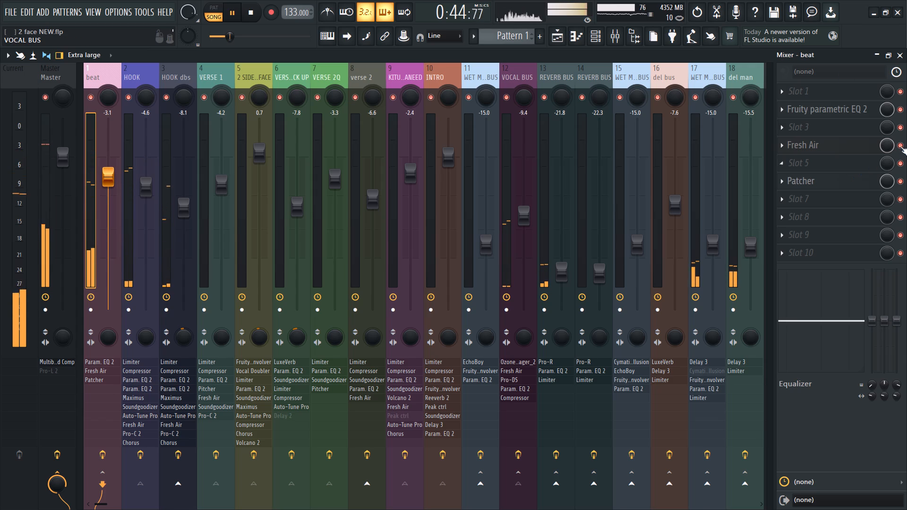
Compare the beat track with its Fresh Air effect disabled and enabled.
{"action": "left_click", "coordinate": [900, 146]}
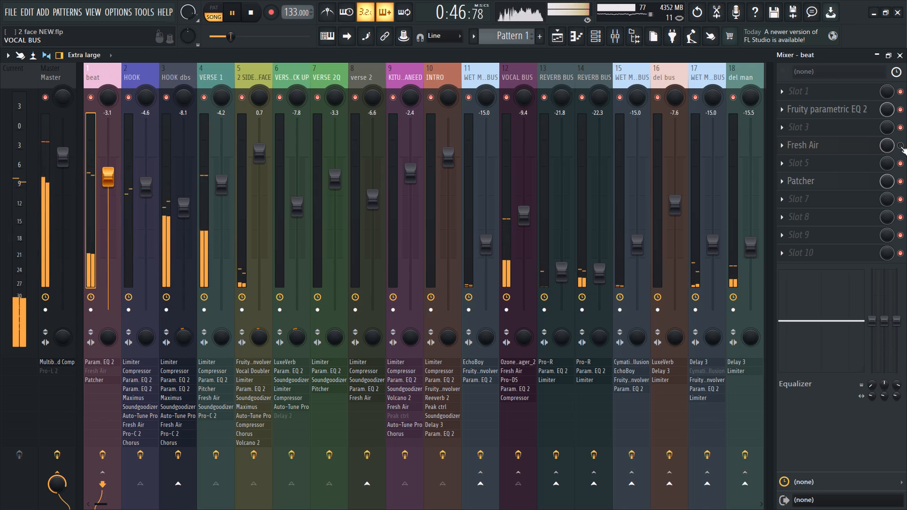
{"action": "left_click", "coordinate": [900, 146]}
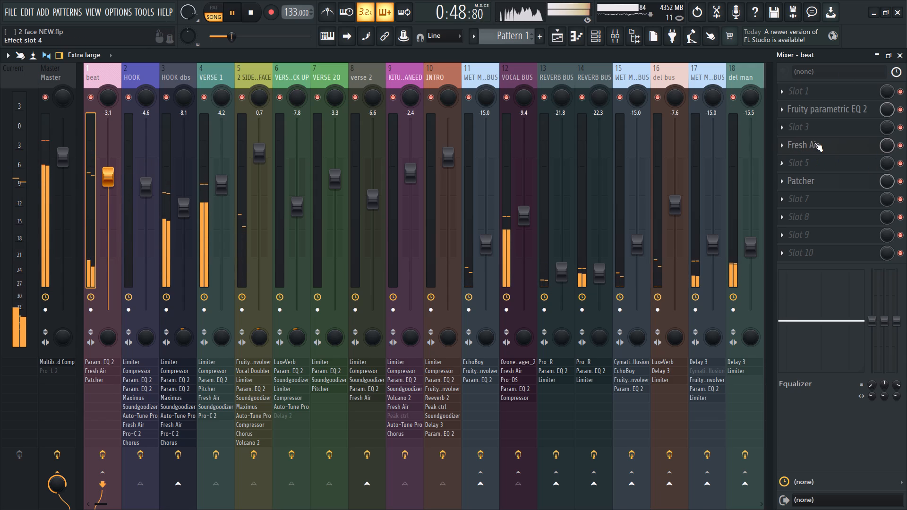
Move Fresh Air up to the first slot of the beat track's effect chain.
{"action": "scroll", "coordinate": [814, 143], "scroll_direction": "up", "scroll_amount": 3}
Compare the beat track with Fresh Air bypassed and active in its new slot.
{"action": "left_click", "coordinate": [905, 91]}
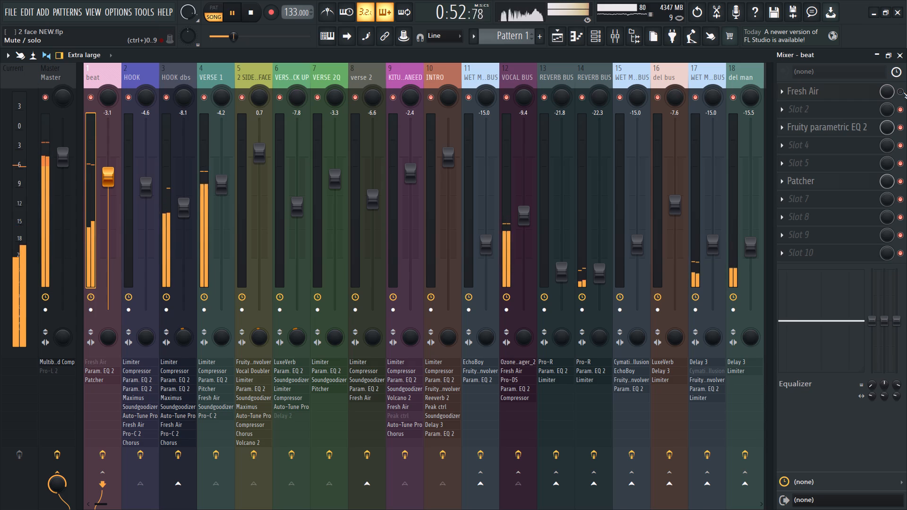
{"action": "left_click", "coordinate": [903, 92]}
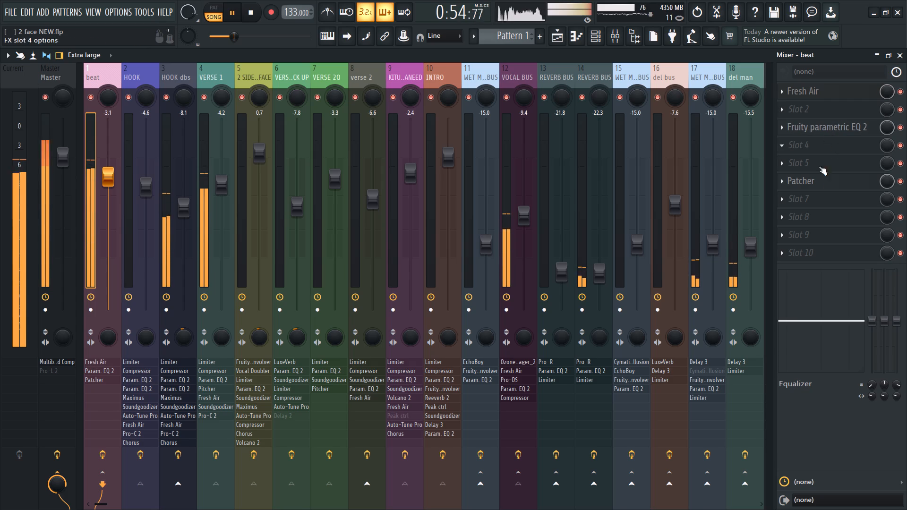
Increase the Sidechain and High Cut amounts in the beat track's Patcher multiband sidechain and close the plugin.
{"action": "left_click", "coordinate": [813, 179]}
{"action": "scroll", "coordinate": [337, 232], "scroll_direction": "up", "scroll_amount": 2}
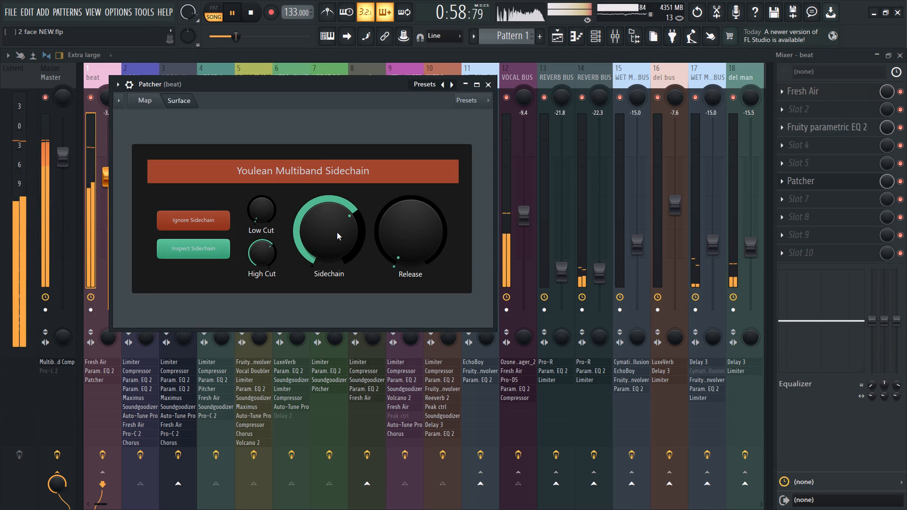
{"action": "scroll", "coordinate": [266, 261], "scroll_direction": "up", "scroll_amount": 2}
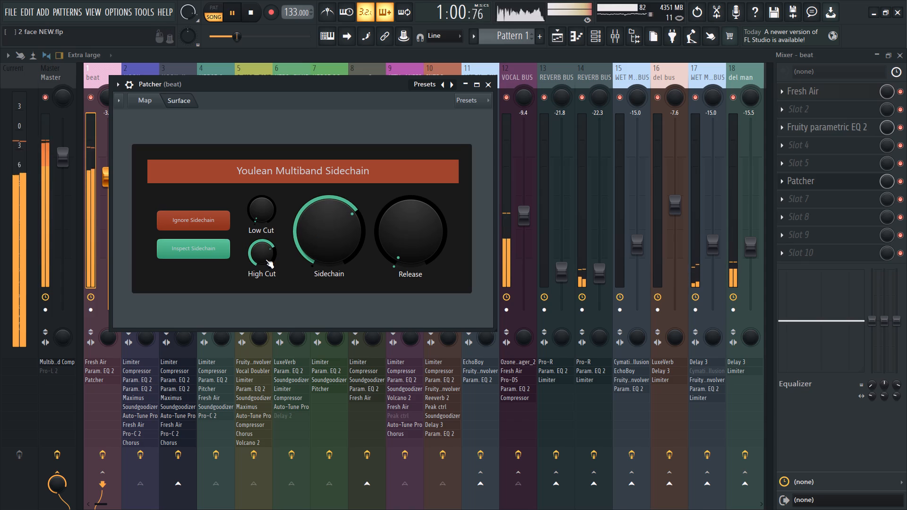
{"action": "scroll", "coordinate": [265, 259], "scroll_direction": "up", "scroll_amount": 2}
{"action": "scroll", "coordinate": [263, 219], "scroll_direction": "up", "scroll_amount": 1}
{"action": "scroll", "coordinate": [319, 239], "scroll_direction": "up", "scroll_amount": 1}
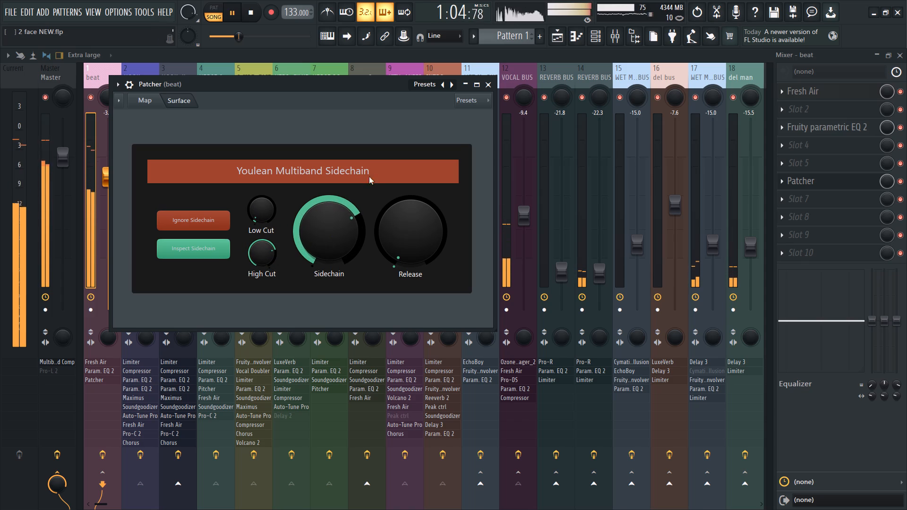
{"action": "left_click", "coordinate": [489, 85]}
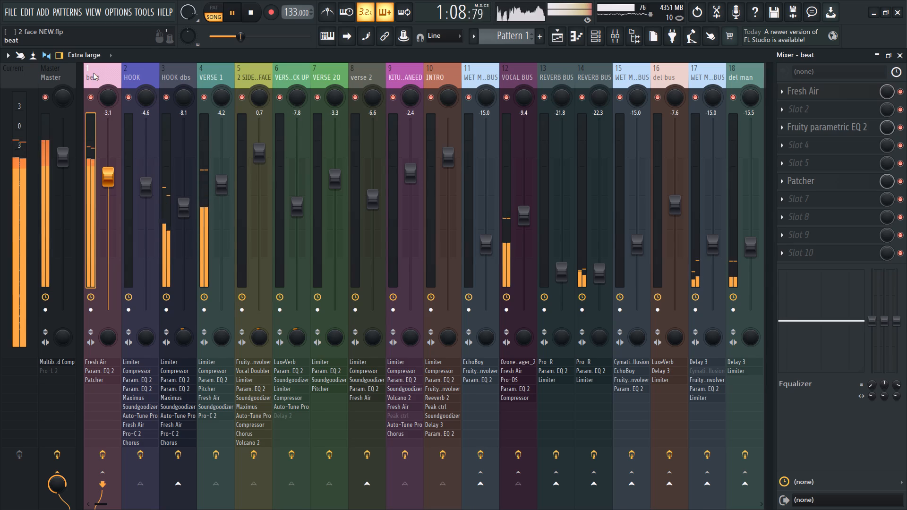
Raise the beat track's volume to about -2.9 dB.
{"action": "left_click", "coordinate": [93, 73]}
{"action": "left_click", "coordinate": [112, 181]}
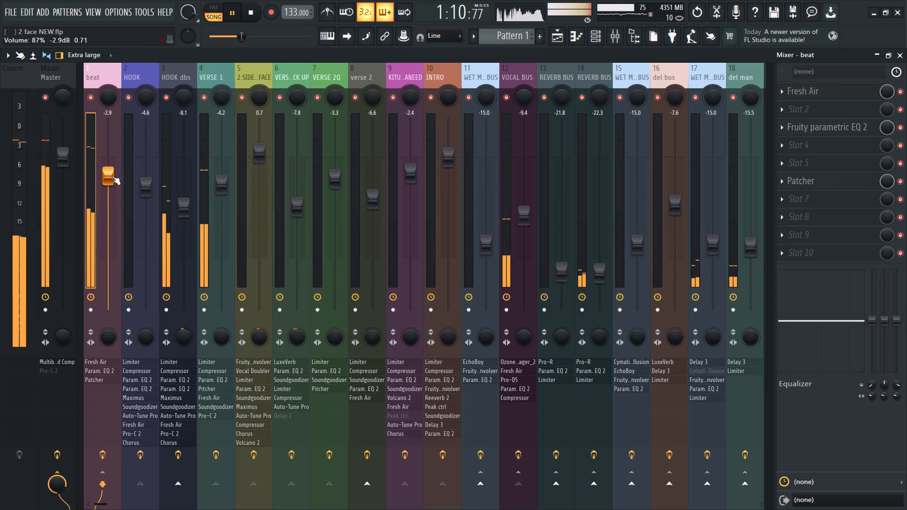
Select the VERSE 1 track in the mixer.
{"action": "left_click", "coordinate": [224, 75]}
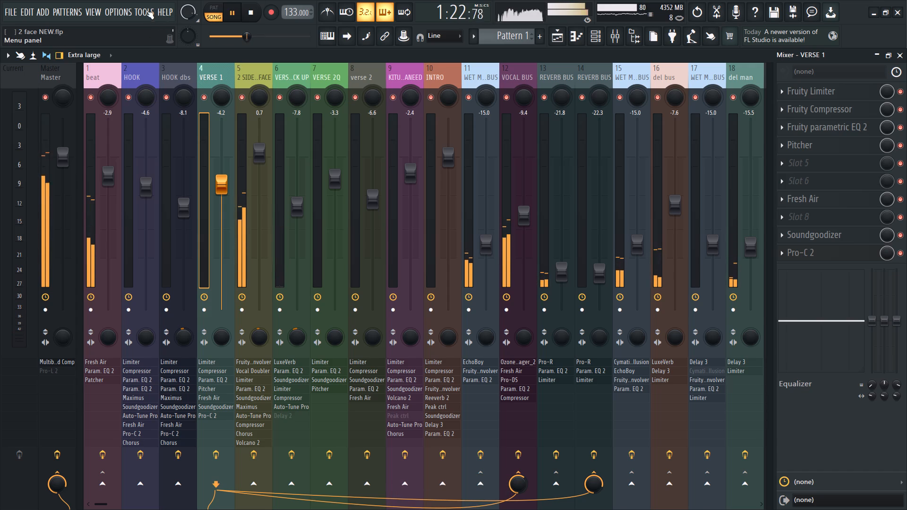
Close all plugin windows and select the 2 SIDED 2 FACE track in the mixer.
{"action": "left_click", "coordinate": [95, 13]}
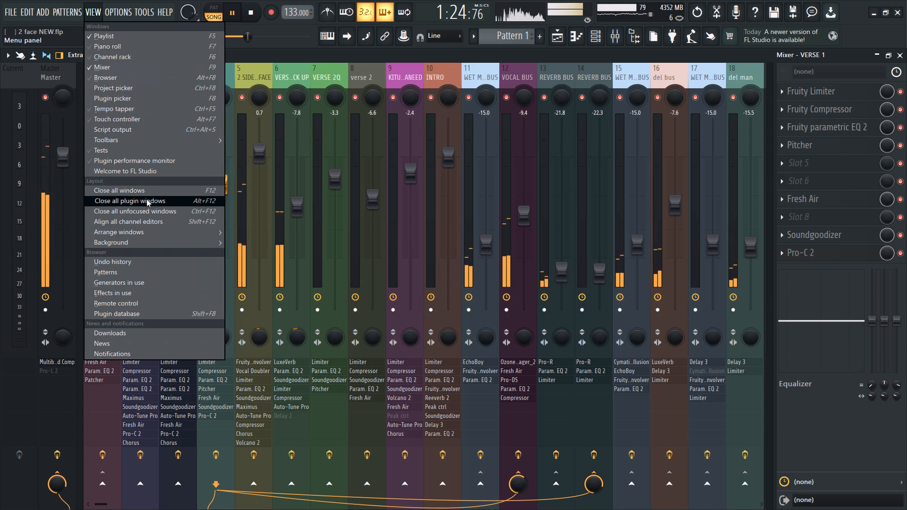
{"action": "left_click", "coordinate": [146, 199]}
{"action": "left_click", "coordinate": [247, 75]}
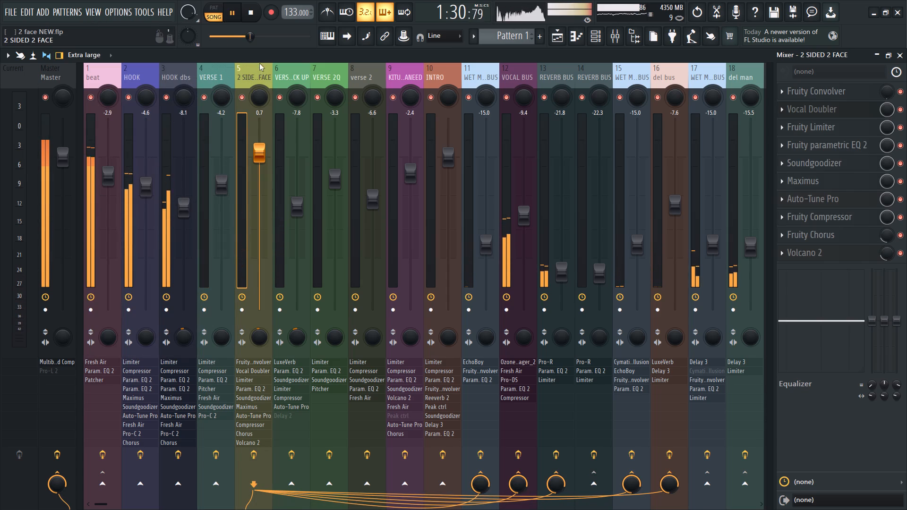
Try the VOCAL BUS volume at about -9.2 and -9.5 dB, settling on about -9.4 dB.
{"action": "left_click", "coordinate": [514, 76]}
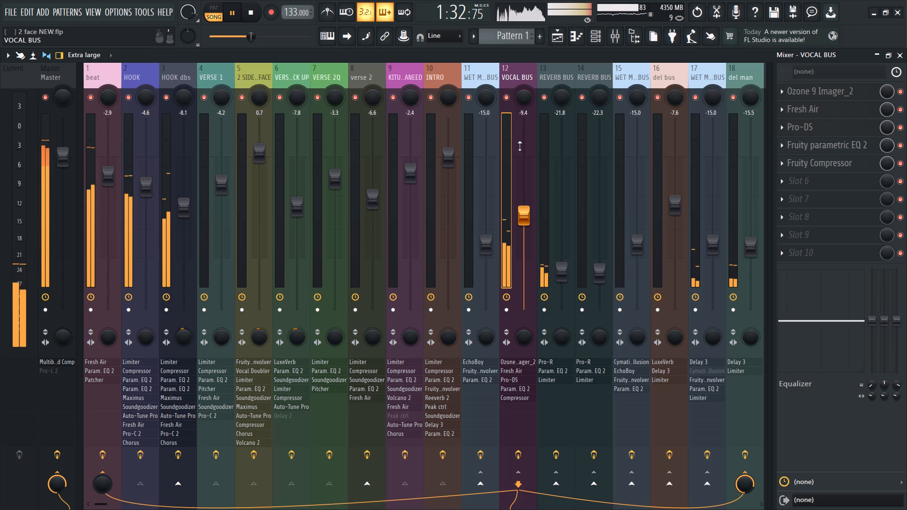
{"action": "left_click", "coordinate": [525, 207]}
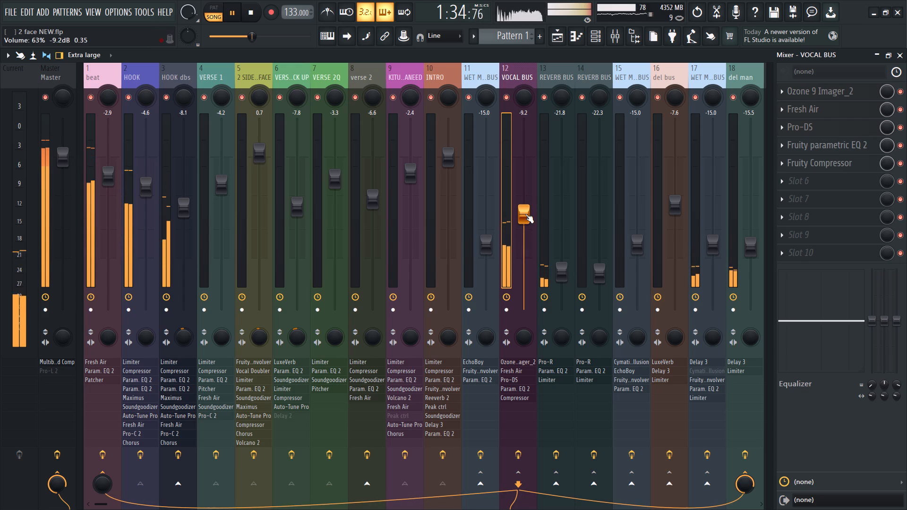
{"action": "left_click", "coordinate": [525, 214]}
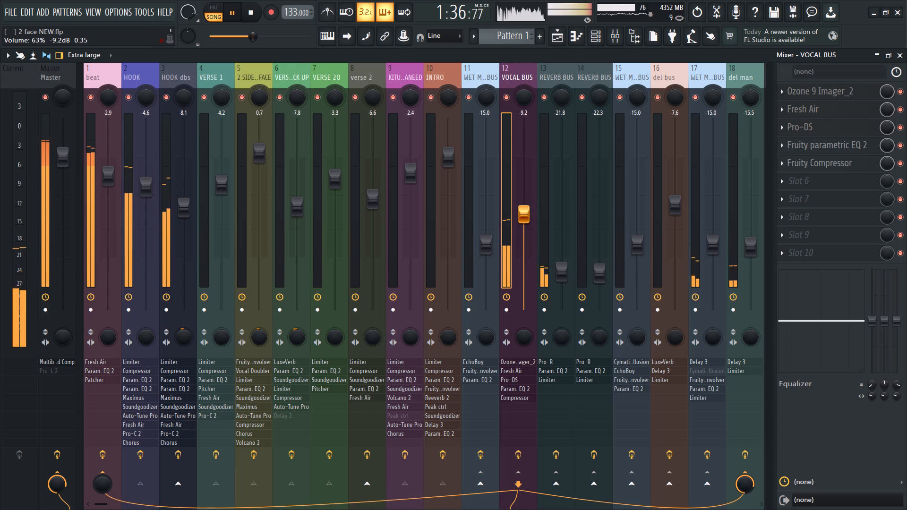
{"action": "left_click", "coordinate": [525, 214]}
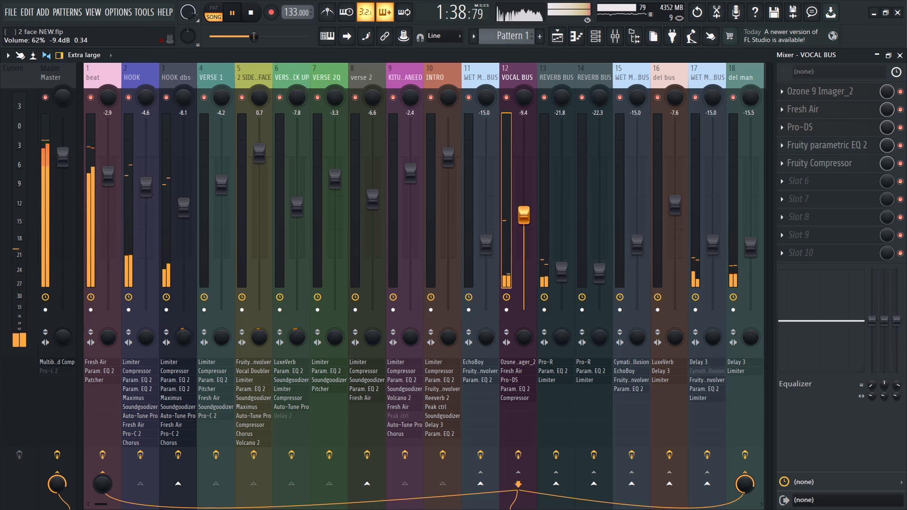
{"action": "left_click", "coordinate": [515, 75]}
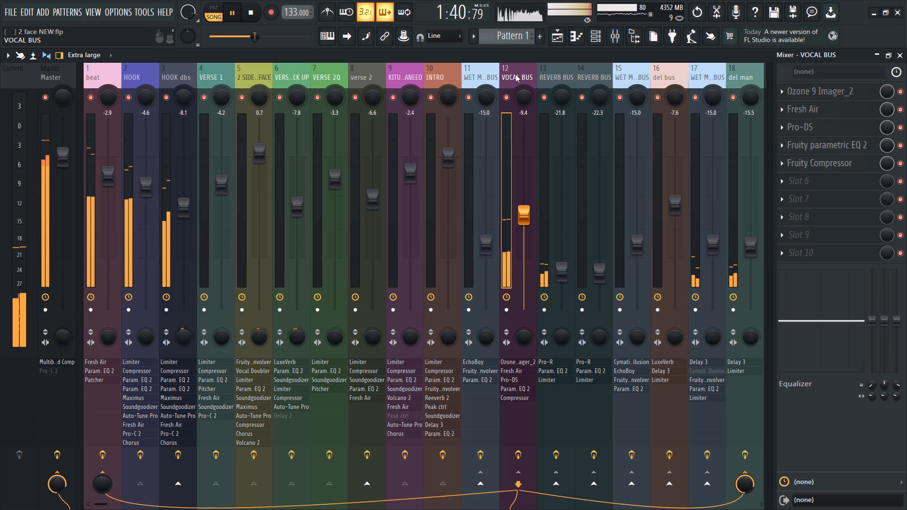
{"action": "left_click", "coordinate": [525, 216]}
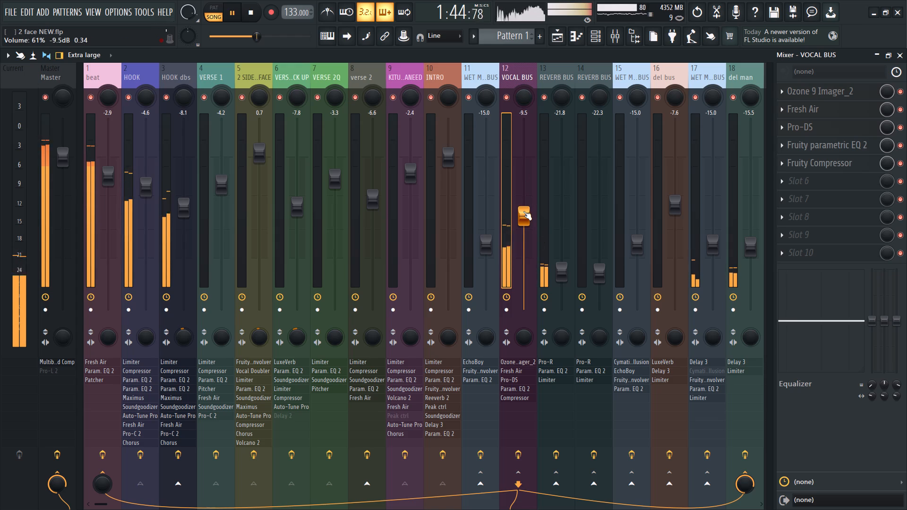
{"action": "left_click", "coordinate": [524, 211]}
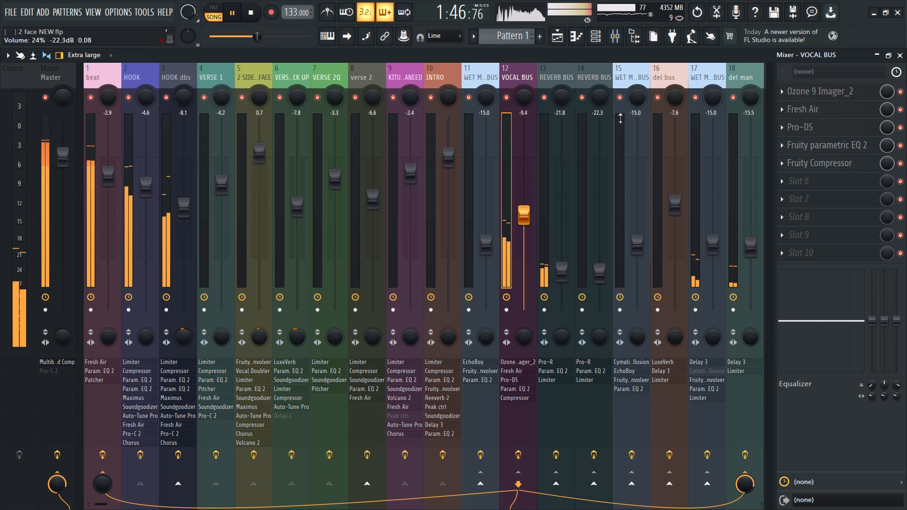
Check the Fruity Compressor settings on the VOCAL BUS and close the plugin.
{"action": "left_click", "coordinate": [805, 160]}
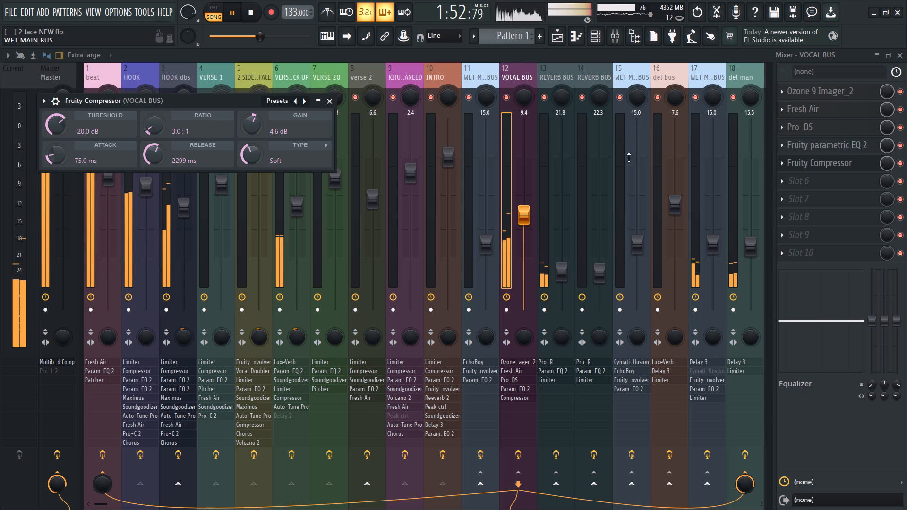
{"action": "left_click", "coordinate": [521, 77]}
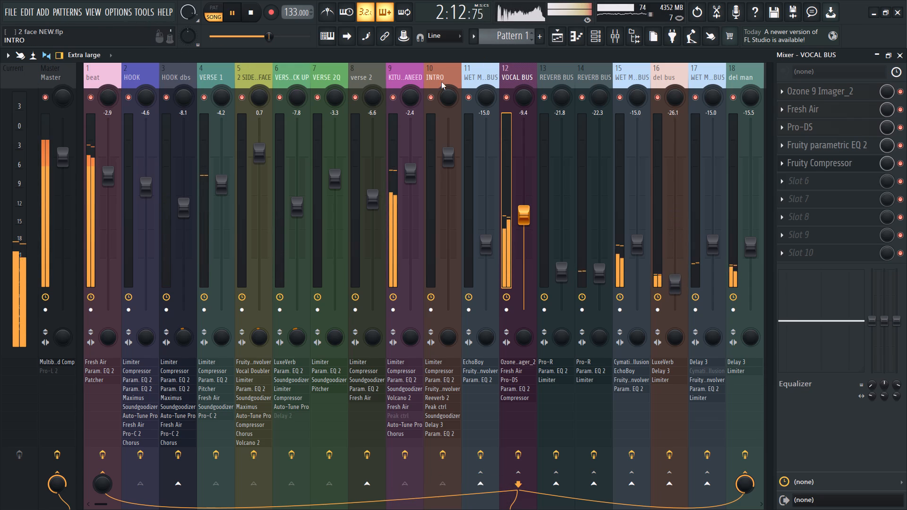
Set the KITU NINANEED track's stereo separation to about 6% separated.
{"action": "left_click", "coordinate": [399, 76]}
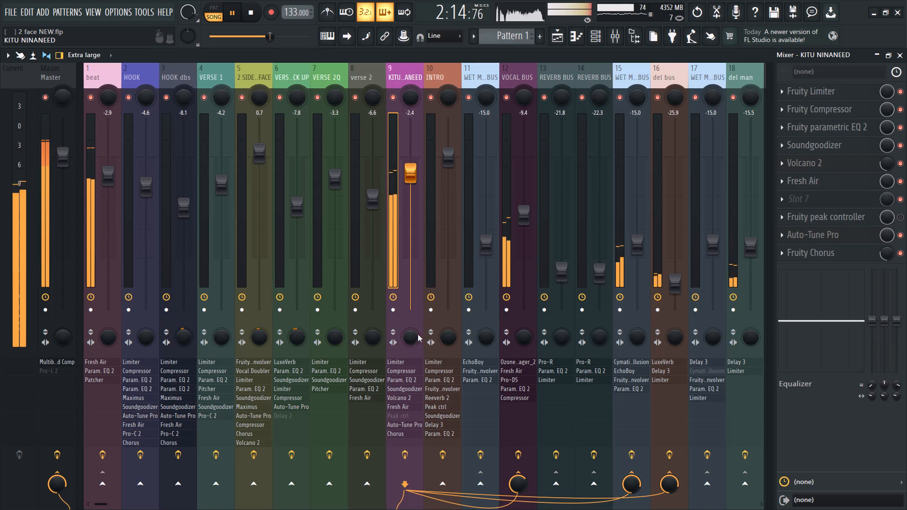
{"action": "left_click_drag", "start_coordinate": [413, 335], "coordinate": [412, 342]}
{"action": "left_click", "coordinate": [412, 336]}
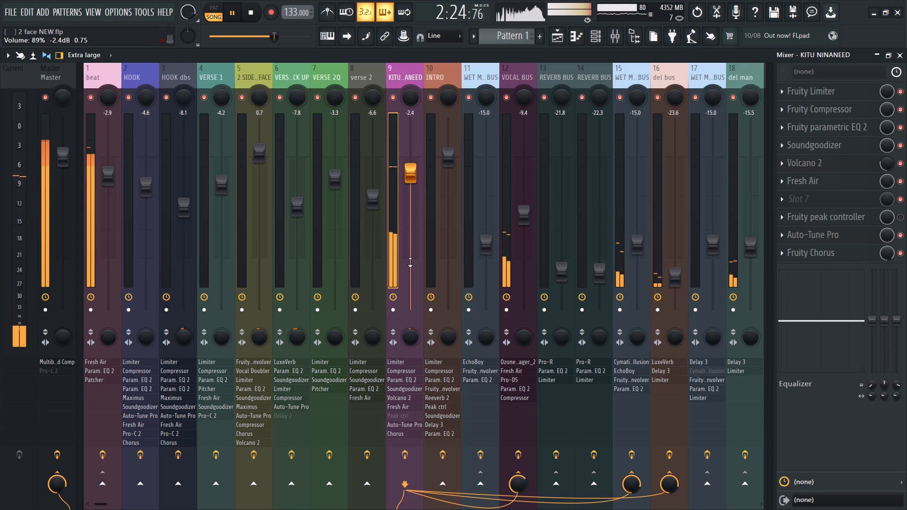
{"action": "left_click", "coordinate": [411, 336]}
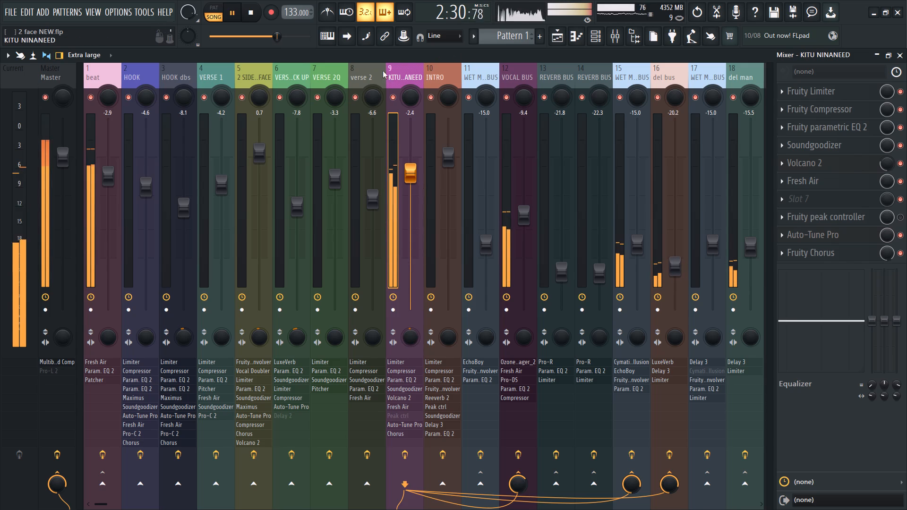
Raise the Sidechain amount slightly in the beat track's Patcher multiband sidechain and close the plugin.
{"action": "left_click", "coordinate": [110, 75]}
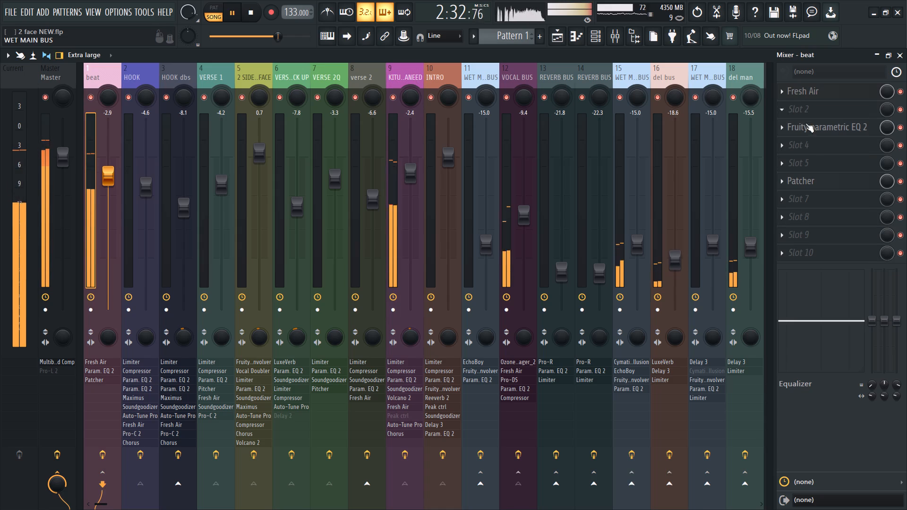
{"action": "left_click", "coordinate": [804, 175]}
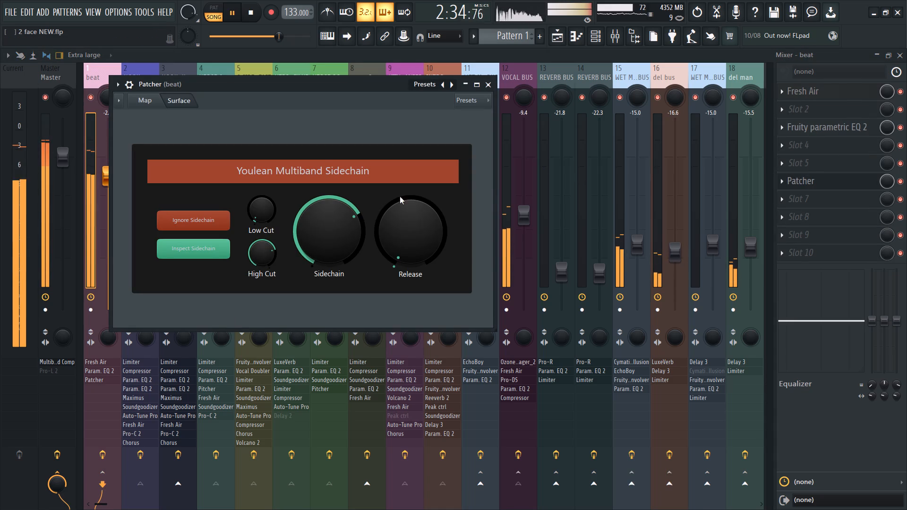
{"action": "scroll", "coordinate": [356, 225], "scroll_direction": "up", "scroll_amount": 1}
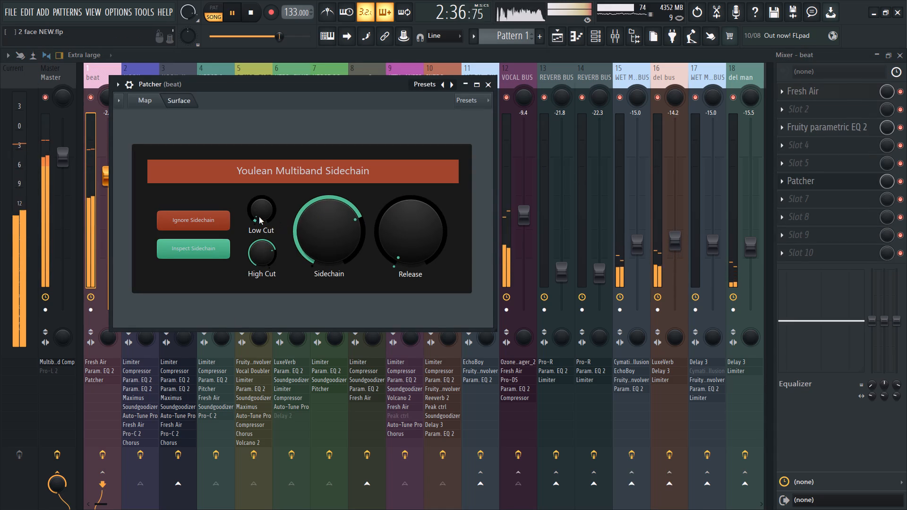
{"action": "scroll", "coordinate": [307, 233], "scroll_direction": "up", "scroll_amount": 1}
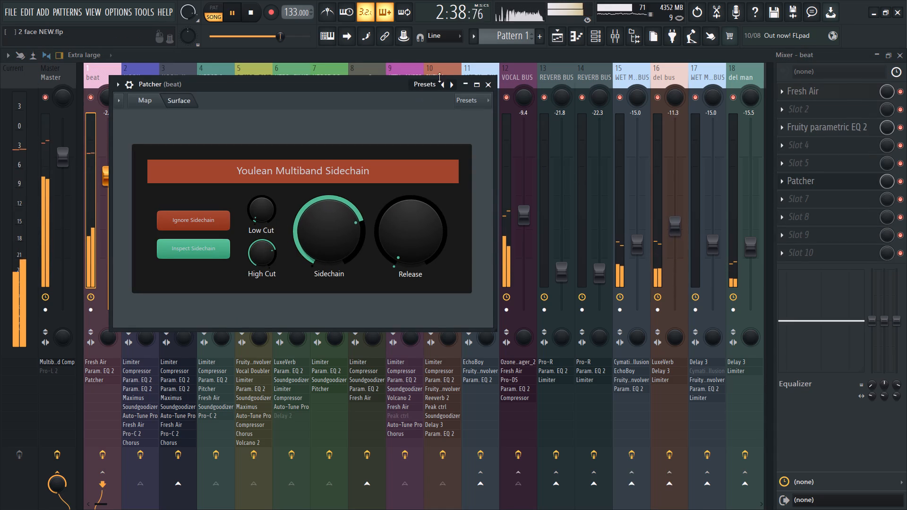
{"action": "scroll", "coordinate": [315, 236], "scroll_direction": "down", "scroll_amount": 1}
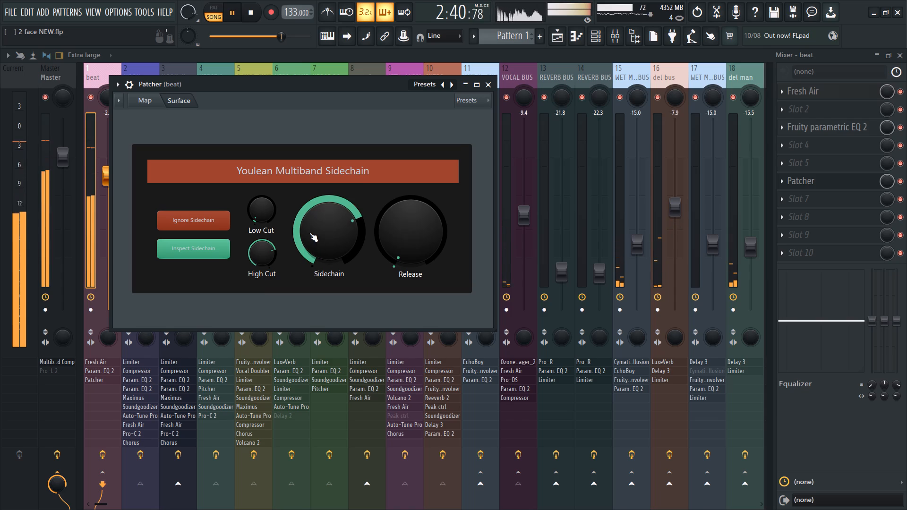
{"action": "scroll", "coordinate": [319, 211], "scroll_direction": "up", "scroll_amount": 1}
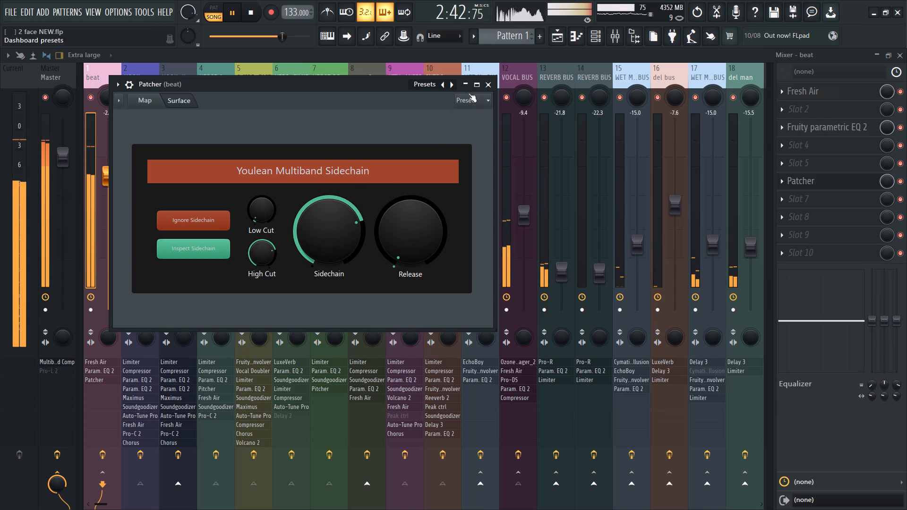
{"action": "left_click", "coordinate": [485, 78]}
Raise the beat track's volume to about -2.5 dB.
{"action": "left_click_drag", "start_coordinate": [116, 175], "coordinate": [116, 171]}
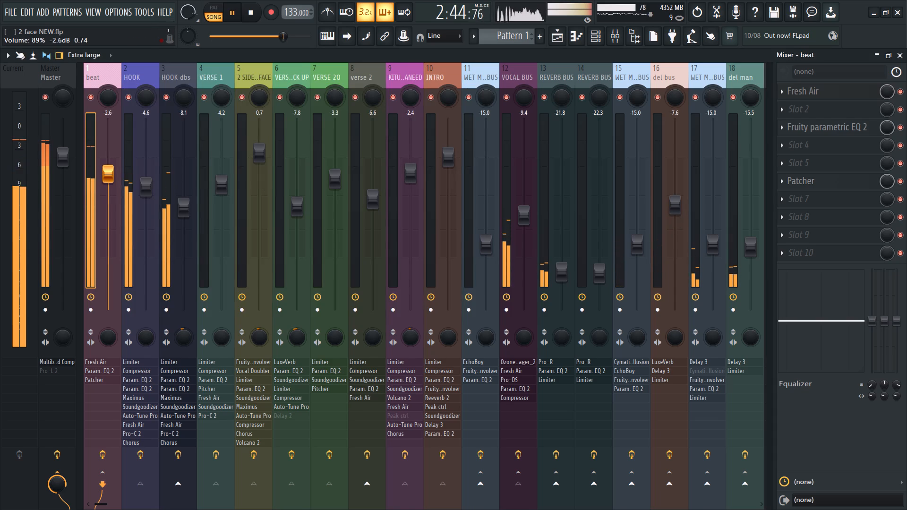
{"action": "left_click_drag", "start_coordinate": [116, 171], "coordinate": [116, 169]}
{"action": "left_click", "coordinate": [116, 172]}
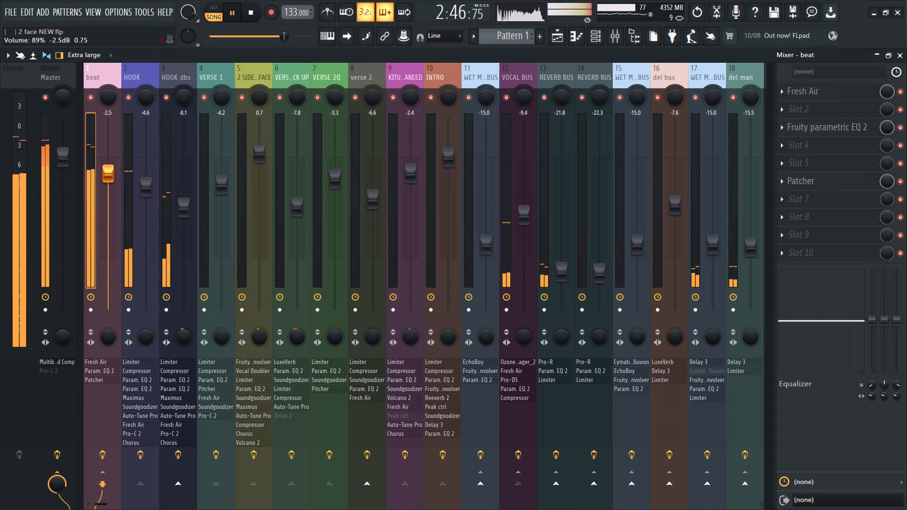
Sweep the Sidechain amount in the beat track's Patcher down and up, settling at a slightly lower amount.
{"action": "left_click", "coordinate": [806, 179]}
{"action": "scroll", "coordinate": [342, 223], "scroll_direction": "down", "scroll_amount": 2}
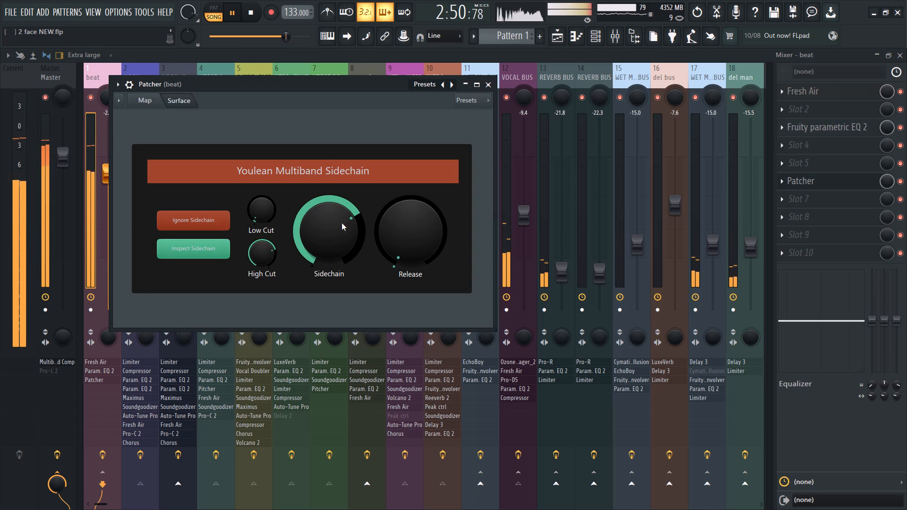
{"action": "scroll", "coordinate": [342, 223], "scroll_direction": "down", "scroll_amount": 7}
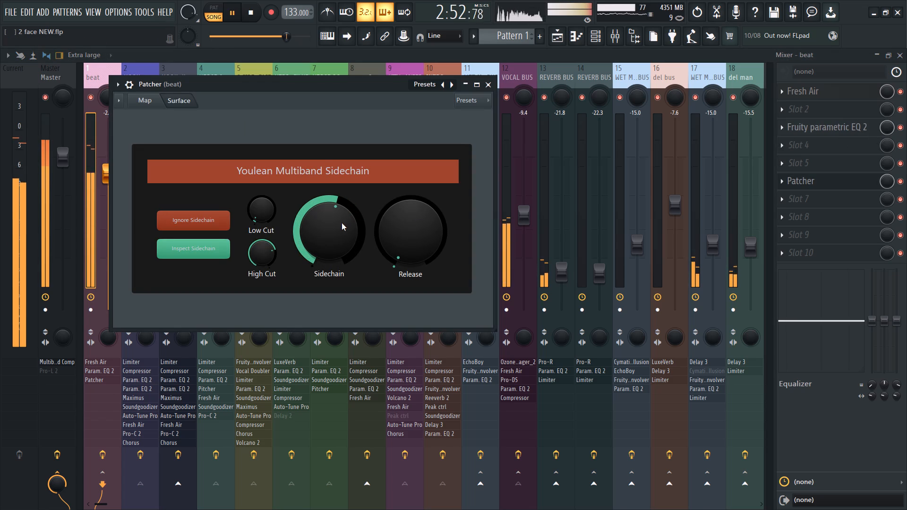
{"action": "scroll", "coordinate": [342, 223], "scroll_direction": "down", "scroll_amount": 4}
{"action": "scroll", "coordinate": [342, 223], "scroll_direction": "up", "scroll_amount": 2}
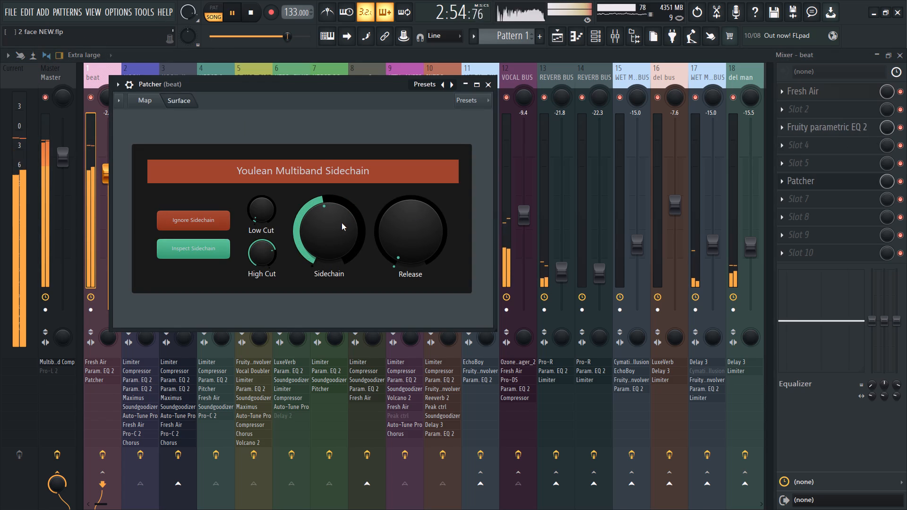
{"action": "scroll", "coordinate": [342, 223], "scroll_direction": "up", "scroll_amount": 9}
{"action": "scroll", "coordinate": [342, 223], "scroll_direction": "down", "scroll_amount": 1}
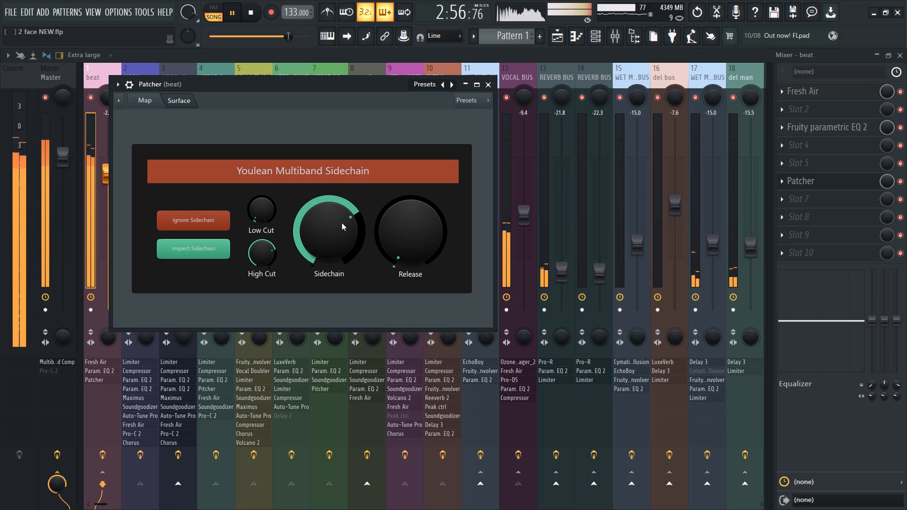
{"action": "scroll", "coordinate": [342, 223], "scroll_direction": "down", "scroll_amount": 13}
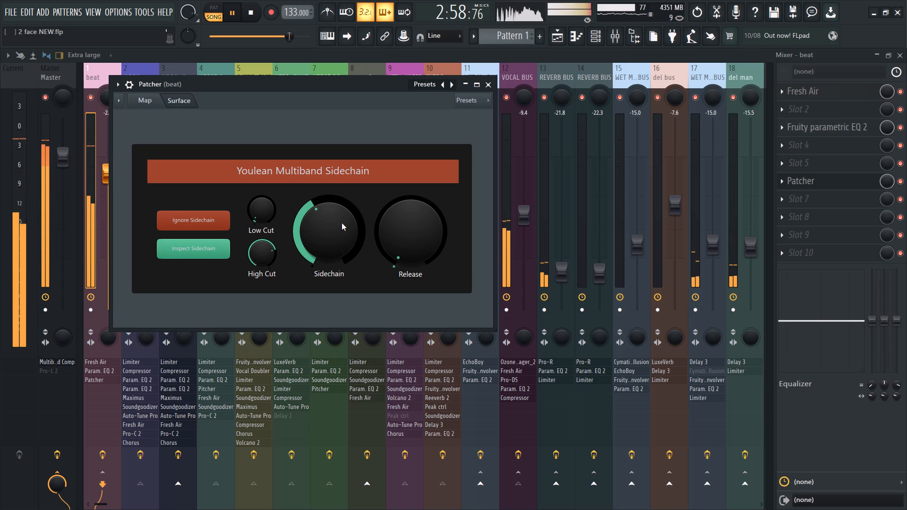
{"action": "scroll", "coordinate": [342, 223], "scroll_direction": "up", "scroll_amount": 16}
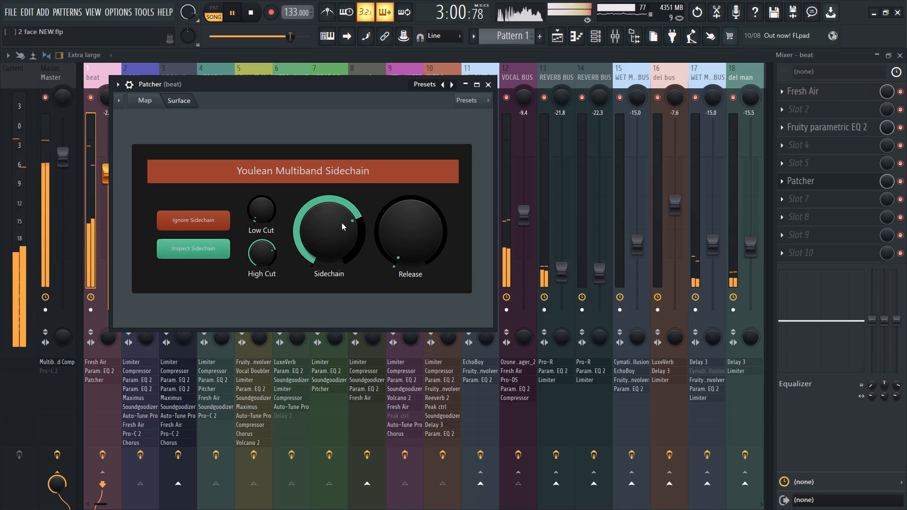
{"action": "scroll", "coordinate": [342, 223], "scroll_direction": "down", "scroll_amount": 3}
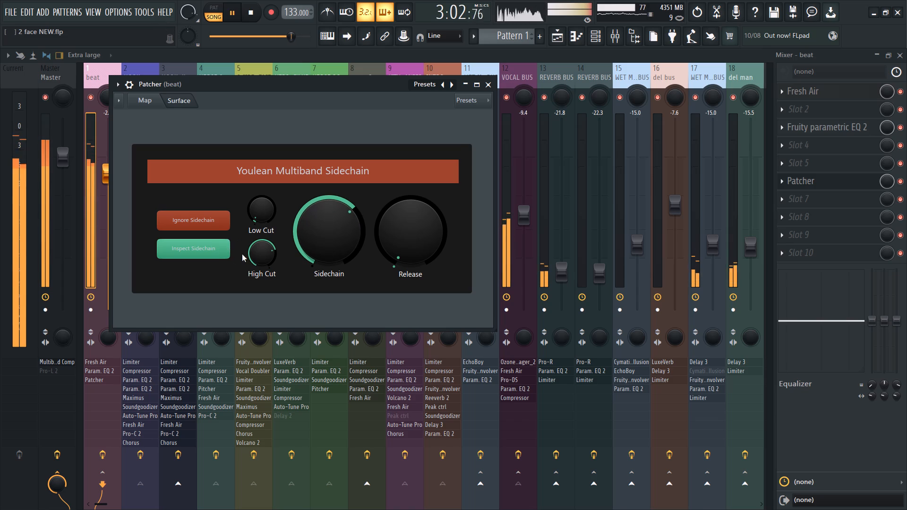
Fine-tune the High Cut and Low Cut amounts of the beat track's multiband sidechain.
{"action": "left_click_drag", "start_coordinate": [261, 250], "coordinate": [261, 240]}
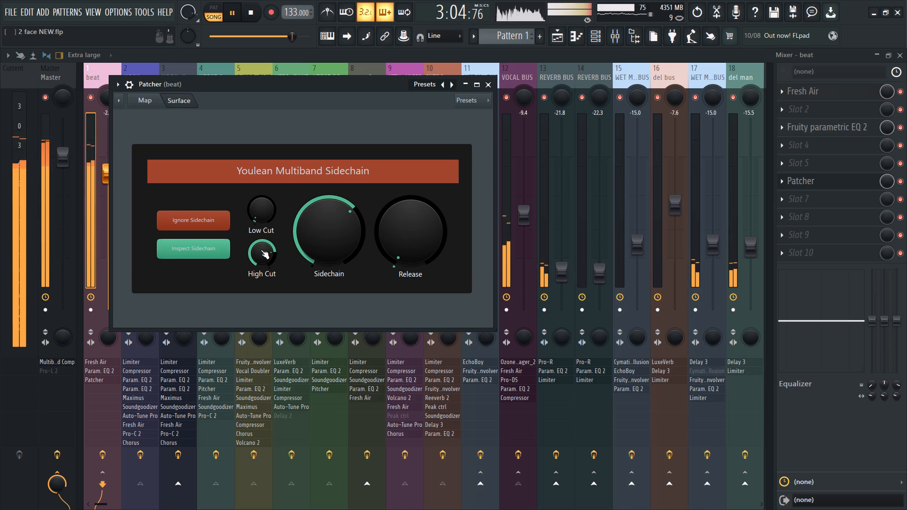
{"action": "left_click_drag", "start_coordinate": [261, 250], "coordinate": [259, 266]}
{"action": "left_click", "coordinate": [261, 250]}
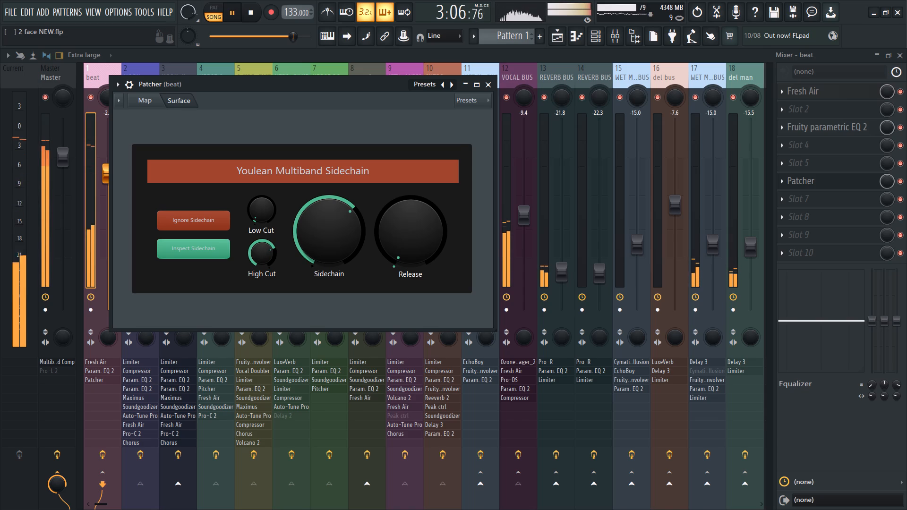
{"action": "left_click", "coordinate": [261, 221]}
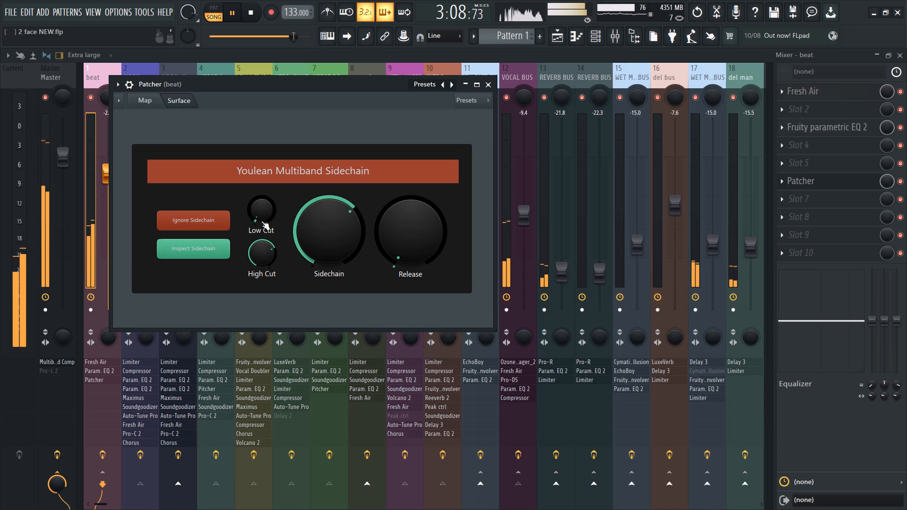
Stop playback and restart the song from the beginning.
{"action": "left_click", "coordinate": [256, 16]}
{"action": "left_click", "coordinate": [250, 15]}
{"action": "left_click", "coordinate": [237, 16]}
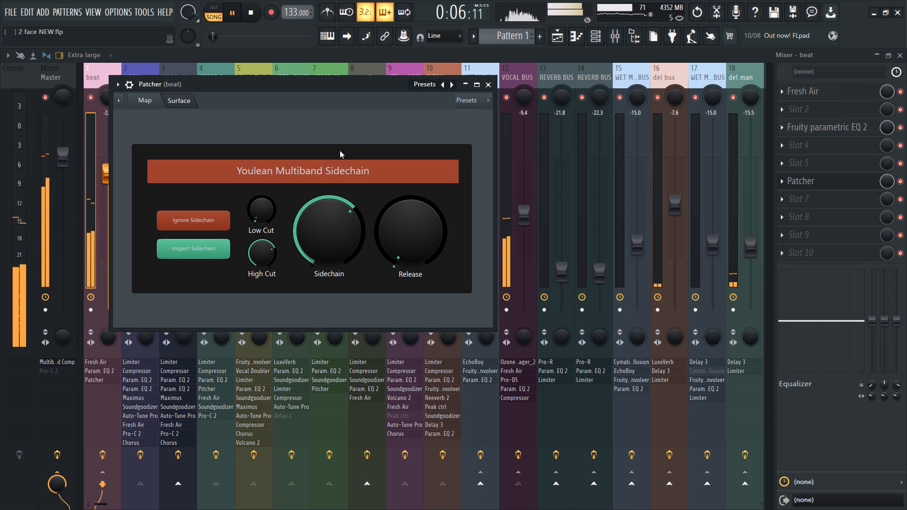
Trim the first intro vocal clip on Track 3 to run from about bar 3.5 to bar 4.5.
{"action": "left_click", "coordinate": [558, 39]}
{"action": "left_click_drag", "start_coordinate": [506, 64], "coordinate": [499, 65]}
{"action": "left_click_drag", "start_coordinate": [645, 66], "coordinate": [470, 74]}
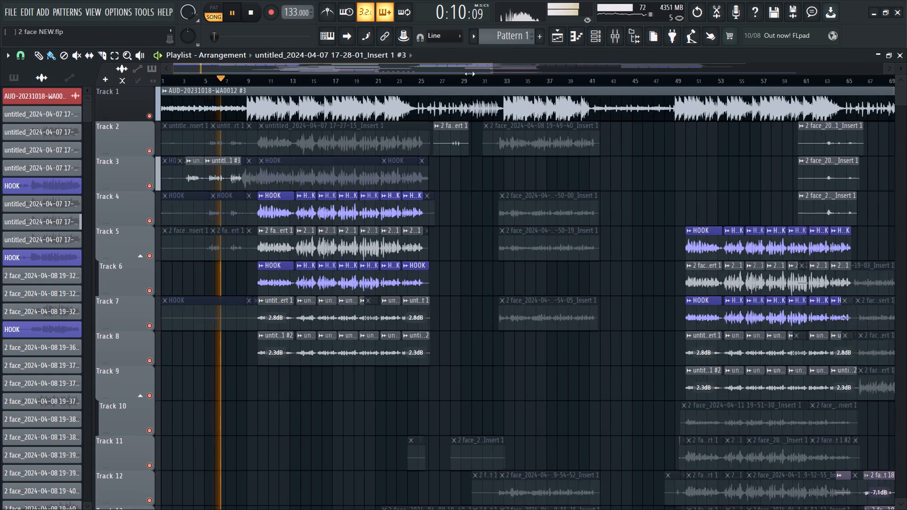
{"action": "left_click_drag", "start_coordinate": [470, 74], "coordinate": [378, 70]}
{"action": "left_click_drag", "start_coordinate": [377, 68], "coordinate": [361, 66]}
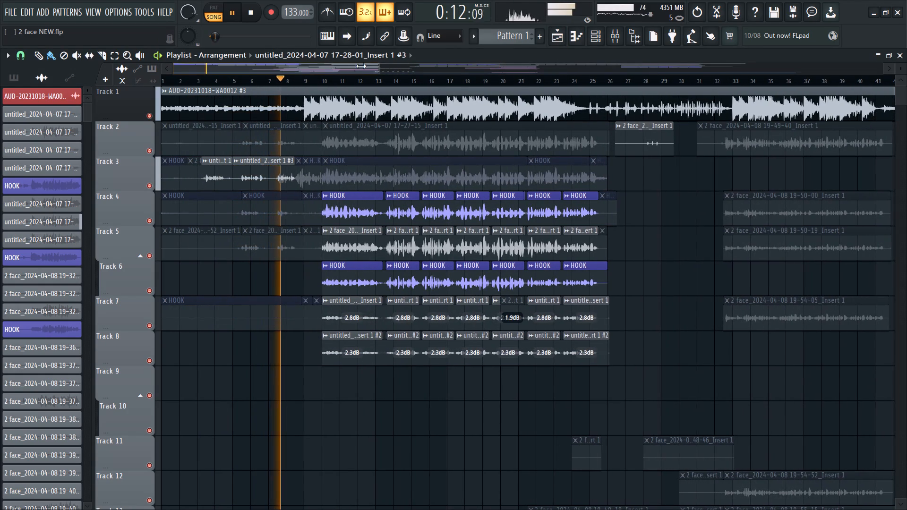
{"action": "left_click_drag", "start_coordinate": [361, 66], "coordinate": [268, 69]}
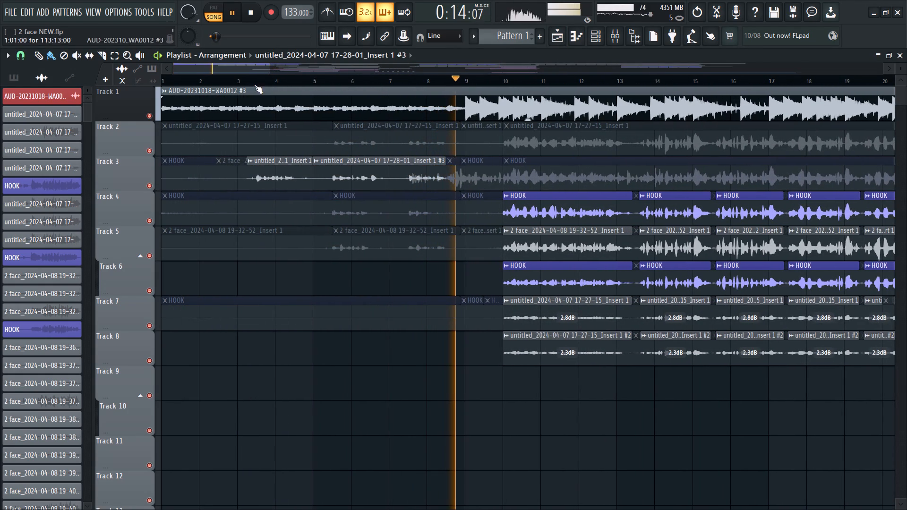
{"action": "key", "text": "space"}
{"action": "key", "text": "space"}
{"action": "key", "text": "space"}
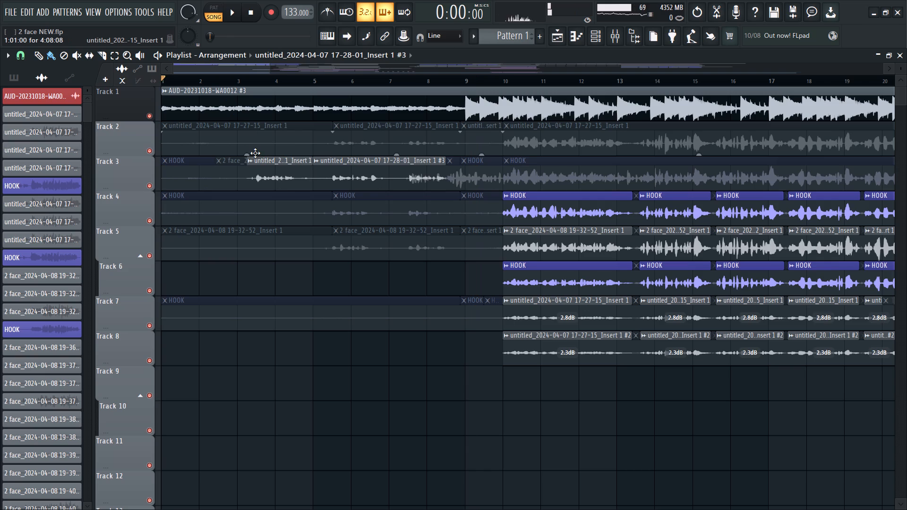
{"action": "key", "text": "space"}
{"action": "scroll", "coordinate": [248, 183], "scroll_direction": "up", "scroll_amount": 4, "text": "ctrl"}
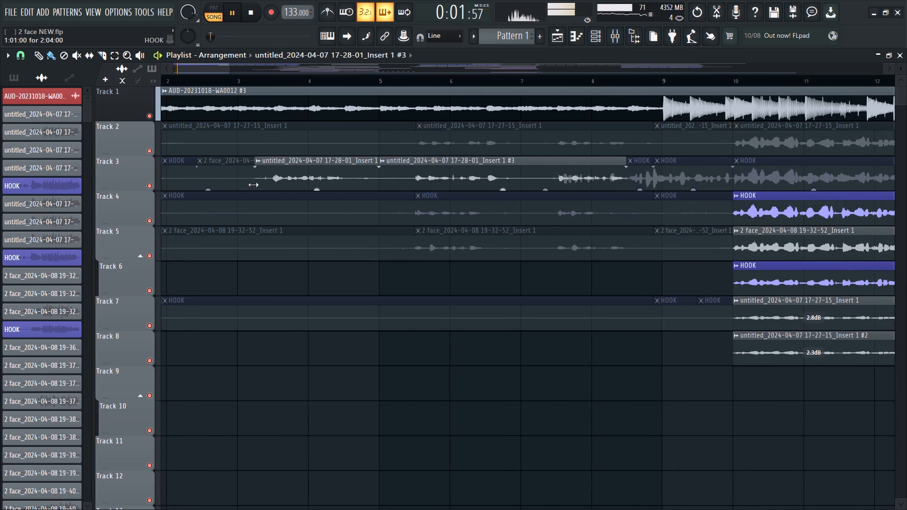
{"action": "left_click_drag", "start_coordinate": [256, 183], "coordinate": [270, 192], "text": "alt"}
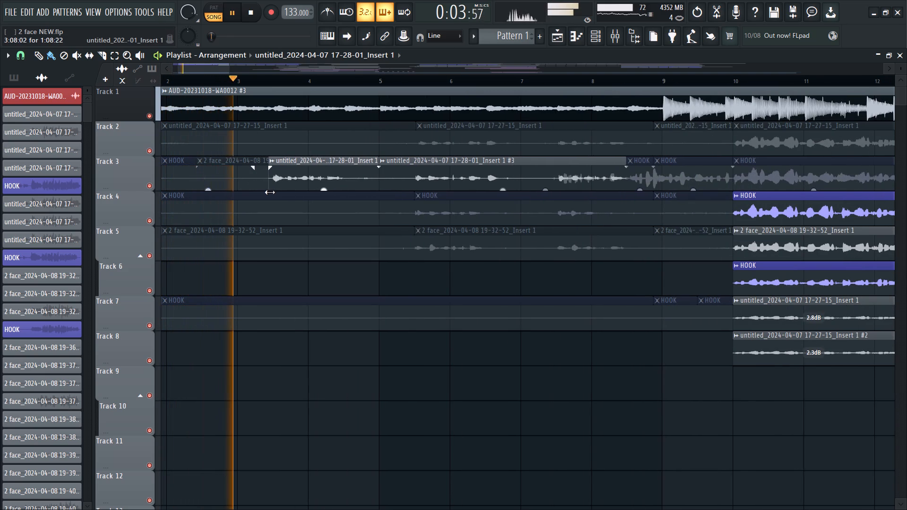
{"action": "left_click_drag", "start_coordinate": [270, 192], "coordinate": [270, 193], "text": "alt"}
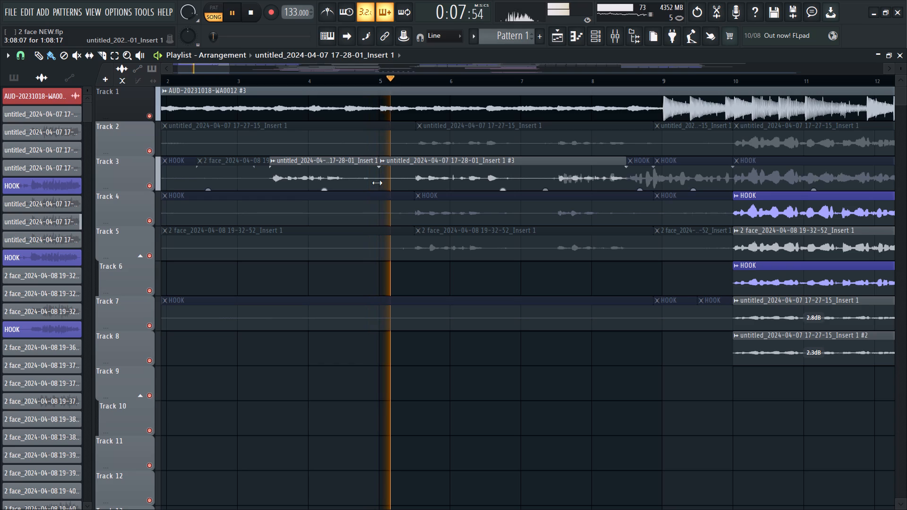
{"action": "left_click_drag", "start_coordinate": [377, 183], "coordinate": [347, 194], "text": "alt"}
Trim the silent start of the second Track 3 intro vocal clip to about bar 5.6.
{"action": "left_click_drag", "start_coordinate": [381, 185], "coordinate": [413, 195], "text": "alt"}
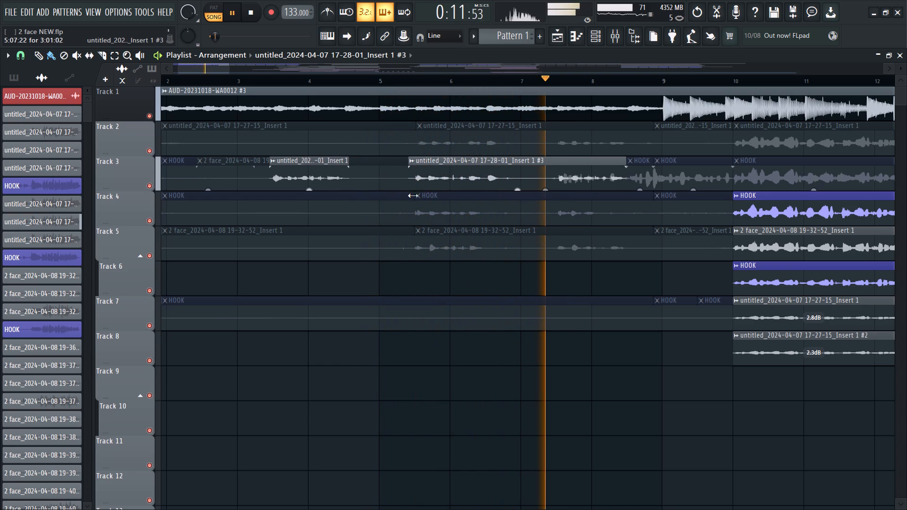
{"action": "left_click_drag", "start_coordinate": [413, 195], "coordinate": [424, 200], "text": "alt"}
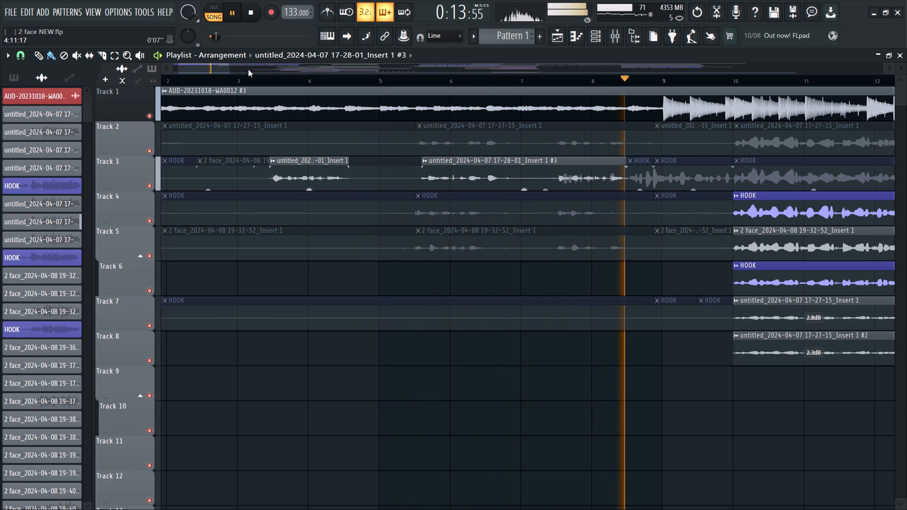
Slice the second Track 3 intro vocal clip at about bar 7.5, just before its last phrase.
{"action": "left_click", "coordinate": [98, 58]}
{"action": "left_click_drag", "start_coordinate": [558, 162], "coordinate": [553, 188], "text": "alt"}
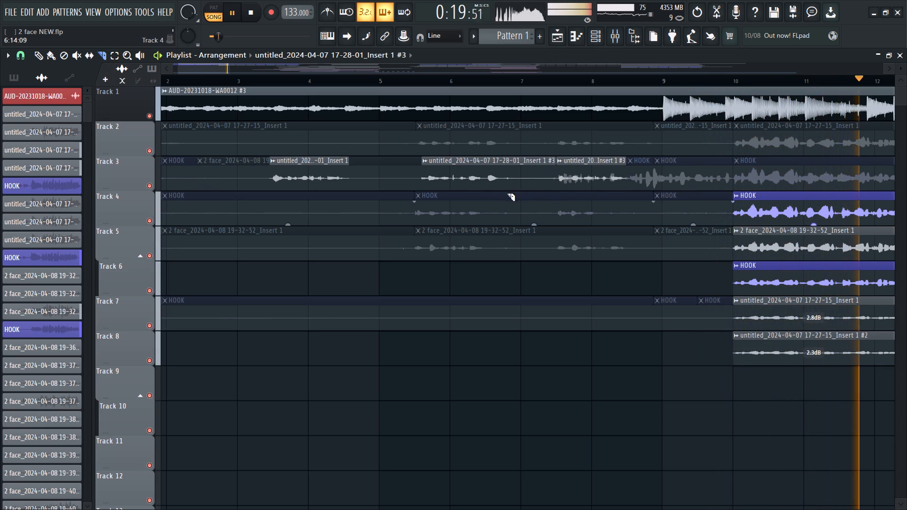
Move the Fruity Chorus (KITU NINANEED) Mix level automation clip from Track 34 down to Track 38, below the del bus Volume clip.
{"action": "scroll", "coordinate": [502, 192], "scroll_direction": "down", "scroll_amount": 19, "text": "ctrl"}
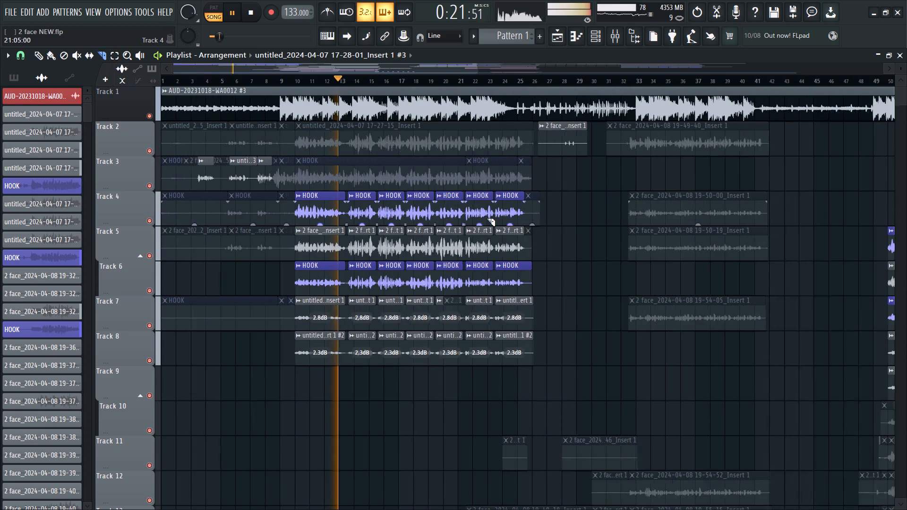
{"action": "scroll", "coordinate": [432, 237], "scroll_direction": "down", "scroll_amount": 6, "text": "ctrl"}
{"action": "scroll", "coordinate": [422, 234], "scroll_direction": "down", "scroll_amount": 11}
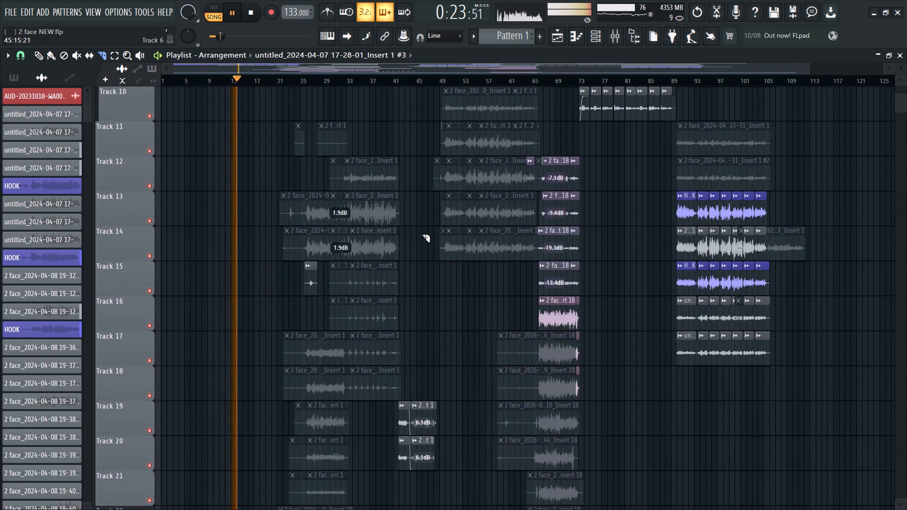
{"action": "scroll", "coordinate": [421, 234], "scroll_direction": "down", "scroll_amount": 2}
{"action": "scroll", "coordinate": [418, 248], "scroll_direction": "down", "scroll_amount": 10, "text": "alt"}
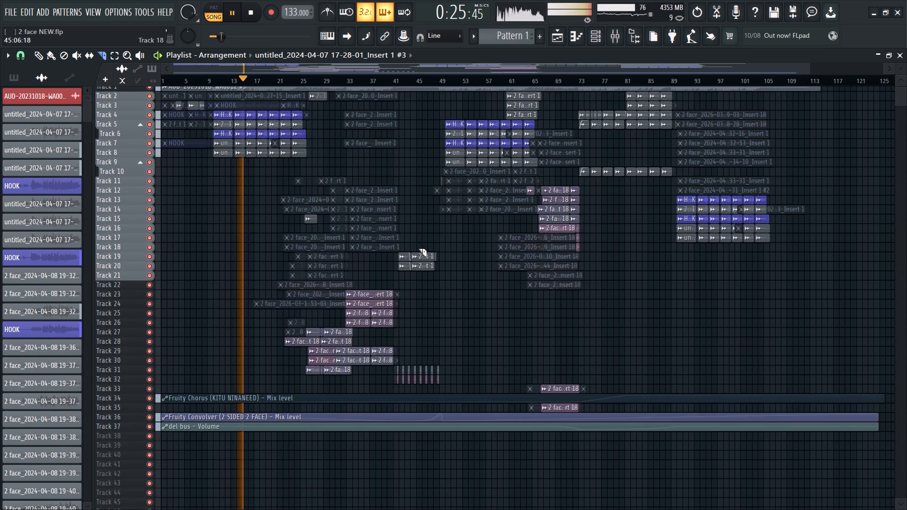
{"action": "scroll", "coordinate": [418, 248], "scroll_direction": "down", "scroll_amount": 1, "text": "alt"}
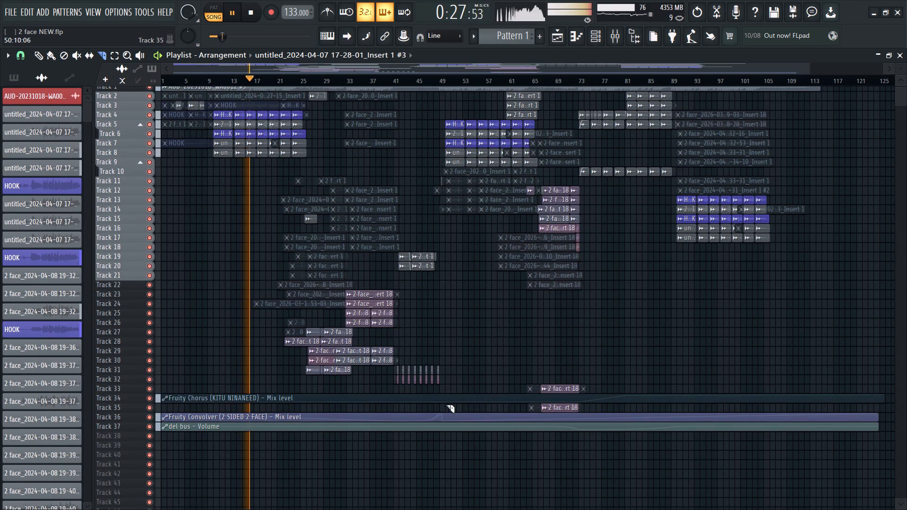
{"action": "left_click_drag", "start_coordinate": [195, 393], "coordinate": [192, 400], "text": "ctrl"}
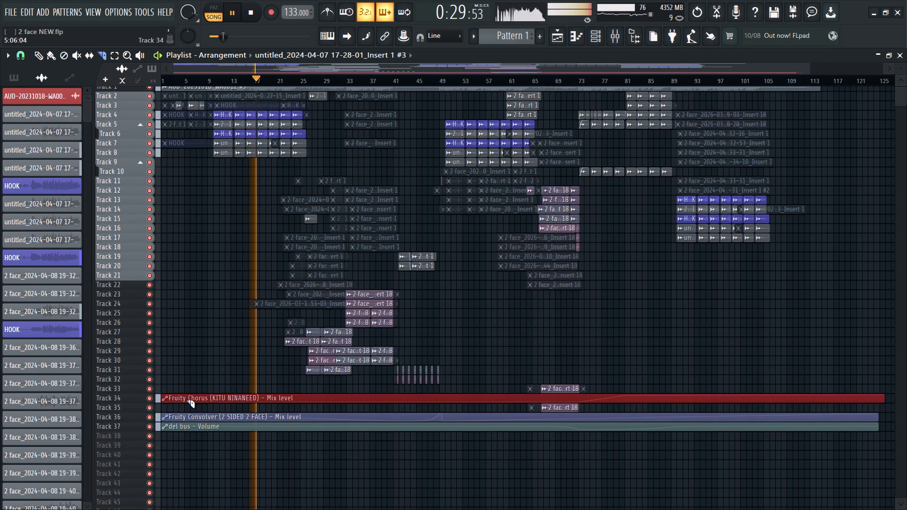
{"action": "key", "text": "shift+Down"}
{"action": "key", "text": "shift+Down"}
{"action": "key", "text": "shift+Down"}
{"action": "key", "text": "shift+Down"}
{"action": "key", "text": "shift+Down"}
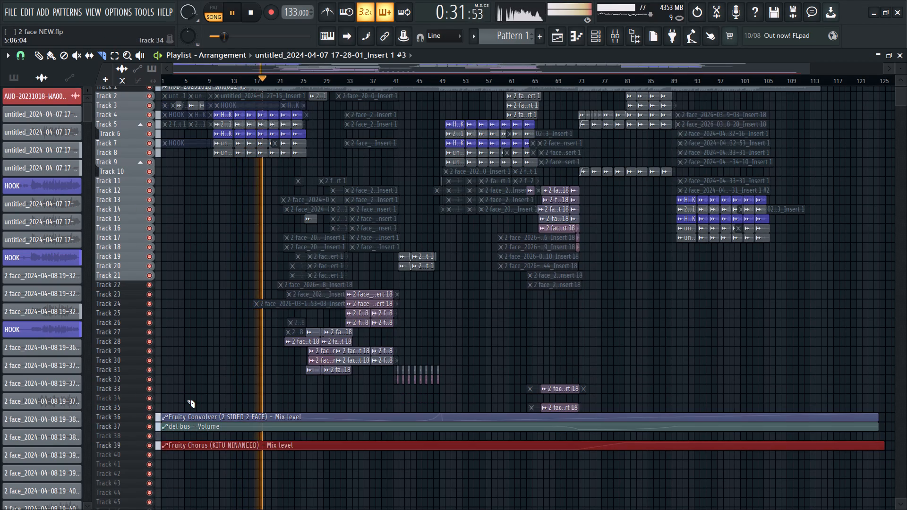
{"action": "key", "text": "shift+Up"}
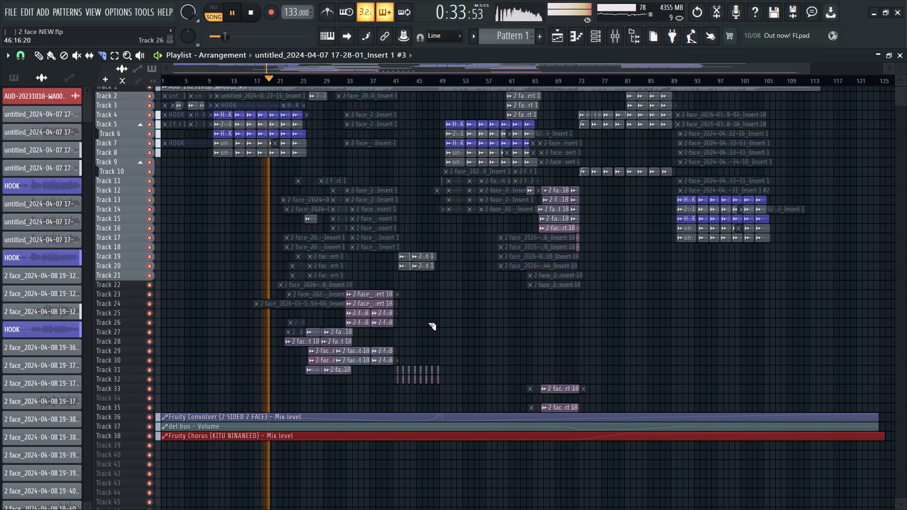
Shorten the end of the middle Track 3 intro vocal clip to about bar 6.7, removing the silence before the last phrase.
{"action": "scroll", "coordinate": [314, 196], "scroll_direction": "up", "scroll_amount": 3}
{"action": "scroll", "coordinate": [182, 112], "scroll_direction": "up", "scroll_amount": 8, "text": "ctrl"}
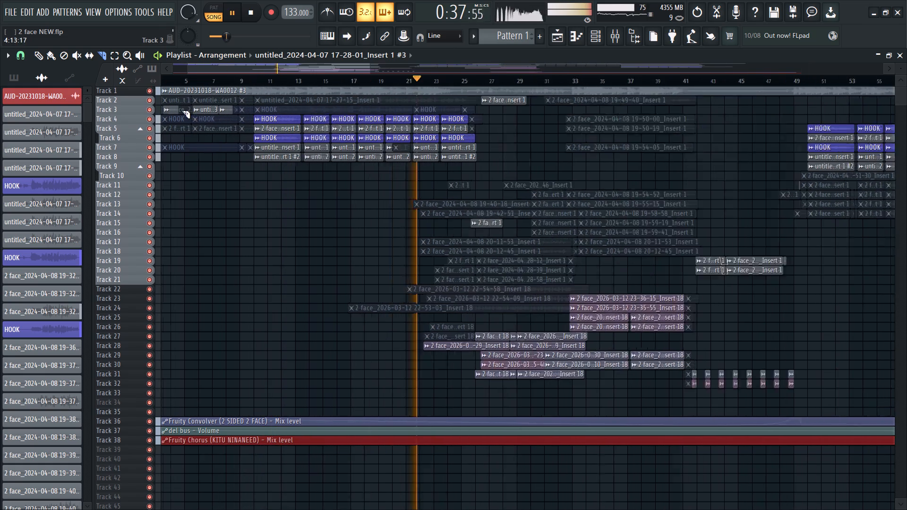
{"action": "scroll", "coordinate": [245, 146], "scroll_direction": "up", "scroll_amount": 11, "text": "alt"}
{"action": "scroll", "coordinate": [214, 148], "scroll_direction": "up", "scroll_amount": 3, "text": "ctrl"}
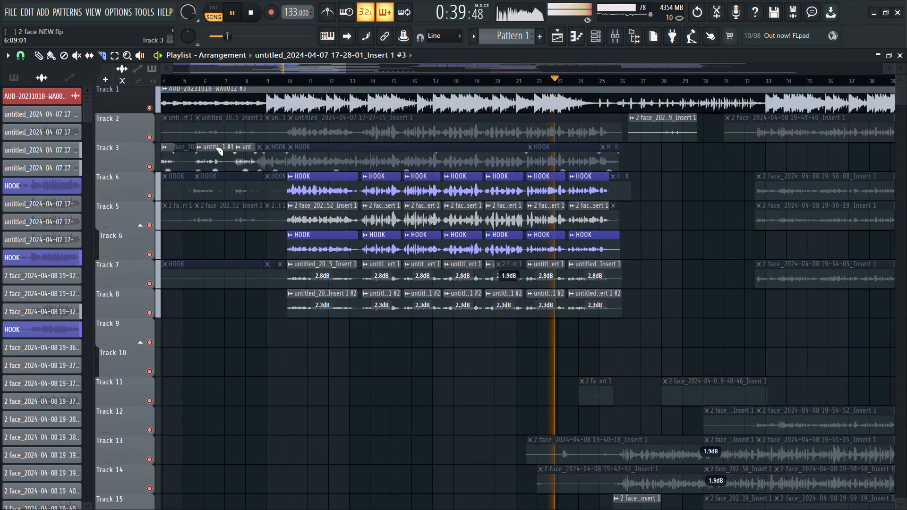
{"action": "scroll", "coordinate": [214, 148], "scroll_direction": "up", "scroll_amount": 9, "text": "ctrl"}
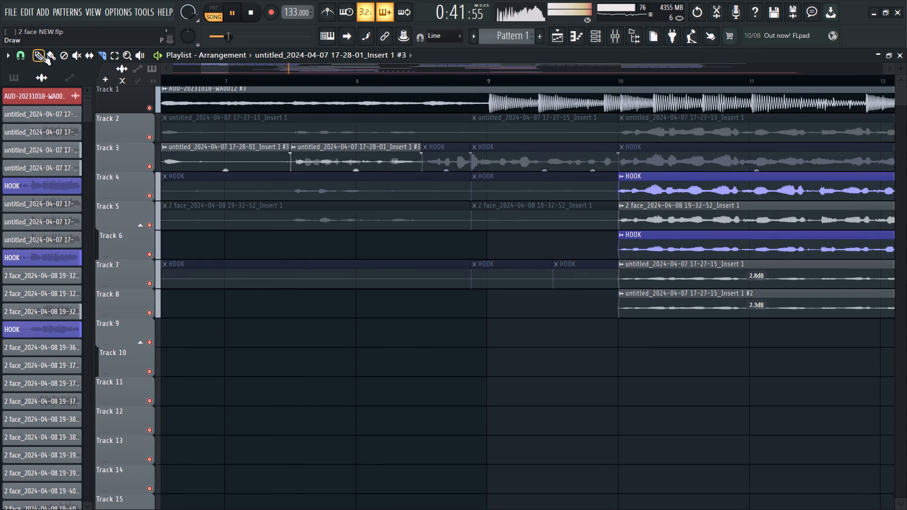
{"action": "left_click", "coordinate": [40, 56]}
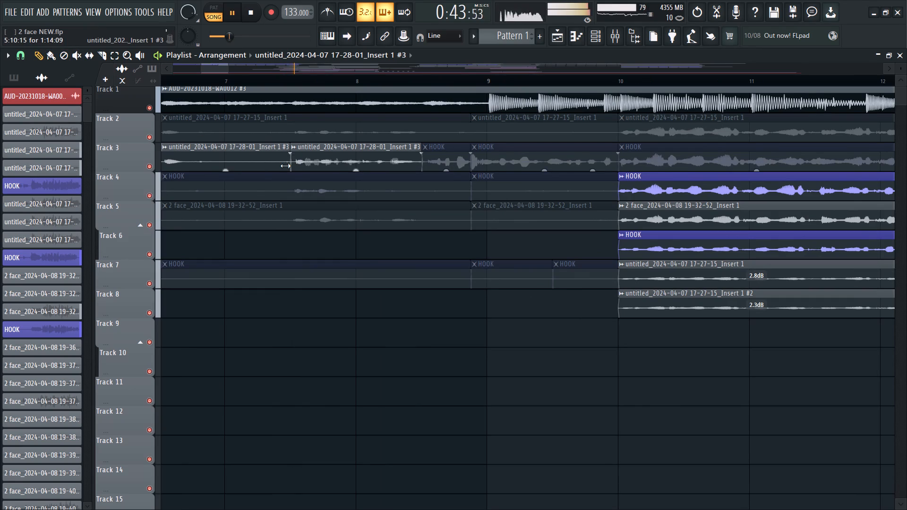
{"action": "left_click_drag", "start_coordinate": [285, 166], "coordinate": [185, 168], "text": "alt"}
Replay the song from the beginning and check the trimmed intro vocal clips on Track 3.
{"action": "scroll", "coordinate": [265, 170], "scroll_direction": "down", "scroll_amount": 10, "text": "ctrl"}
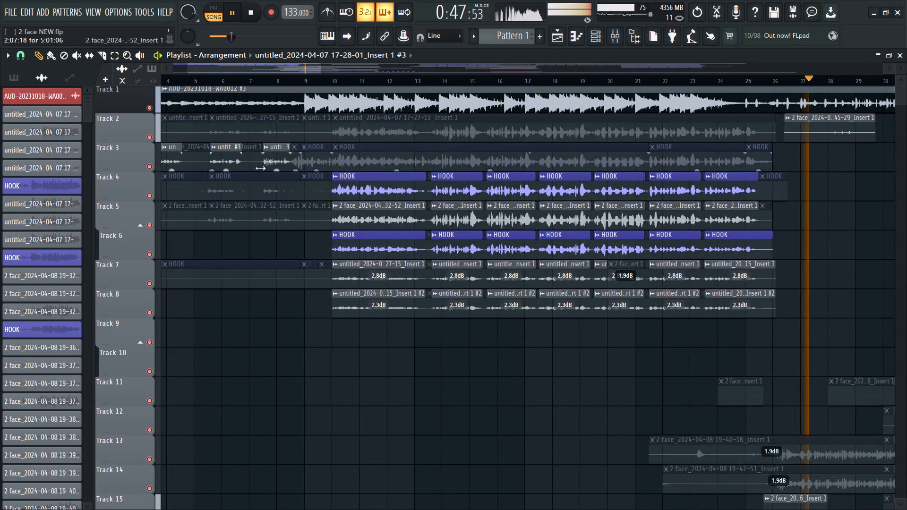
{"action": "scroll", "coordinate": [232, 165], "scroll_direction": "up", "scroll_amount": 11, "text": "ctrl"}
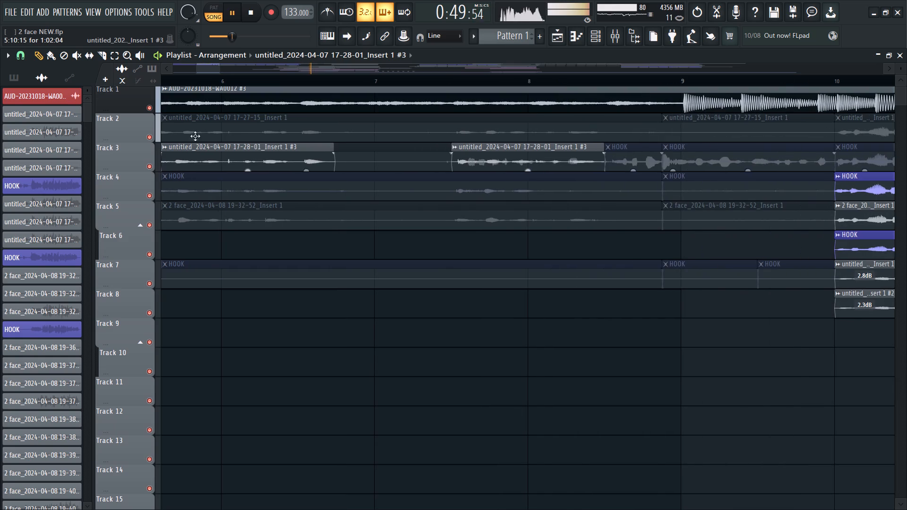
{"action": "left_click_drag", "start_coordinate": [209, 69], "coordinate": [196, 71]}
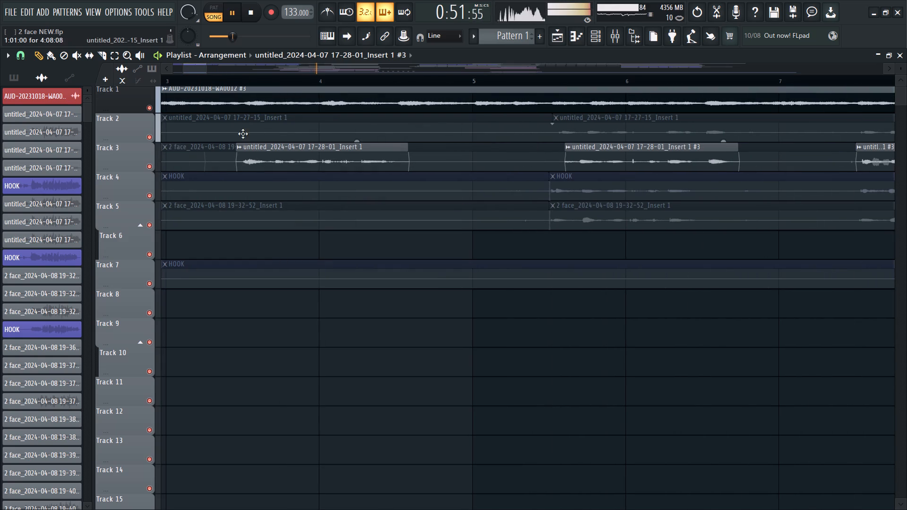
{"action": "key", "text": "space"}
{"action": "key", "text": "space"}
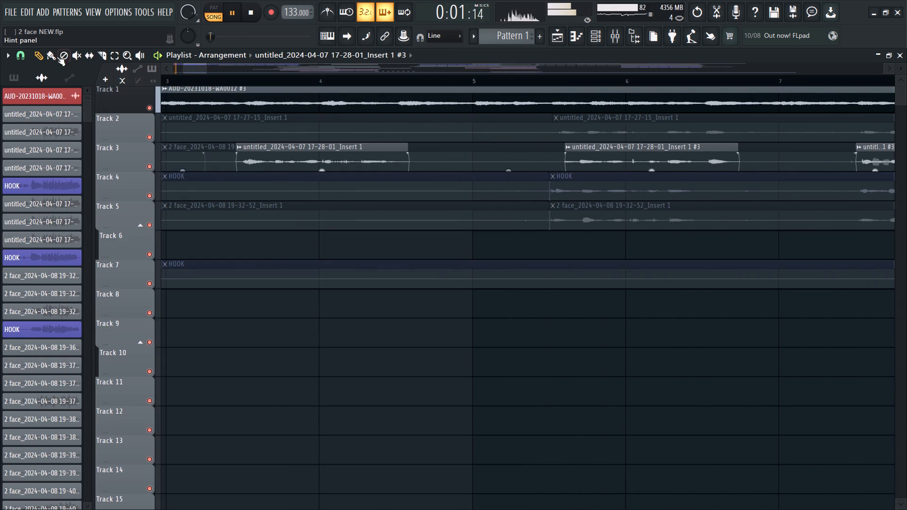
{"action": "left_click", "coordinate": [38, 59]}
{"action": "scroll", "coordinate": [183, 166], "scroll_direction": "down", "scroll_amount": 1, "text": "ctrl"}
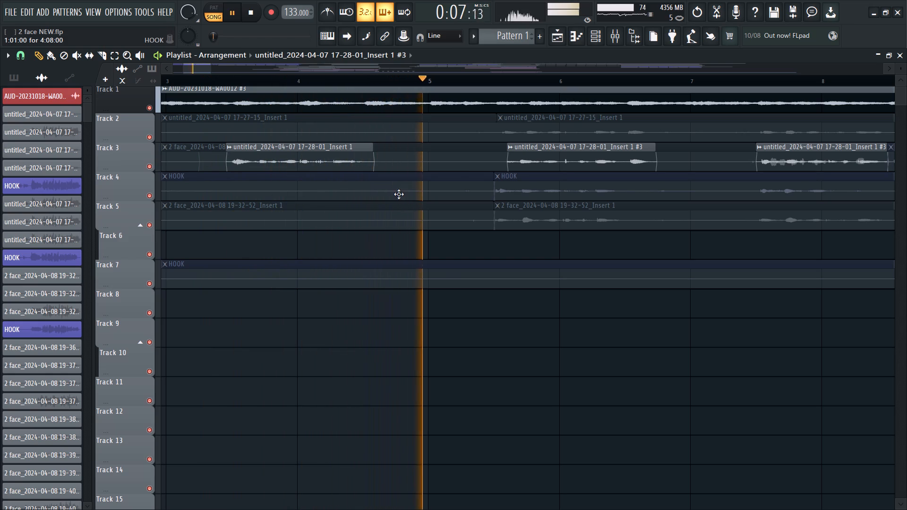
{"action": "scroll", "coordinate": [412, 205], "scroll_direction": "down", "scroll_amount": 7, "text": "ctrl"}
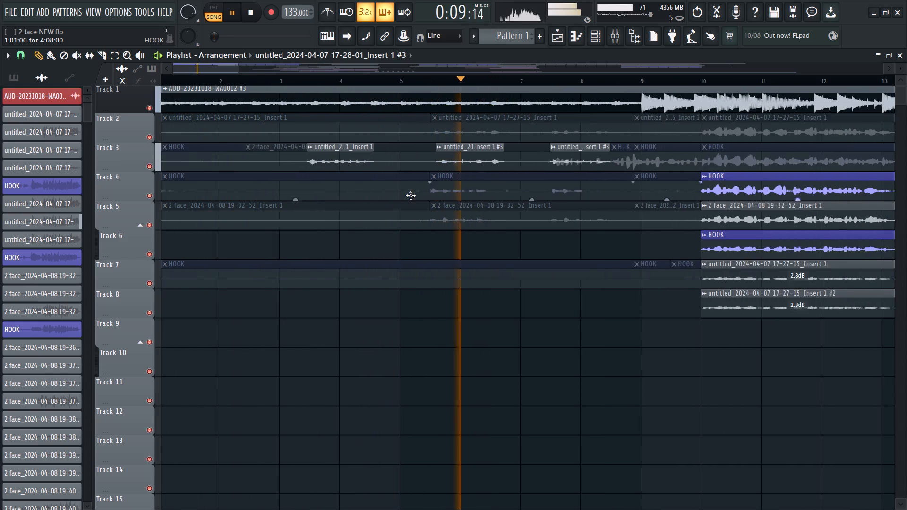
Extend the start of the middle Track 3 intro vocal clip back to about bar 5.5.
{"action": "scroll", "coordinate": [396, 146], "scroll_direction": "up", "scroll_amount": 8, "text": "ctrl"}
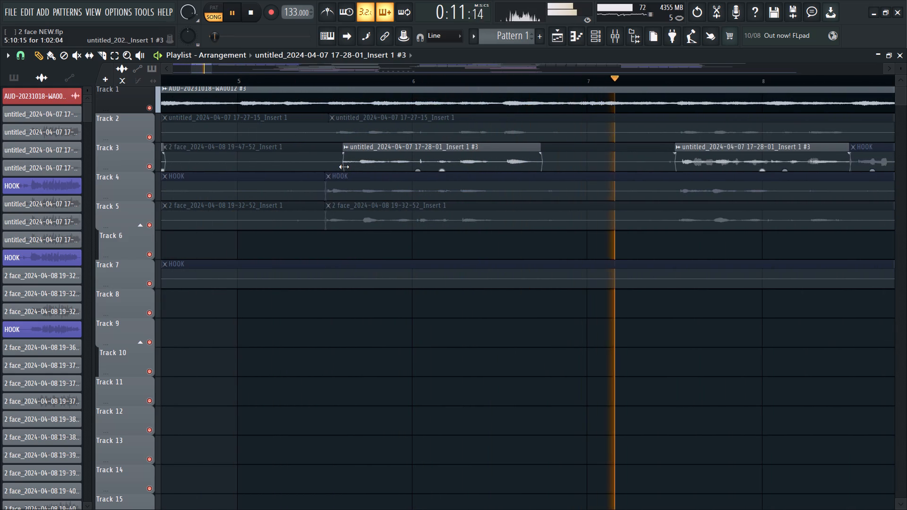
{"action": "left_click_drag", "start_coordinate": [344, 166], "coordinate": [322, 181], "text": "alt"}
Replay from the start of the middle intro vocal clip and review the transition into the hook across the vocal tracks.
{"action": "scroll", "coordinate": [317, 175], "scroll_direction": "down", "scroll_amount": 3, "text": "ctrl"}
{"action": "left_click", "coordinate": [312, 79]}
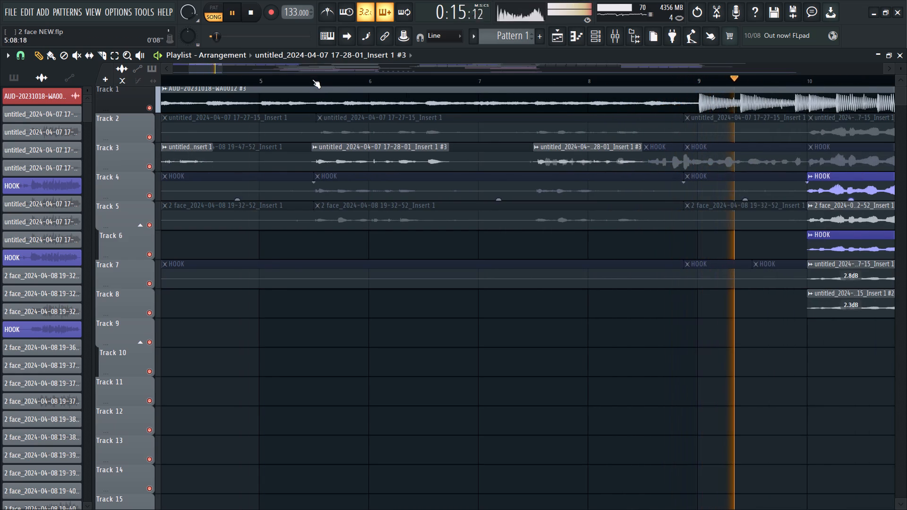
{"action": "scroll", "coordinate": [393, 173], "scroll_direction": "up", "scroll_amount": 3, "text": "ctrl"}
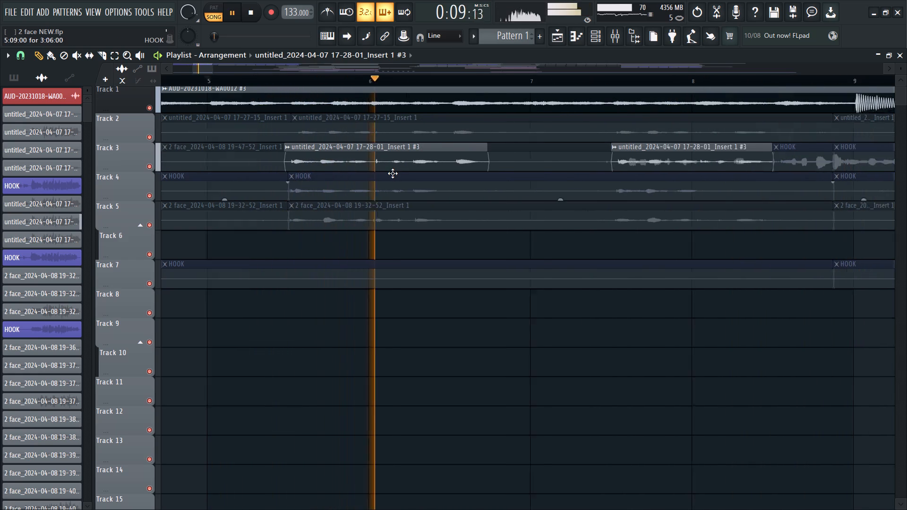
{"action": "scroll", "coordinate": [393, 169], "scroll_direction": "down", "scroll_amount": 2, "text": "ctrl"}
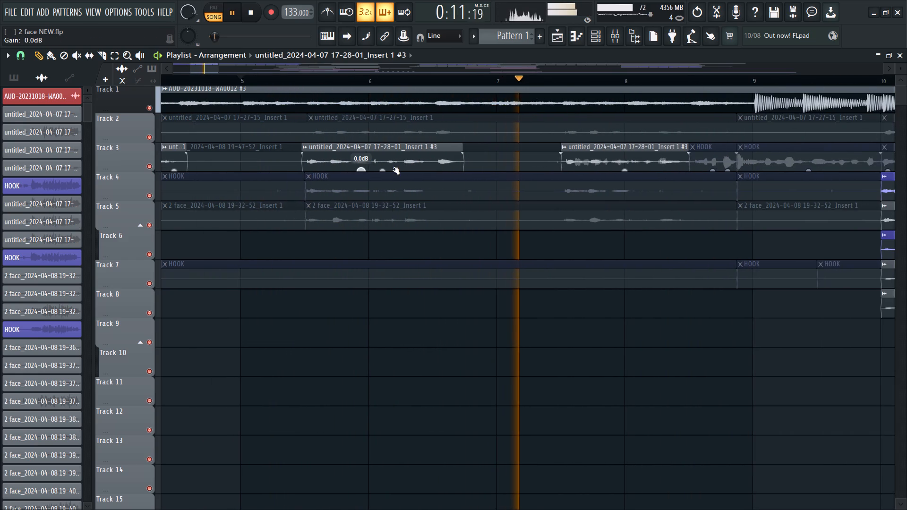
{"action": "scroll", "coordinate": [393, 169], "scroll_direction": "down", "scroll_amount": 8, "text": "ctrl"}
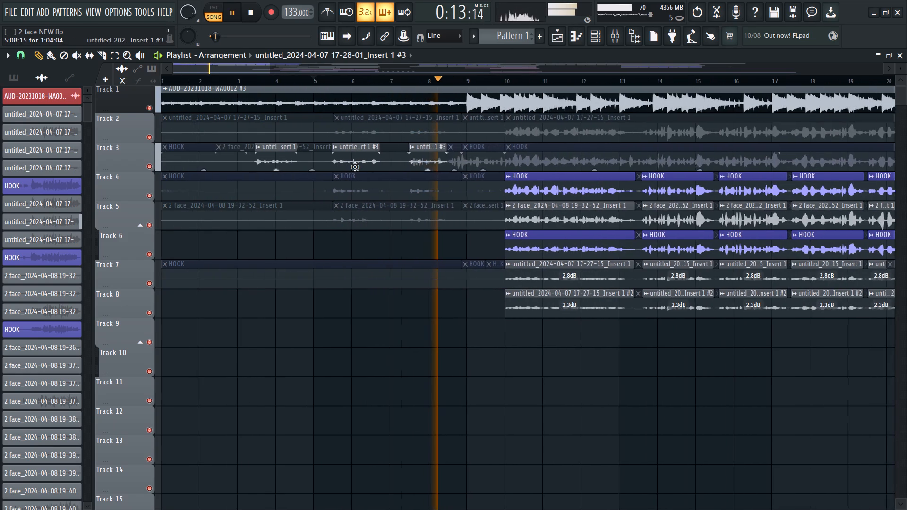
{"action": "scroll", "coordinate": [327, 177], "scroll_direction": "down", "scroll_amount": 2, "text": "ctrl"}
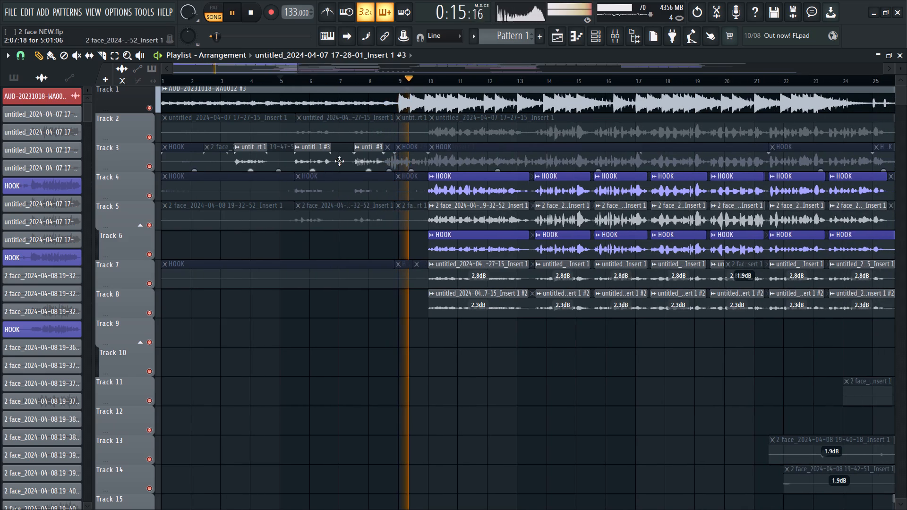
{"action": "scroll", "coordinate": [315, 170], "scroll_direction": "down", "scroll_amount": 2, "text": "ctrl"}
{"action": "scroll", "coordinate": [410, 200], "scroll_direction": "down", "scroll_amount": 4, "text": "ctrl"}
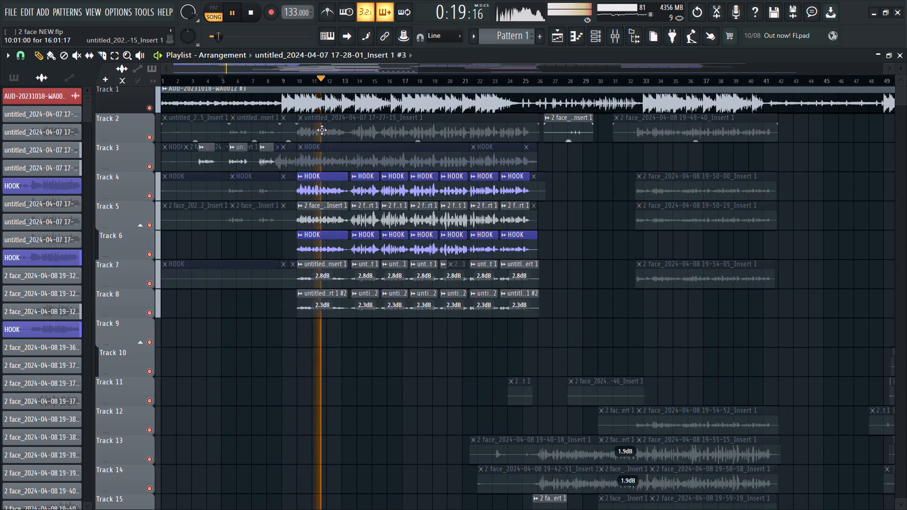
{"action": "scroll", "coordinate": [320, 199], "scroll_direction": "down", "scroll_amount": 6}
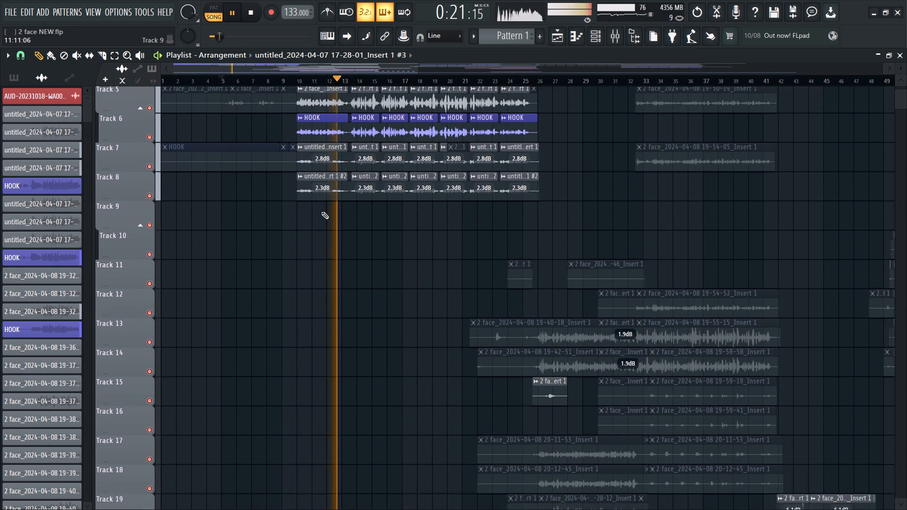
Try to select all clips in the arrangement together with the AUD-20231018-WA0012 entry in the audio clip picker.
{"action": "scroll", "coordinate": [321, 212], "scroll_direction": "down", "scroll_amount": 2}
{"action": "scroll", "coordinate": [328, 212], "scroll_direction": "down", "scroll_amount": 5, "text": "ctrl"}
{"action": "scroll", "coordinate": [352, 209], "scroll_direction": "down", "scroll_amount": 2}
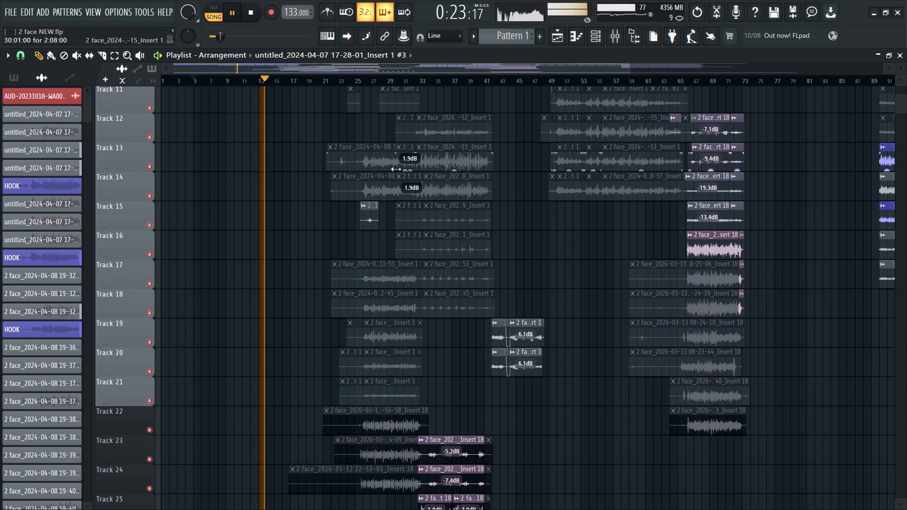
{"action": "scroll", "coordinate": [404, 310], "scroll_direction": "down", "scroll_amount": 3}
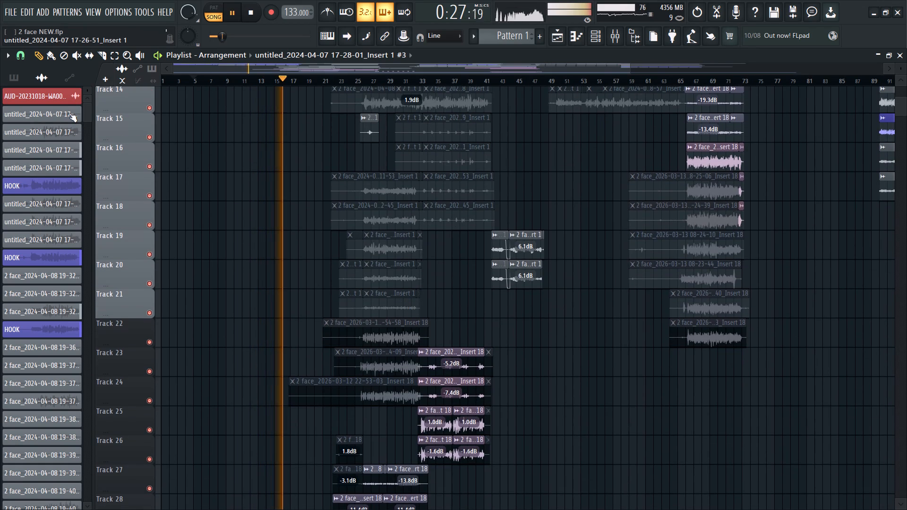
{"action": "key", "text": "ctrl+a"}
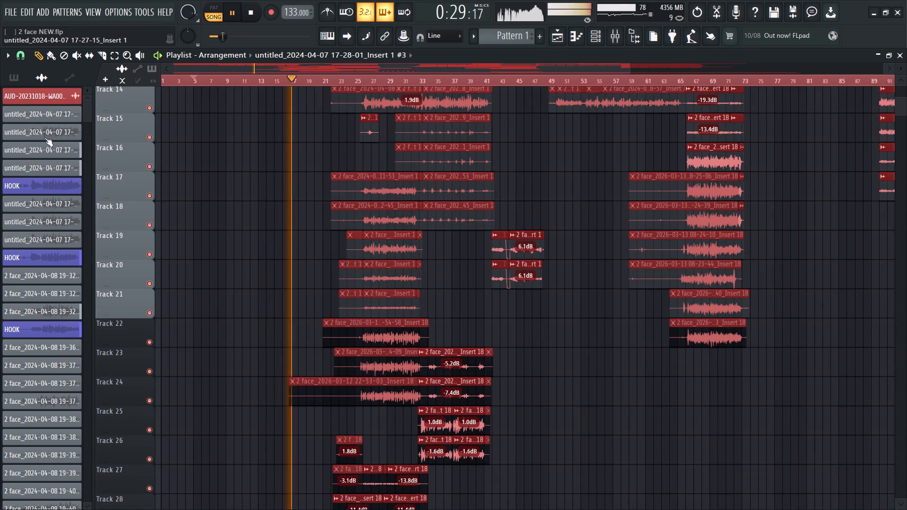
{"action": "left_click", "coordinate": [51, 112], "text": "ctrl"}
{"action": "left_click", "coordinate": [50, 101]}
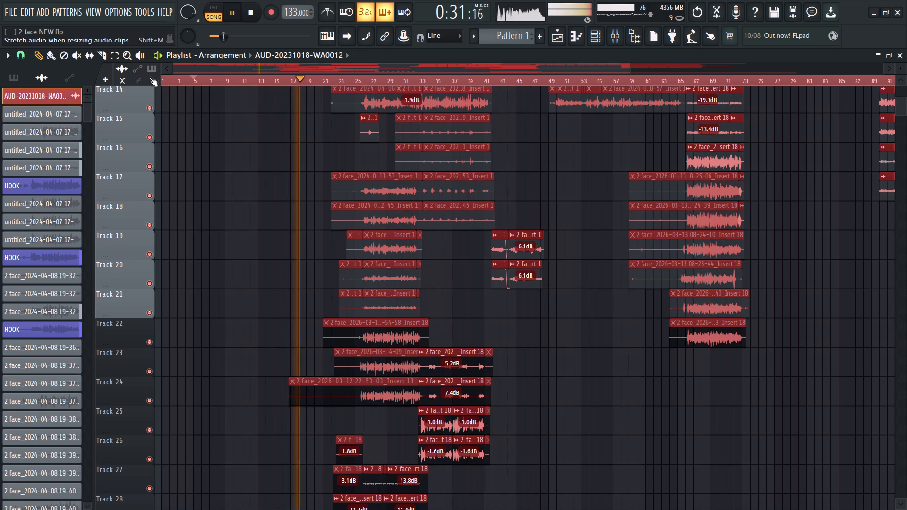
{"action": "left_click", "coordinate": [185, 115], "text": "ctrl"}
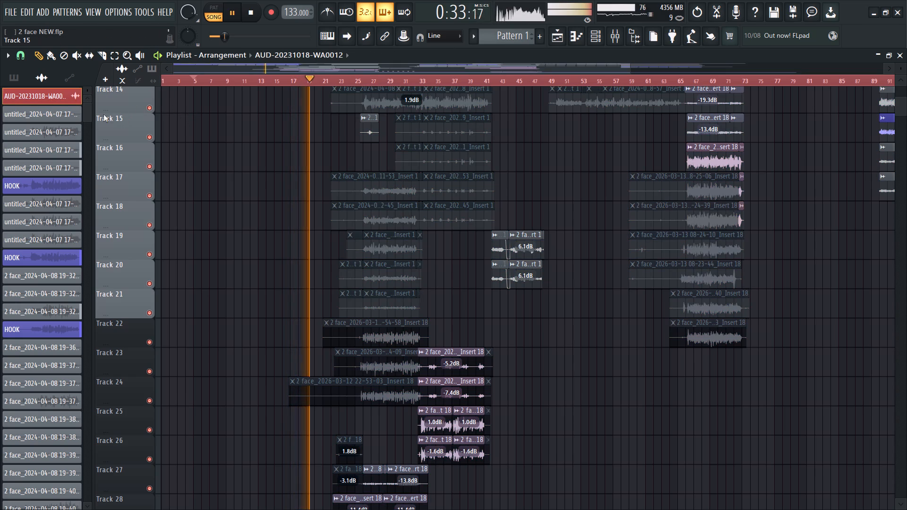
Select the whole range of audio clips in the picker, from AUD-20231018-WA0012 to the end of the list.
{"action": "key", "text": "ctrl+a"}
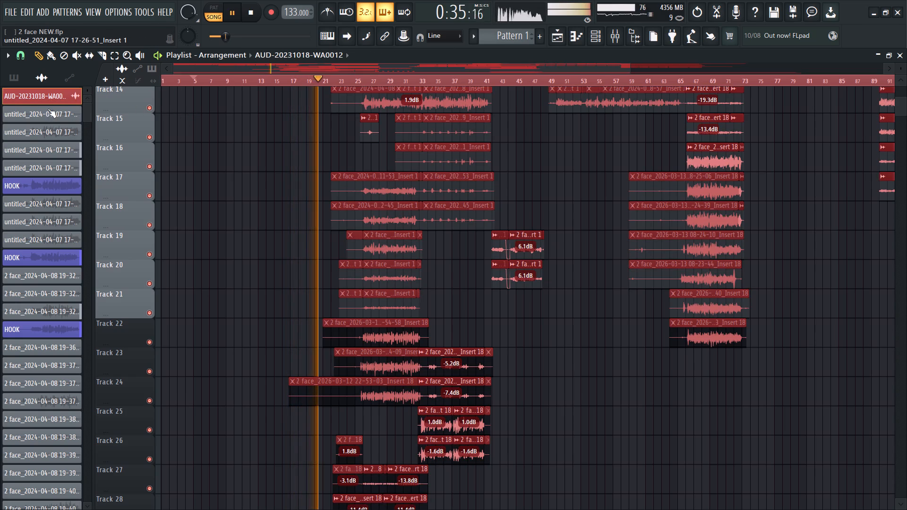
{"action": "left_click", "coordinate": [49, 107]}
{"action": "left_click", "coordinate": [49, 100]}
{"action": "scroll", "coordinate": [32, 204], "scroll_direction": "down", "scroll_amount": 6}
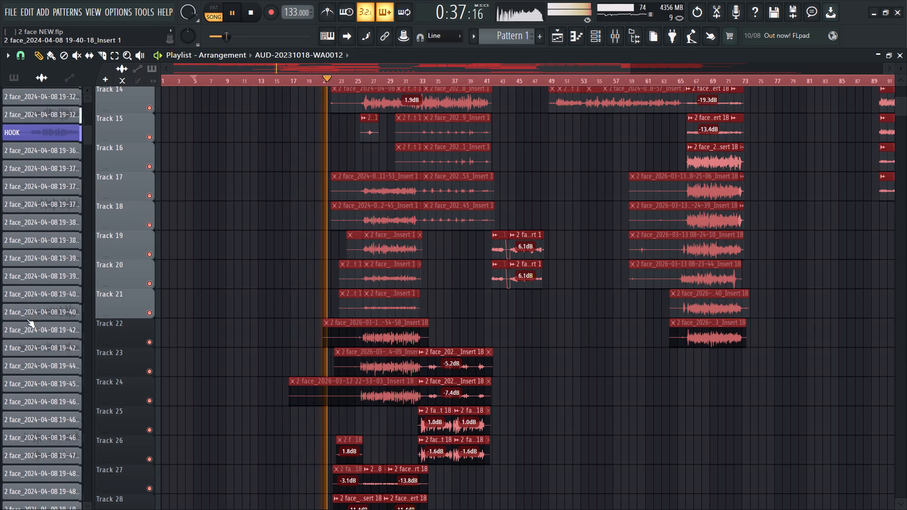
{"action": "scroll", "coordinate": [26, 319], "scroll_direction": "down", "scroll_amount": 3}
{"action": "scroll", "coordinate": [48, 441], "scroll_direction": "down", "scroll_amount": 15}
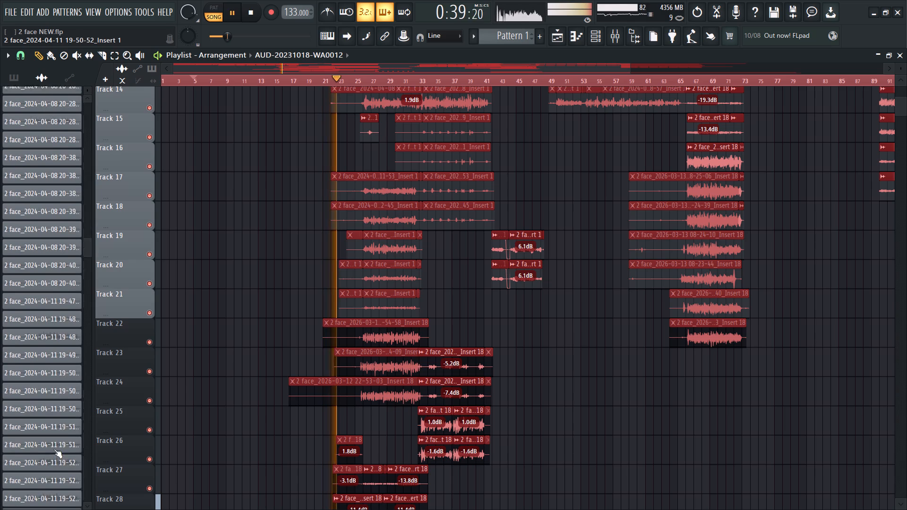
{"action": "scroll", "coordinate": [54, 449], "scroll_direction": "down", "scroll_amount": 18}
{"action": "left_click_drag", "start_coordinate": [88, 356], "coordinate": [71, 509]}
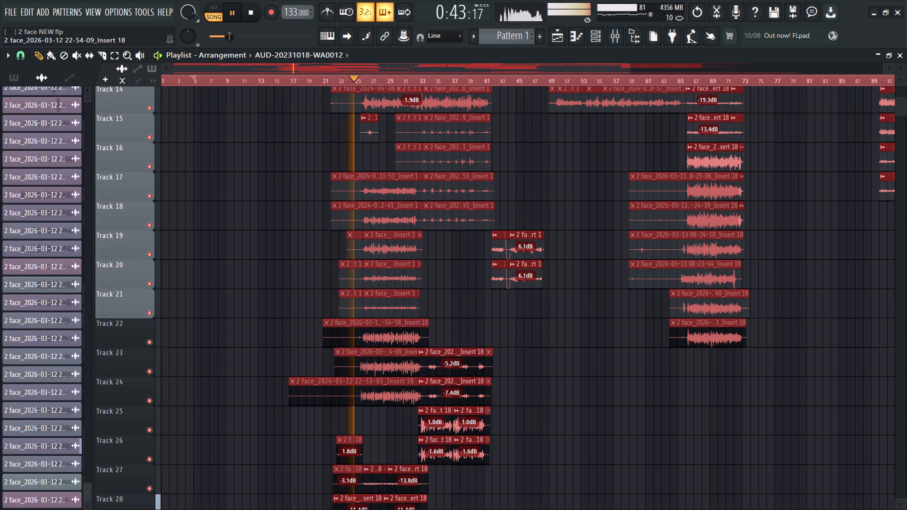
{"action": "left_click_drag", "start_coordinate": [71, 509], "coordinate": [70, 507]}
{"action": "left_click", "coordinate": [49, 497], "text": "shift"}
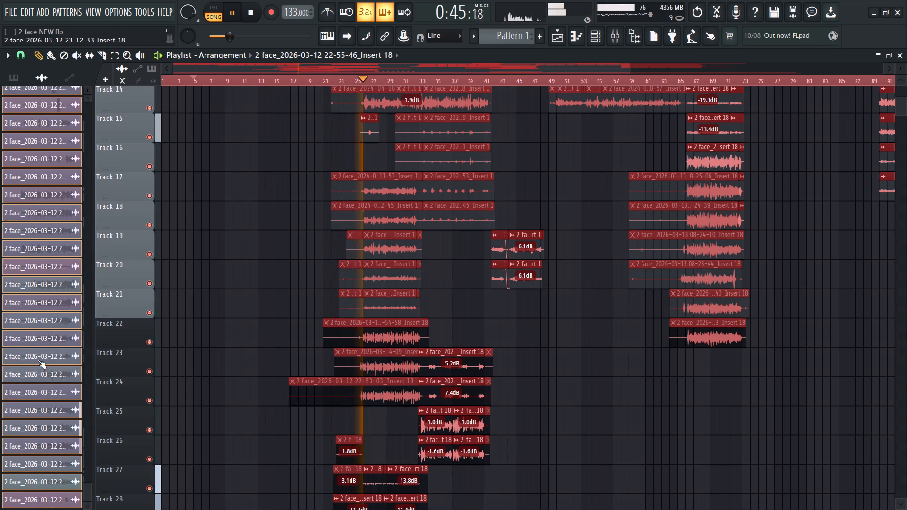
Look through the clip, playlist and project options for a command that acts on the selected picker clips.
{"action": "right_click", "coordinate": [38, 360], "text": "ctrl"}
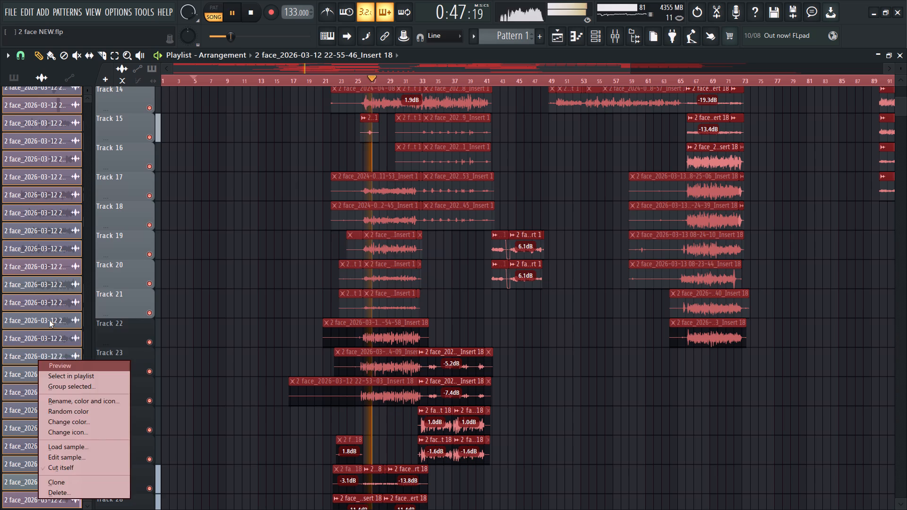
{"action": "right_click", "coordinate": [49, 320]}
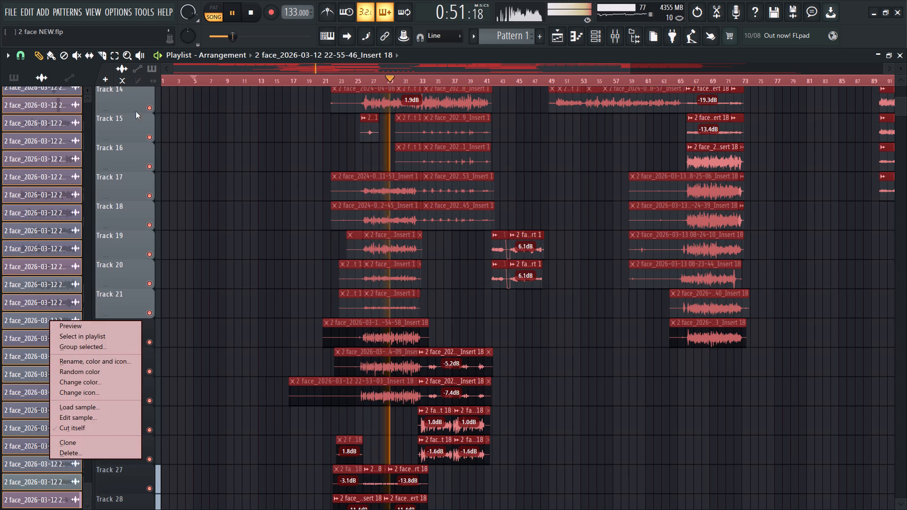
{"action": "left_click", "coordinate": [122, 113]}
{"action": "right_click", "coordinate": [57, 91]}
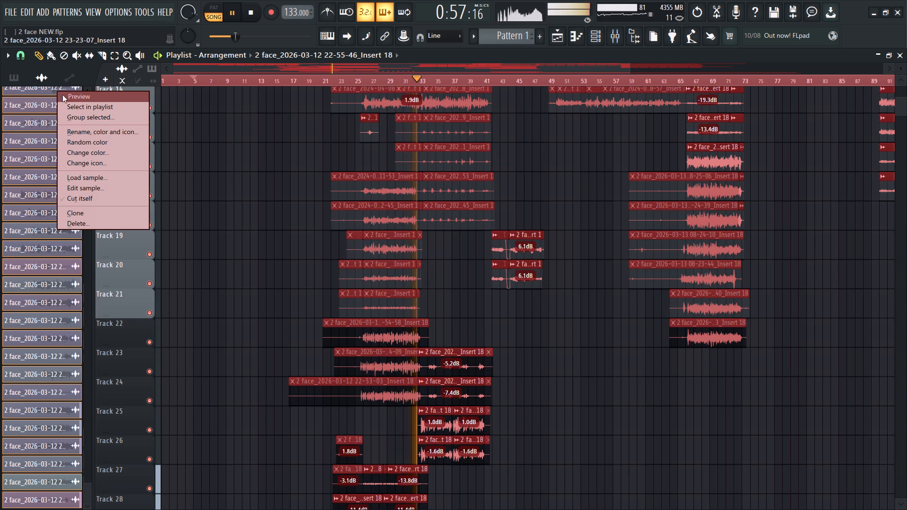
{"action": "left_click", "coordinate": [118, 267]}
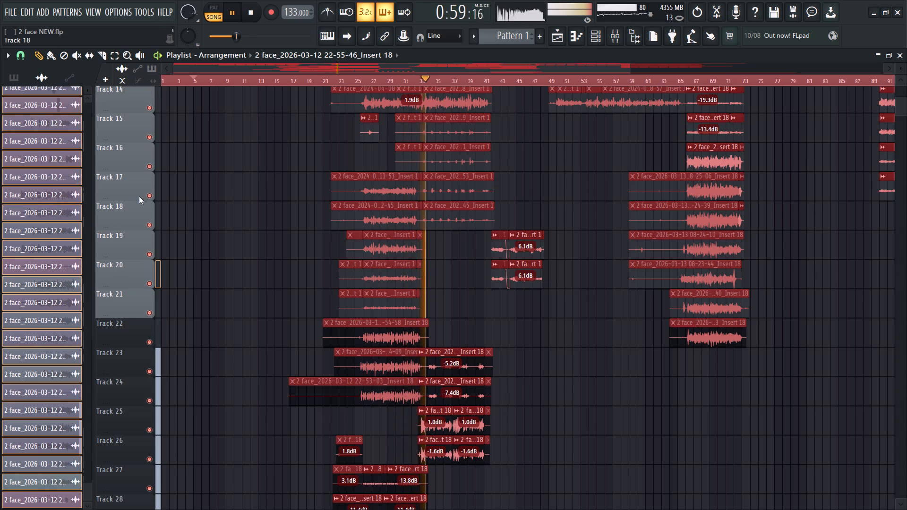
{"action": "left_click", "coordinate": [200, 161], "text": "ctrl"}
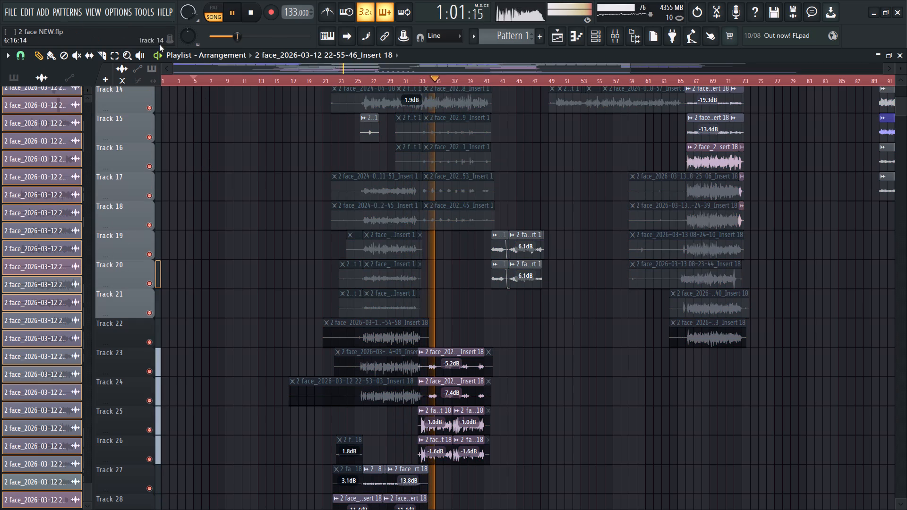
{"action": "left_click", "coordinate": [16, 55]}
{"action": "left_click", "coordinate": [11, 55]}
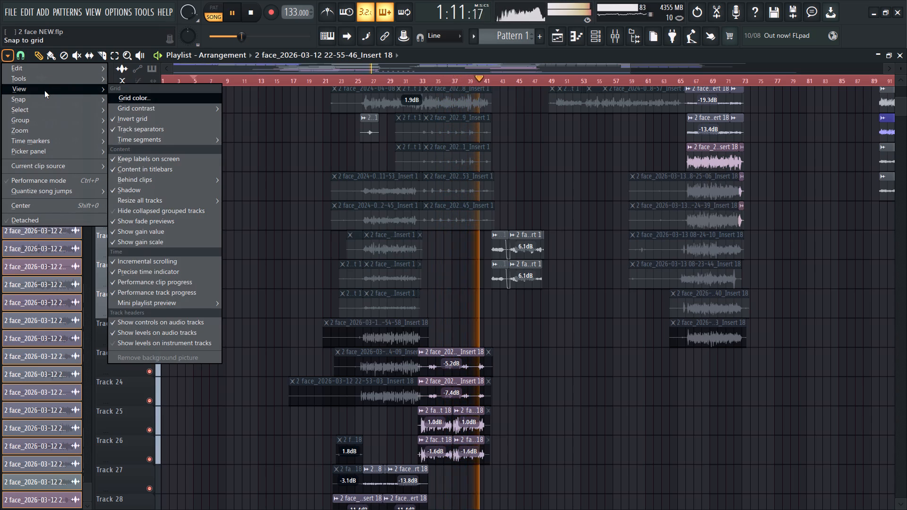
{"action": "left_click", "coordinate": [16, 12]}
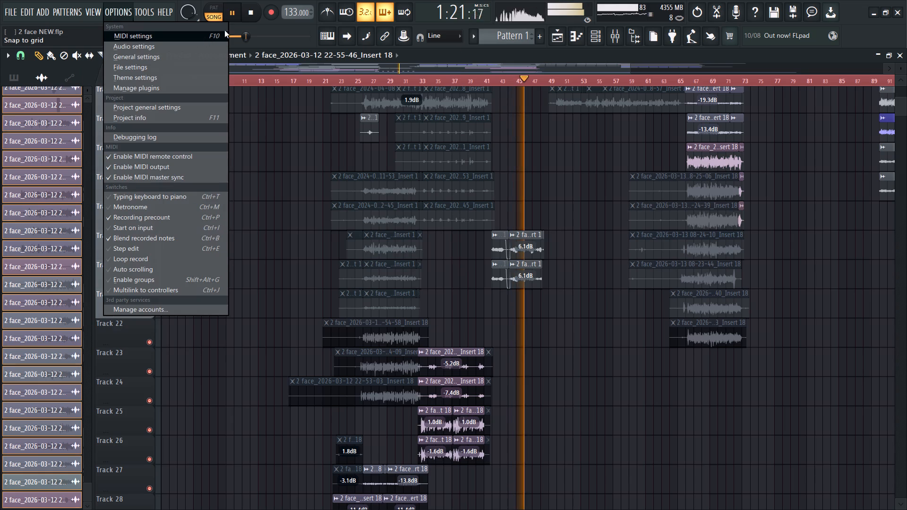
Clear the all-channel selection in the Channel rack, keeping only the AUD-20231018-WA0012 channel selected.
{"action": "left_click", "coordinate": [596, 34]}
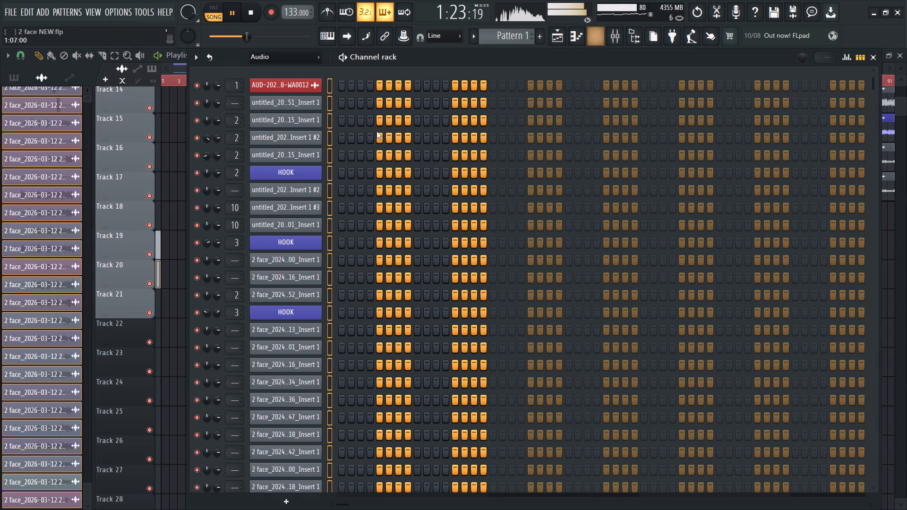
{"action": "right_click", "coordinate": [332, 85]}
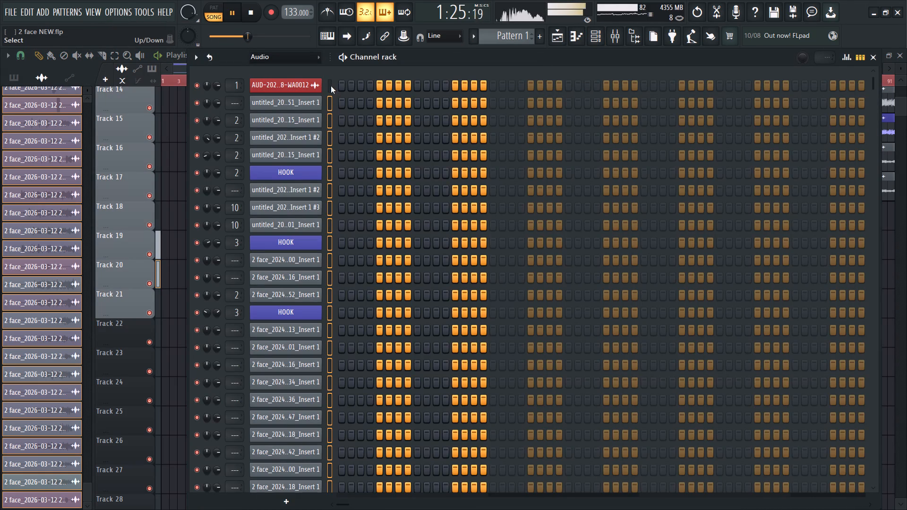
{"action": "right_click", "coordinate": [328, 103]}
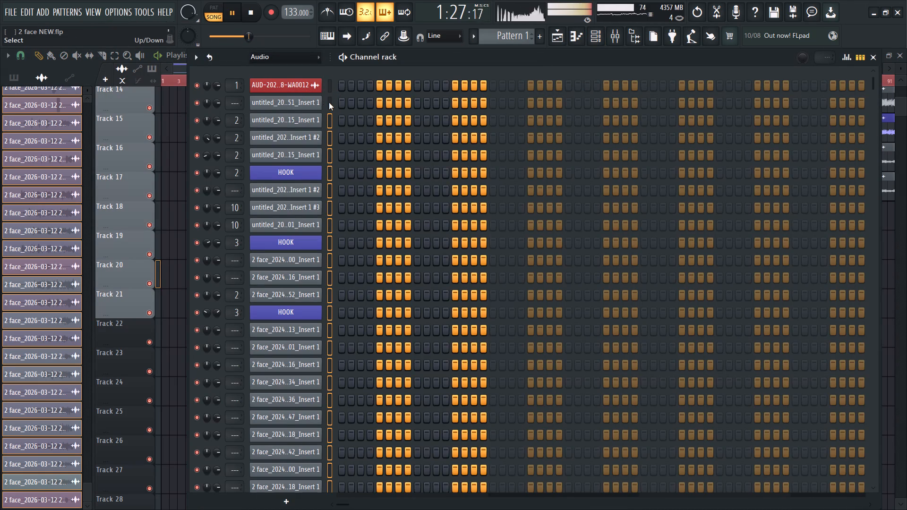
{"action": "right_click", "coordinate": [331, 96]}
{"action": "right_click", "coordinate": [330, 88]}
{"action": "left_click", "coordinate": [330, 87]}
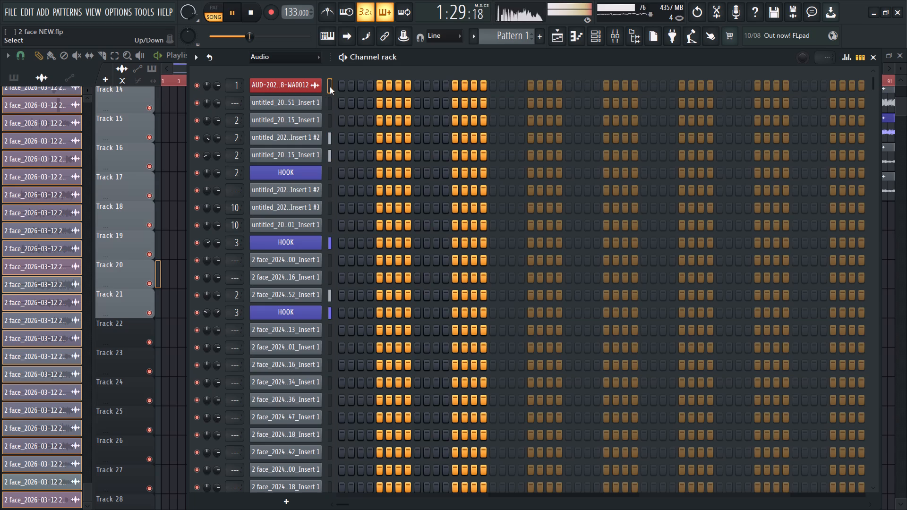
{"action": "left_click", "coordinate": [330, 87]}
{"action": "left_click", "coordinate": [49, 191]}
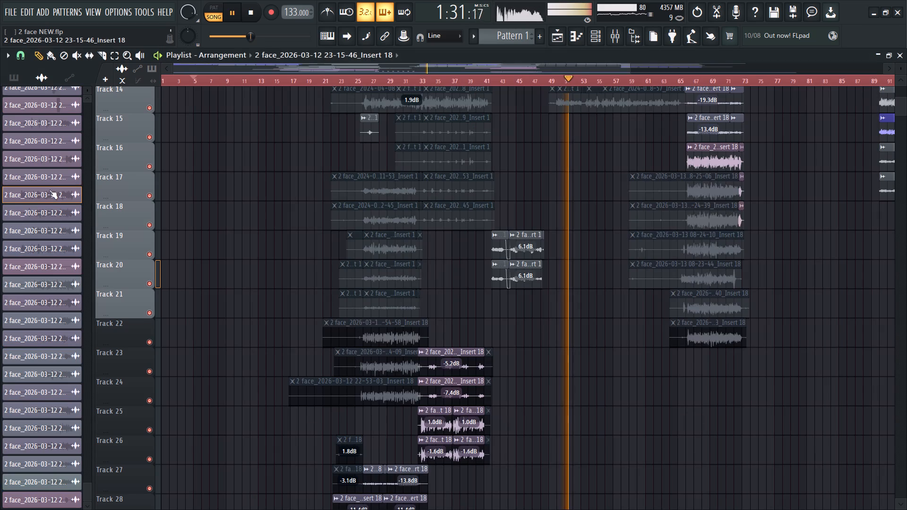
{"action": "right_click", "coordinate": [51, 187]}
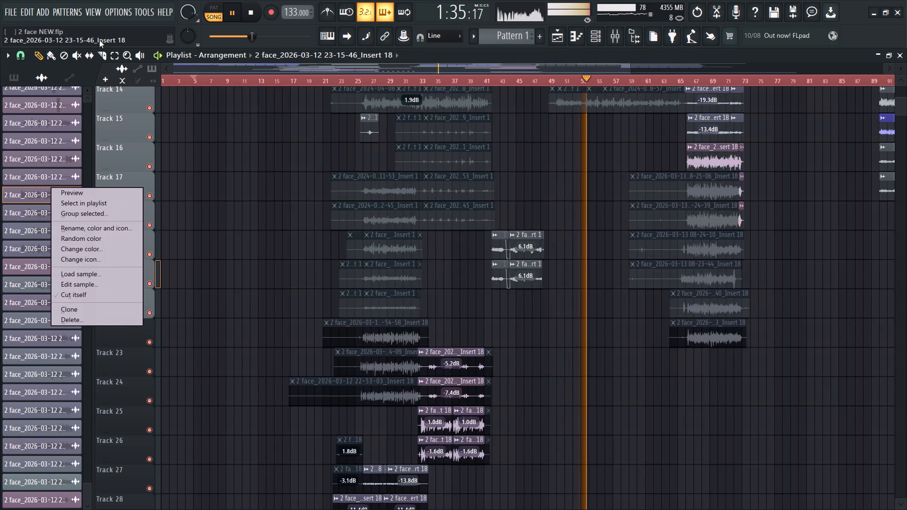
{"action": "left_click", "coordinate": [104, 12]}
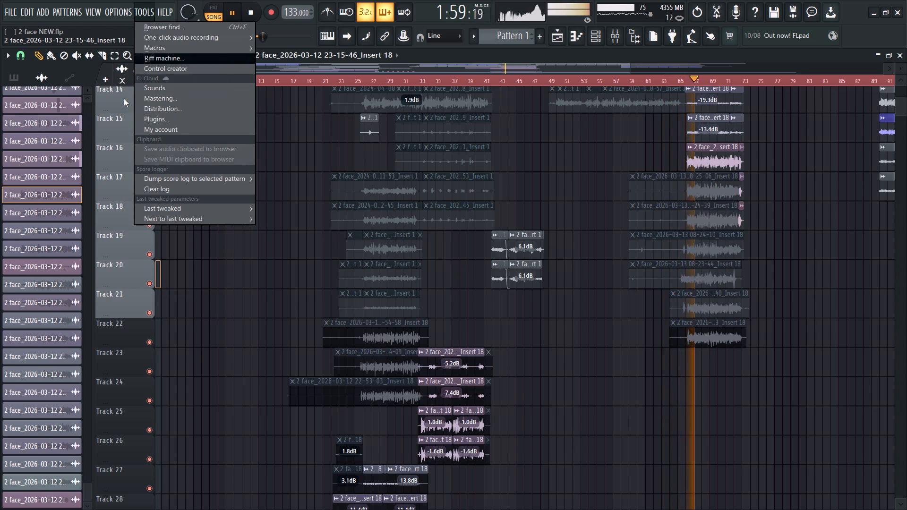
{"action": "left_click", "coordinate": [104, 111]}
Select all unused audio clips in the picker.
{"action": "right_click", "coordinate": [43, 71]}
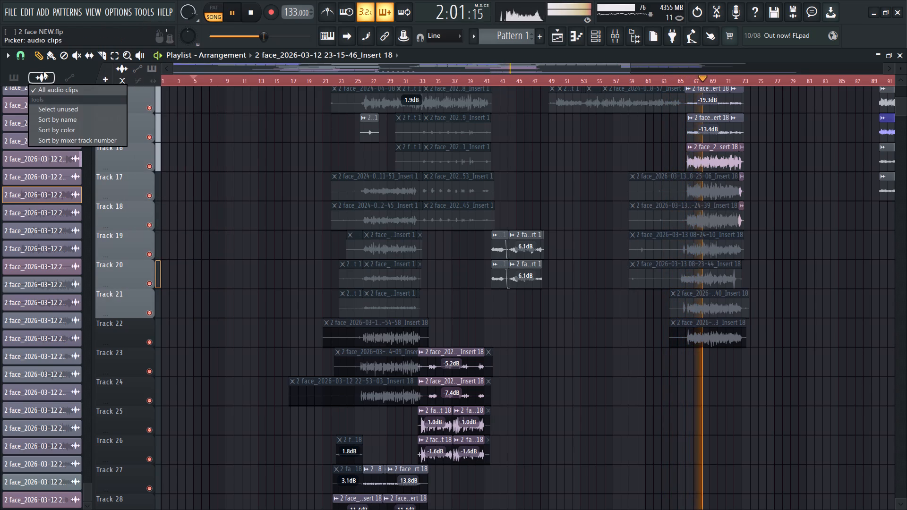
{"action": "left_click", "coordinate": [71, 111]}
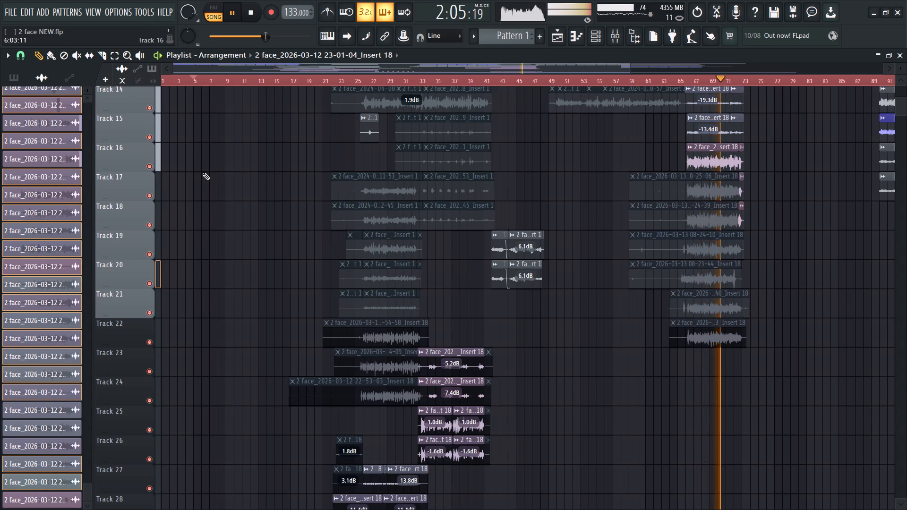
Check which picker clips are selected as unused and what options are available for them.
{"action": "scroll", "coordinate": [201, 173], "scroll_direction": "up", "scroll_amount": 3}
{"action": "scroll", "coordinate": [64, 158], "scroll_direction": "up", "scroll_amount": 6}
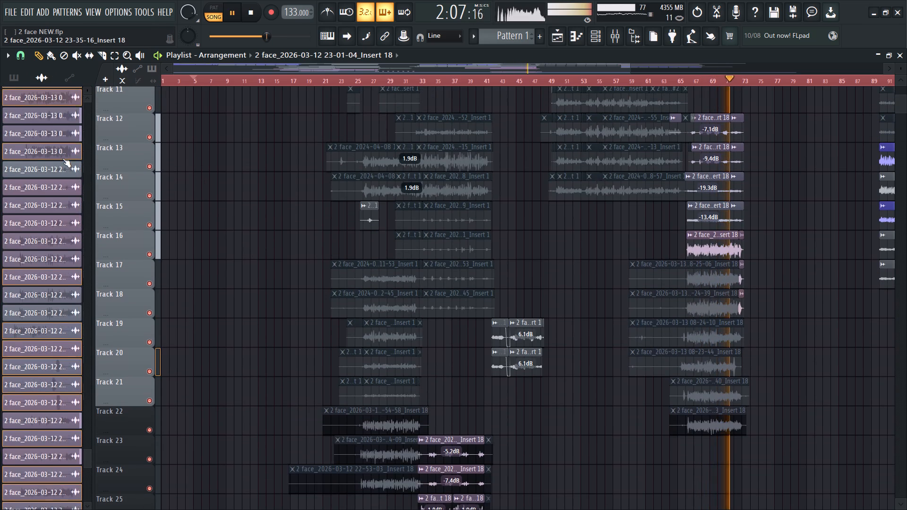
{"action": "scroll", "coordinate": [62, 158], "scroll_direction": "up", "scroll_amount": 7}
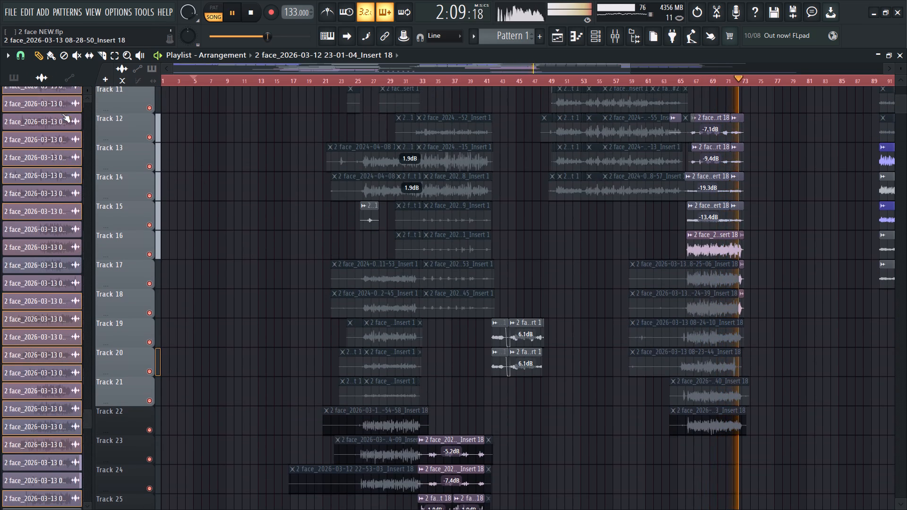
{"action": "right_click", "coordinate": [63, 106]}
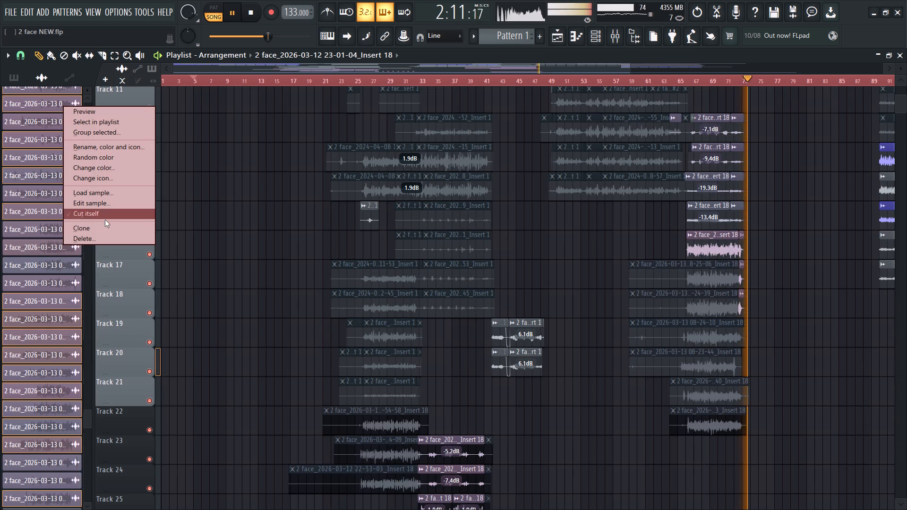
{"action": "left_click", "coordinate": [139, 267]}
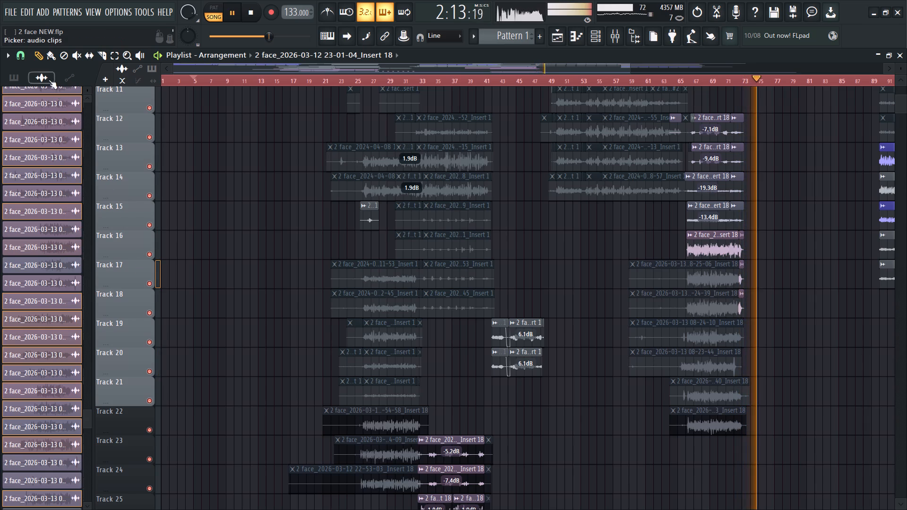
Reapply the unused audio clip selection in the picker and check the selected clips.
{"action": "right_click", "coordinate": [49, 80]}
{"action": "left_click", "coordinate": [66, 107]}
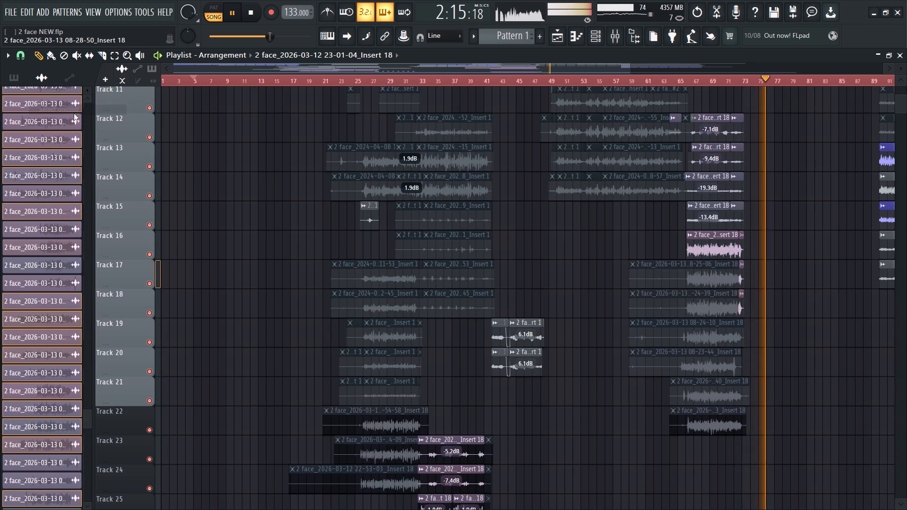
{"action": "right_click", "coordinate": [46, 76]}
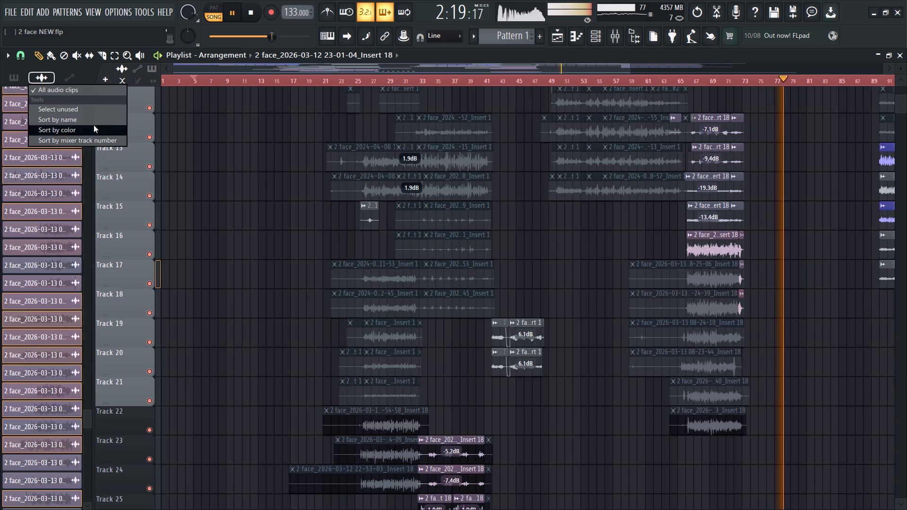
{"action": "left_click", "coordinate": [75, 112]}
{"action": "right_click", "coordinate": [43, 75]}
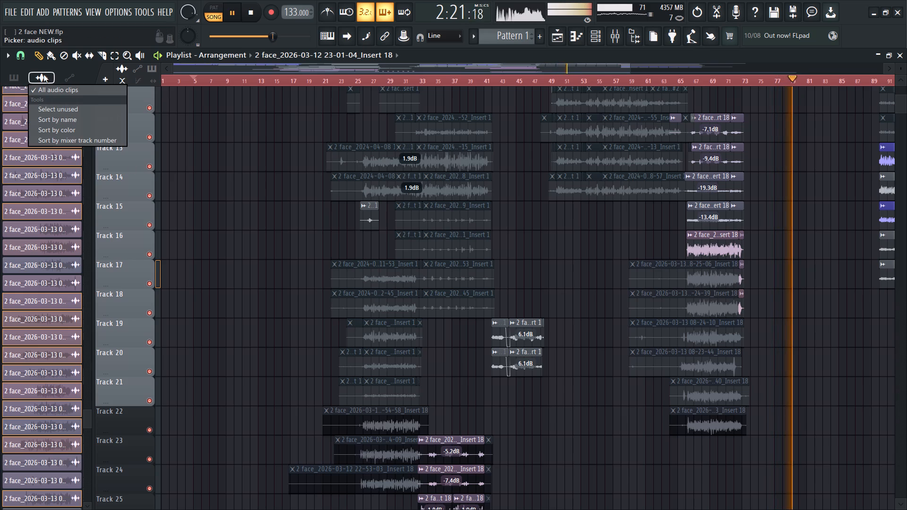
{"action": "double_click", "coordinate": [46, 108]}
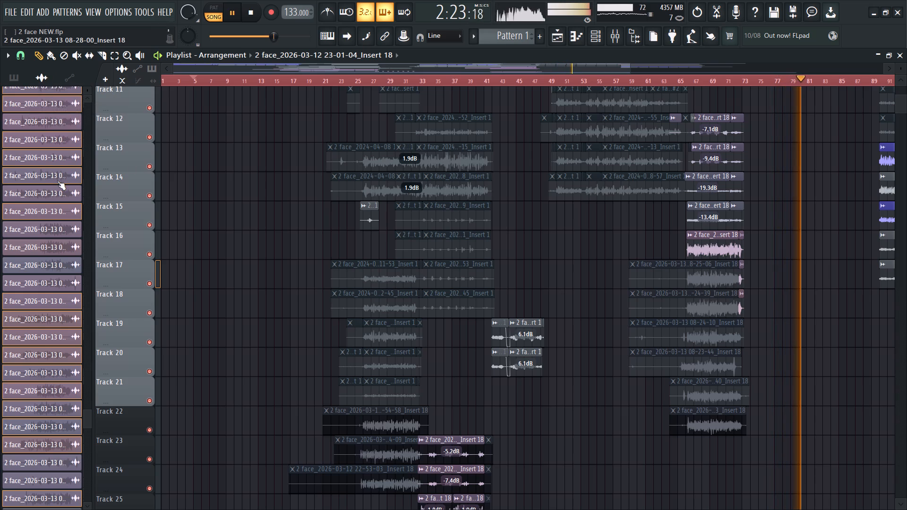
{"action": "scroll", "coordinate": [57, 181], "scroll_direction": "down", "scroll_amount": 2}
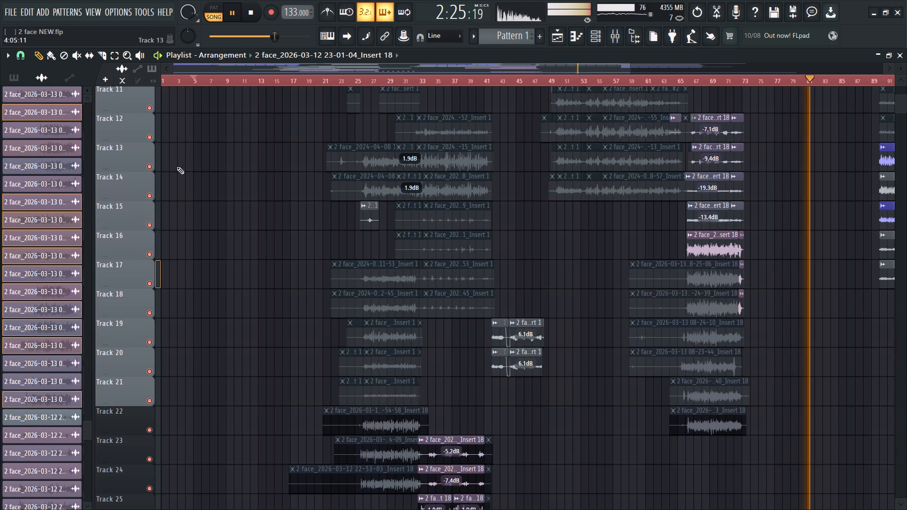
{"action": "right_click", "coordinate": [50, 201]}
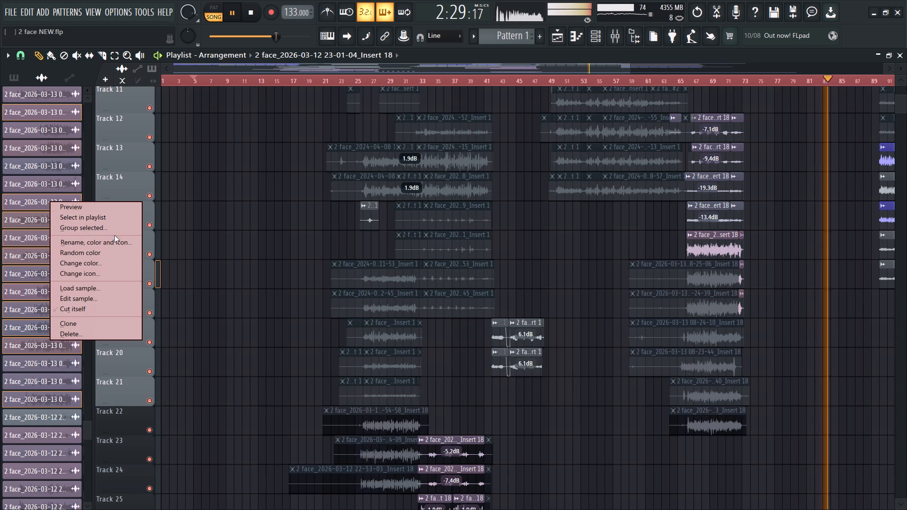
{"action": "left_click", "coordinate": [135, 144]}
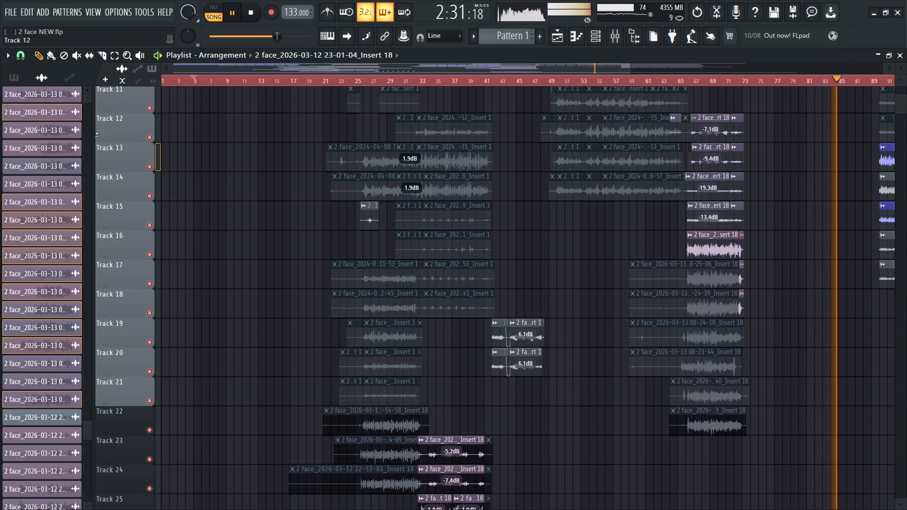
Save the project, stop playback, and save a new version of it as 2 face NEW_2.
{"action": "key", "text": "ctrl+s"}
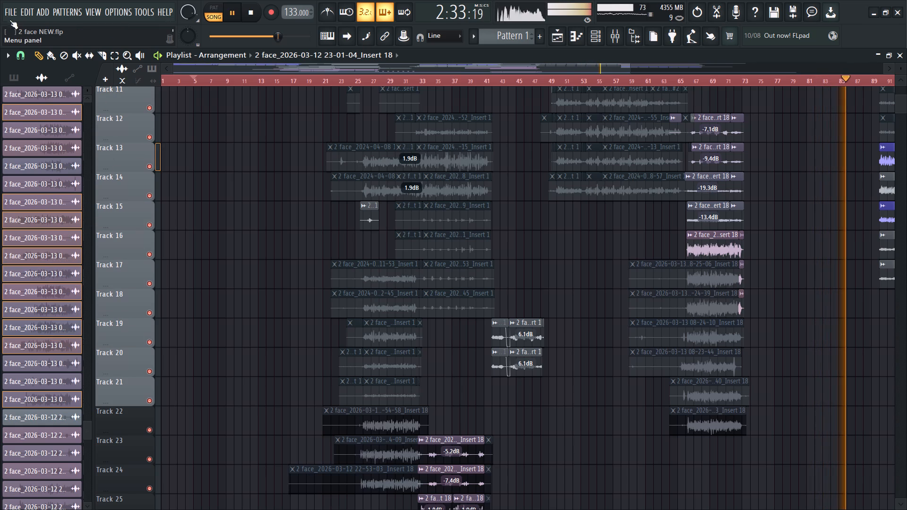
{"action": "key", "text": "space"}
{"action": "left_click", "coordinate": [9, 16]}
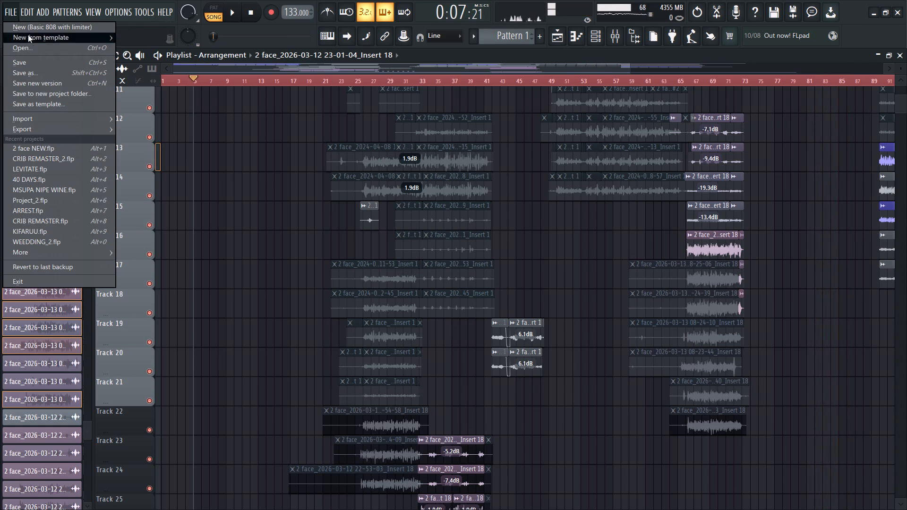
{"action": "left_click", "coordinate": [52, 81]}
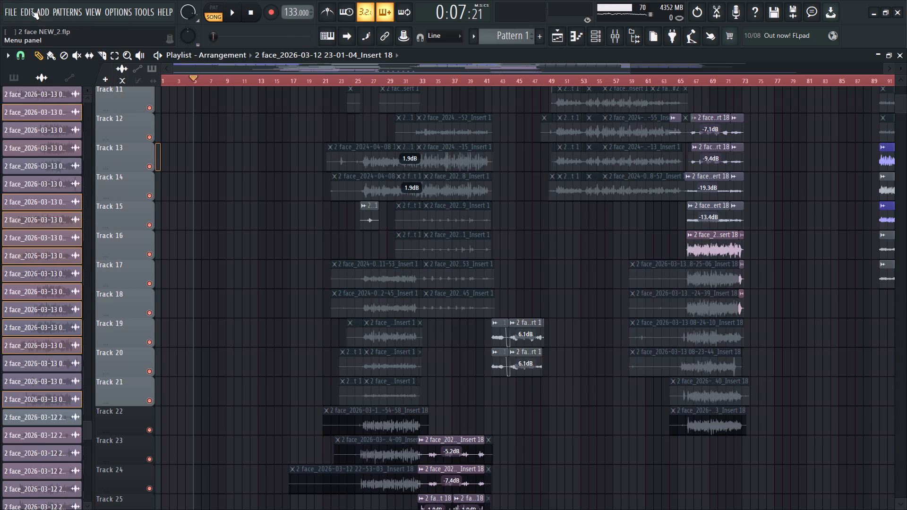
{"action": "left_click", "coordinate": [13, 10]}
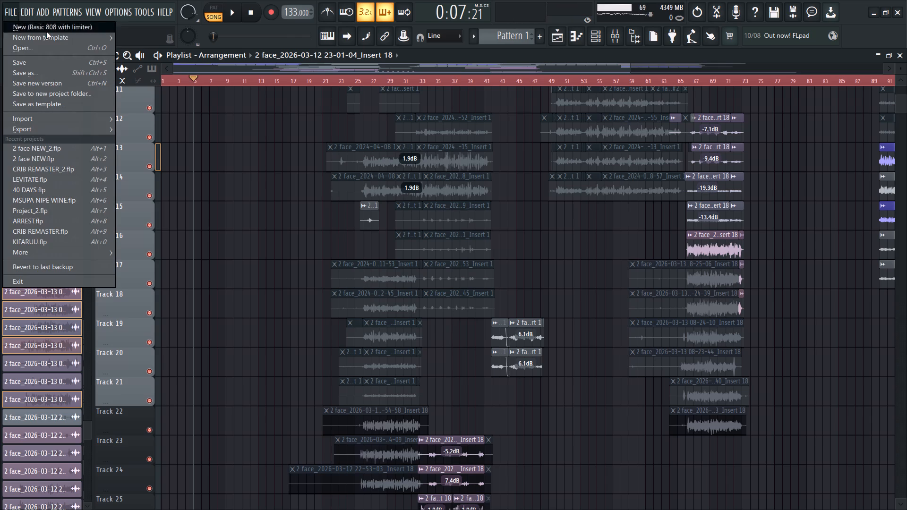
{"action": "left_click", "coordinate": [129, 127]}
Select all unused audio clips in the picker and delete them from the project.
{"action": "left_click", "coordinate": [45, 77]}
{"action": "right_click", "coordinate": [44, 77]}
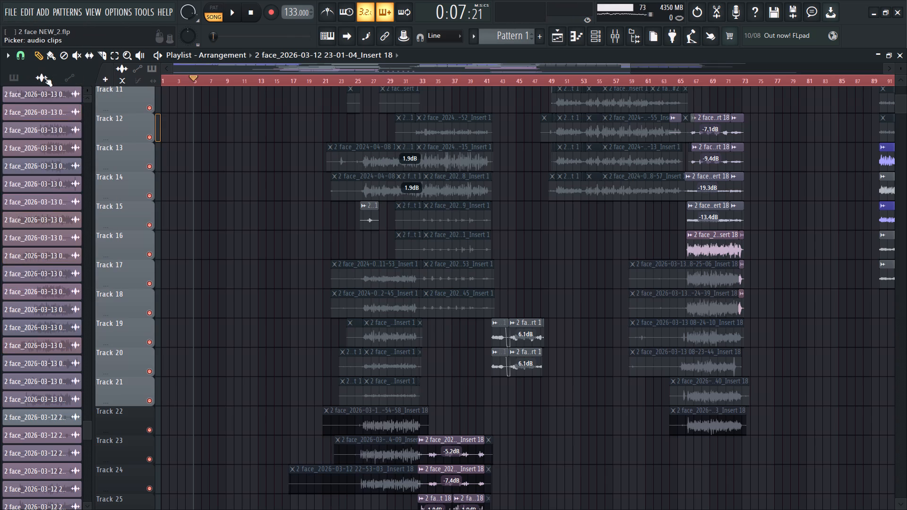
{"action": "left_click", "coordinate": [64, 106]}
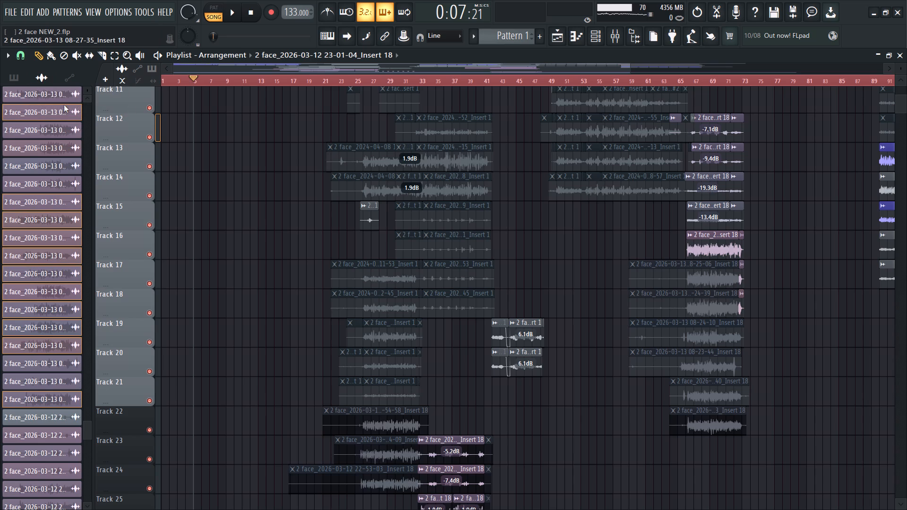
{"action": "right_click", "coordinate": [52, 107]}
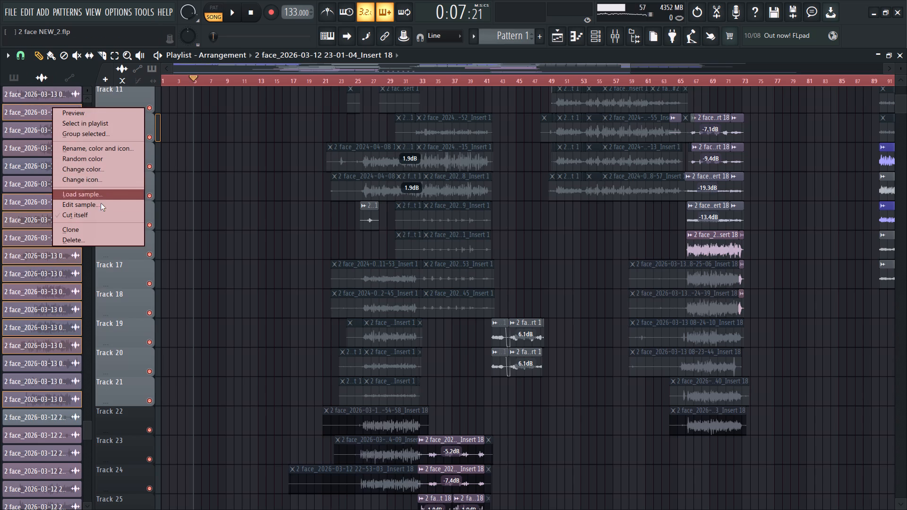
{"action": "left_click", "coordinate": [81, 238]}
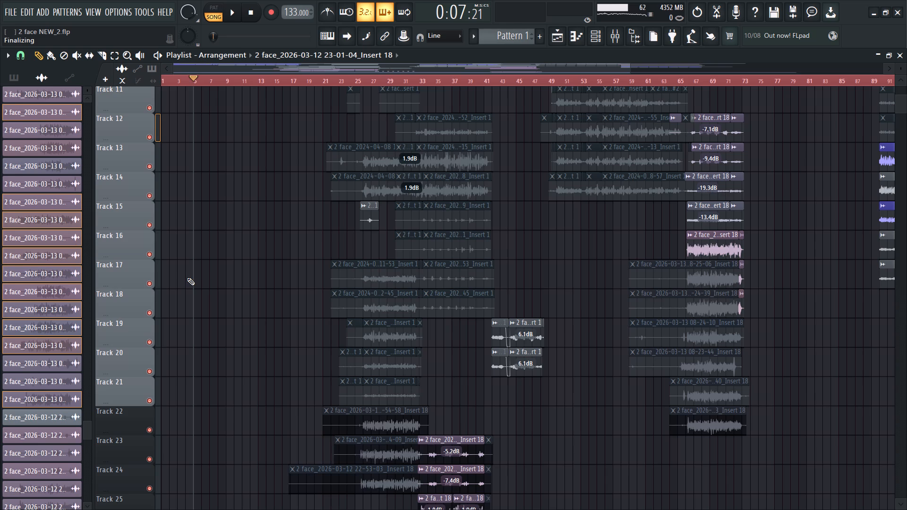
Examine the playlist tracks to check the arrangement without the unused audio clips.
{"action": "scroll", "coordinate": [219, 284], "scroll_direction": "down", "scroll_amount": 3, "text": "ctrl"}
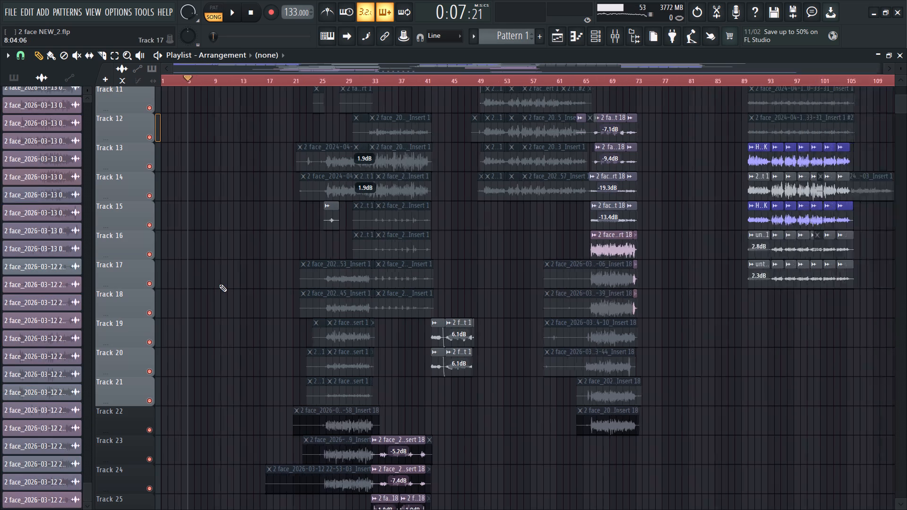
{"action": "scroll", "coordinate": [219, 284], "scroll_direction": "down", "scroll_amount": 1, "text": "ctrl"}
{"action": "scroll", "coordinate": [208, 284], "scroll_direction": "up", "scroll_amount": 11}
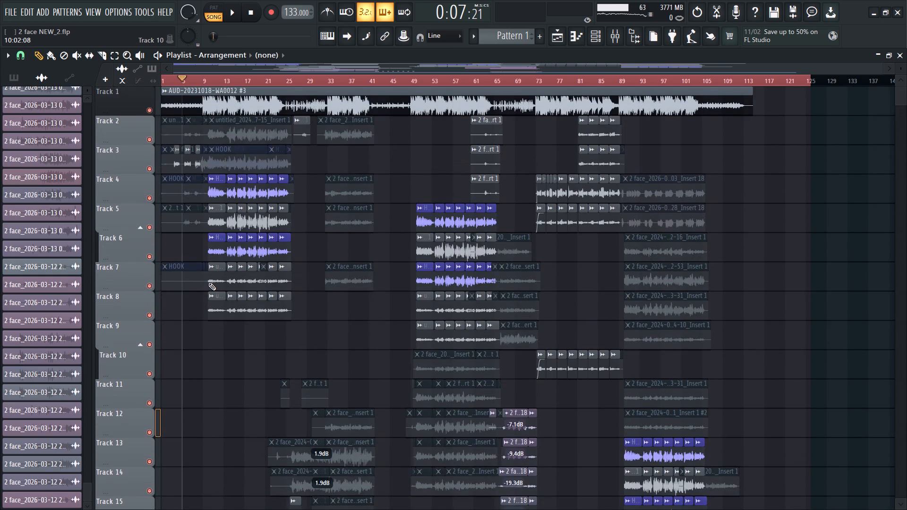
{"action": "scroll", "coordinate": [208, 283], "scroll_direction": "up", "scroll_amount": 3}
{"action": "scroll", "coordinate": [181, 312], "scroll_direction": "down", "scroll_amount": 7}
{"action": "scroll", "coordinate": [184, 302], "scroll_direction": "down", "scroll_amount": 3, "text": "alt"}
Play the song from the beginning and check the clips on all tracks through the intro and hook.
{"action": "key", "text": "space"}
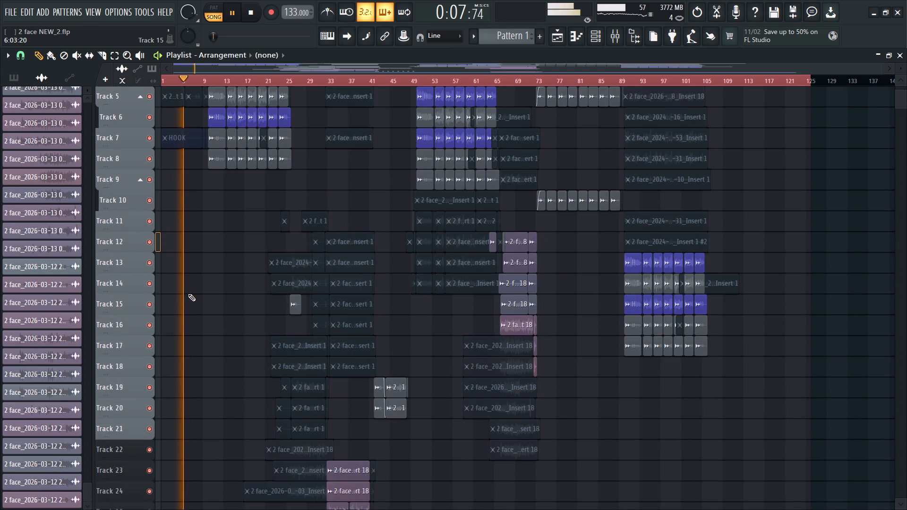
{"action": "scroll", "coordinate": [177, 255], "scroll_direction": "up", "scroll_amount": 4}
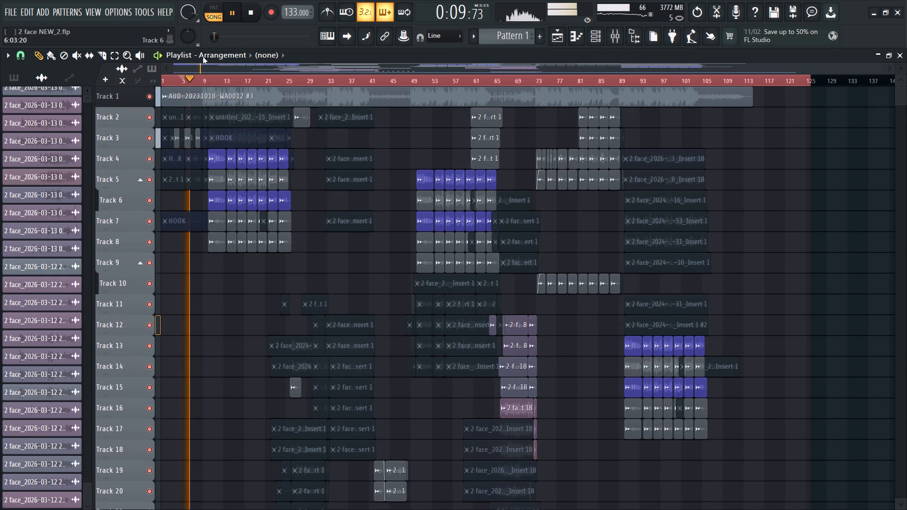
{"action": "double_click", "coordinate": [251, 17]}
{"action": "key", "text": "space"}
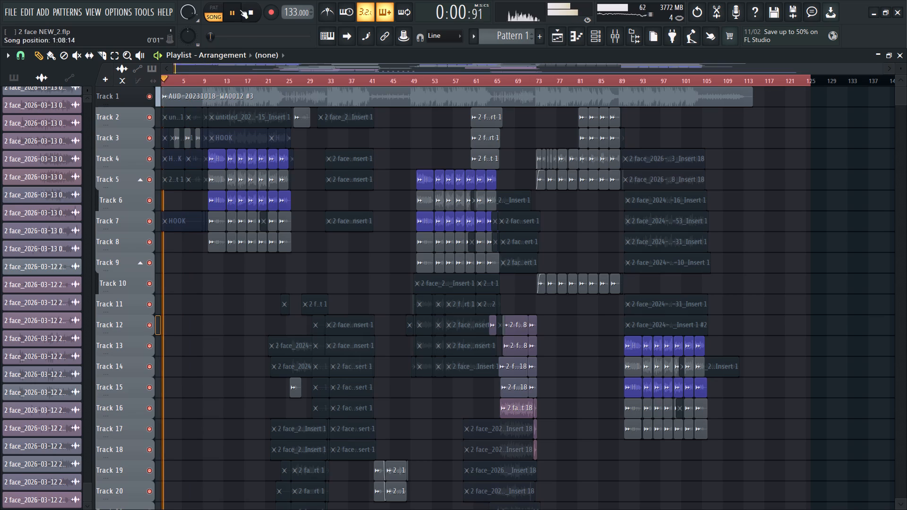
{"action": "scroll", "coordinate": [215, 308], "scroll_direction": "up", "scroll_amount": 3, "text": "ctrl"}
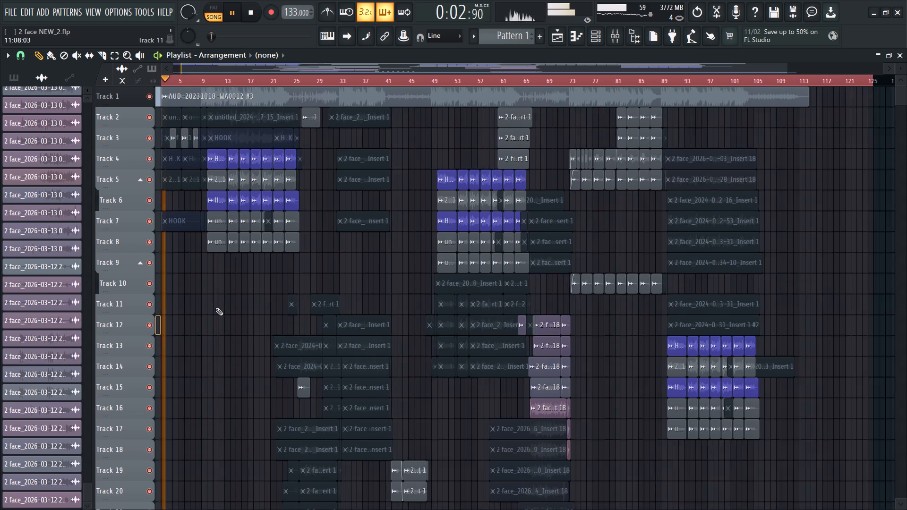
{"action": "scroll", "coordinate": [215, 302], "scroll_direction": "down", "scroll_amount": 2, "text": "alt"}
{"action": "scroll", "coordinate": [207, 295], "scroll_direction": "down", "scroll_amount": 3}
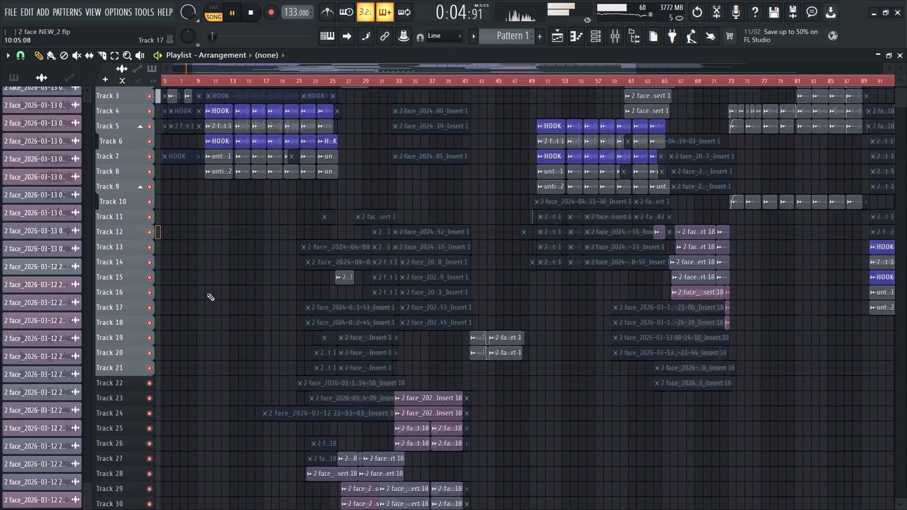
{"action": "scroll", "coordinate": [206, 287], "scroll_direction": "down", "scroll_amount": 1}
{"action": "scroll", "coordinate": [196, 286], "scroll_direction": "up", "scroll_amount": 2, "text": "ctrl"}
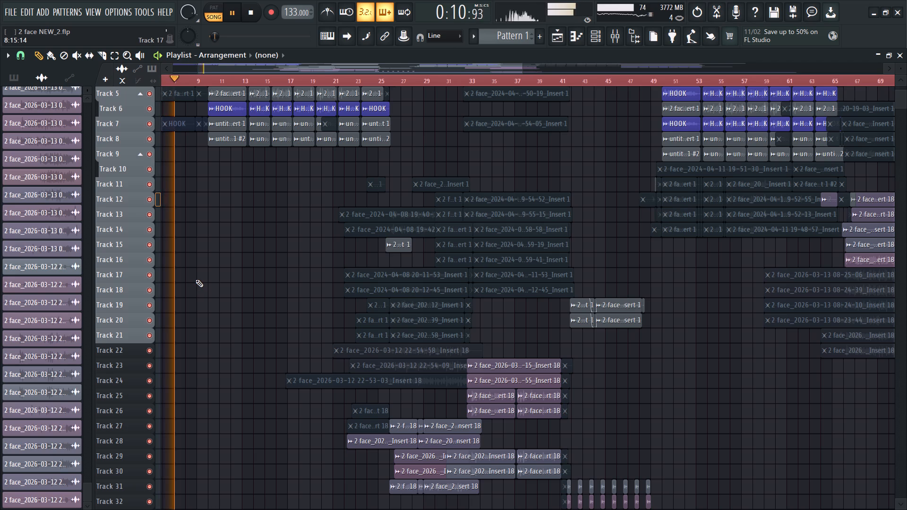
{"action": "scroll", "coordinate": [196, 280], "scroll_direction": "up", "scroll_amount": 1}
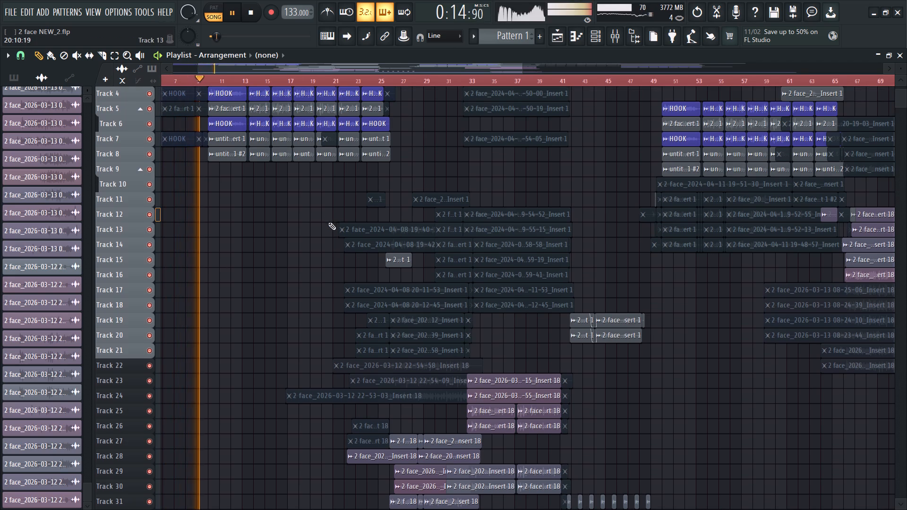
{"action": "scroll", "coordinate": [226, 211], "scroll_direction": "up", "scroll_amount": 4}
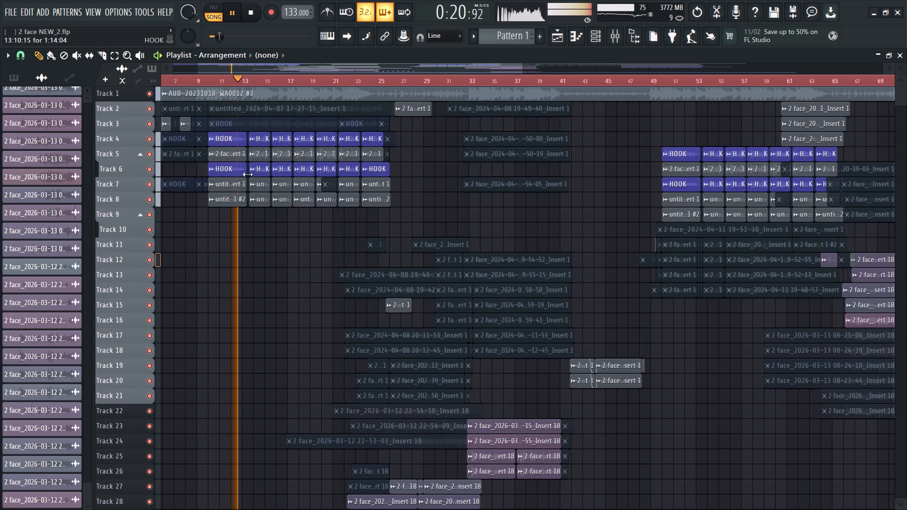
{"action": "scroll", "coordinate": [263, 177], "scroll_direction": "up", "scroll_amount": 2, "text": "ctrl"}
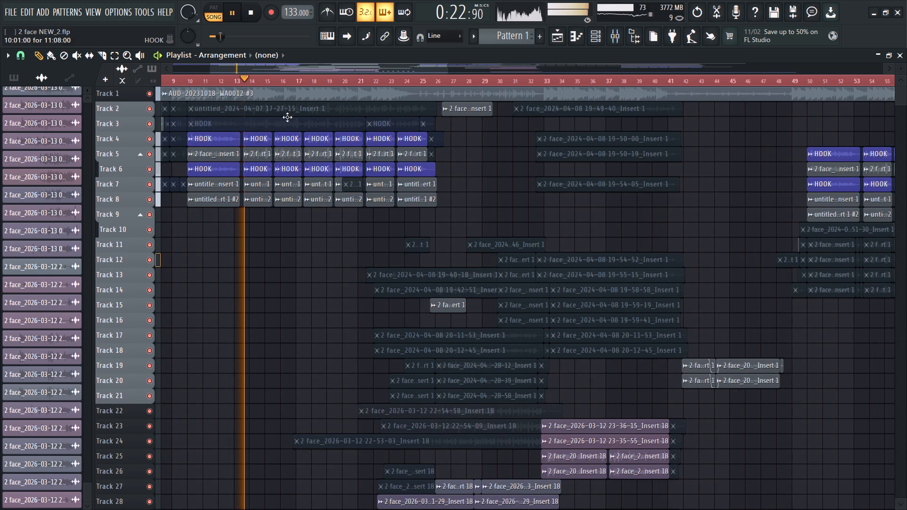
Set high-pass band 1 in the HOOK mixer track's second Fruity parametric EQ 2 to about 104 Hz.
{"action": "left_click", "coordinate": [615, 34]}
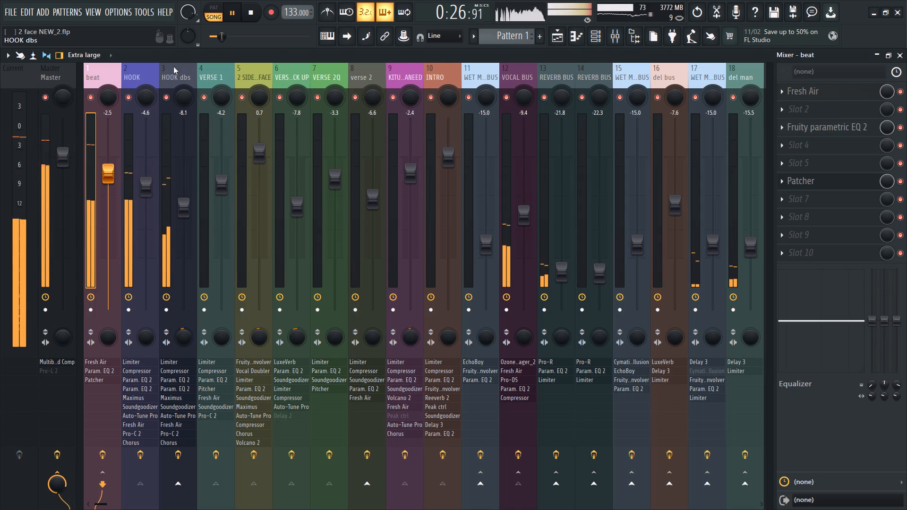
{"action": "left_click", "coordinate": [125, 71]}
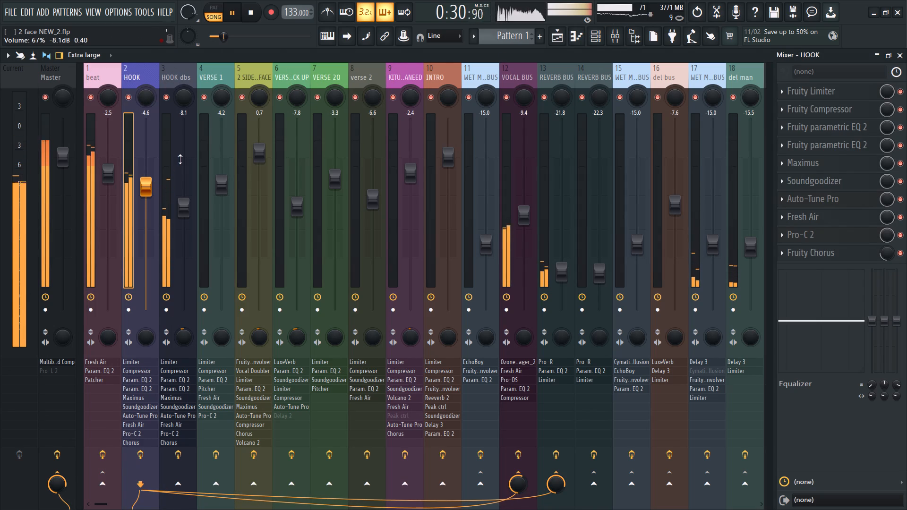
{"action": "left_click", "coordinate": [833, 147]}
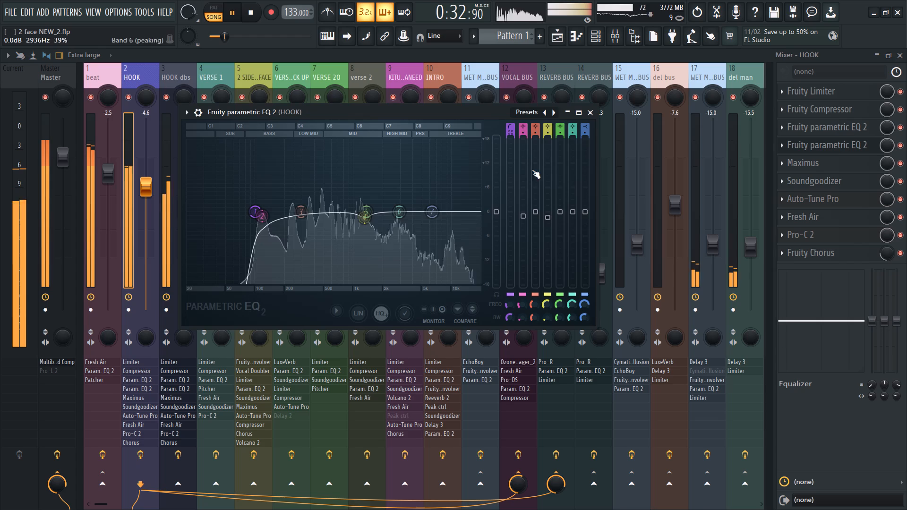
{"action": "left_click_drag", "start_coordinate": [257, 213], "coordinate": [262, 212]}
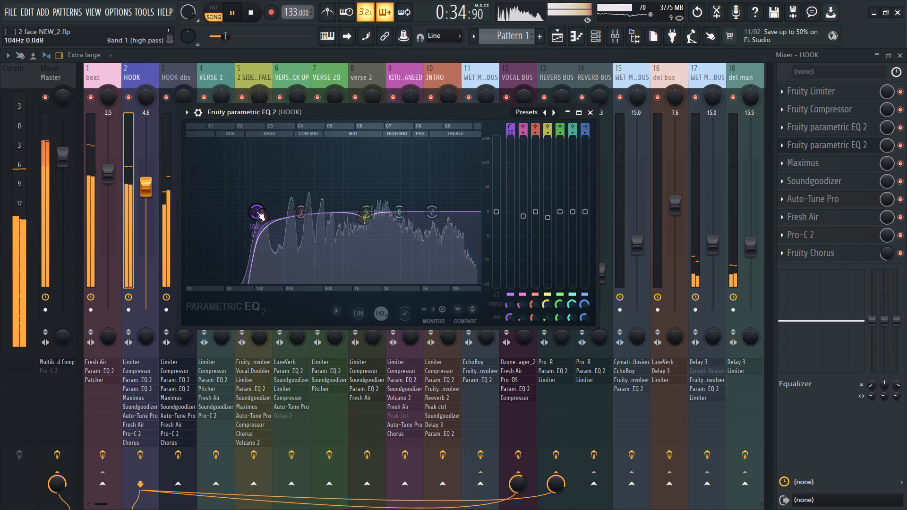
{"action": "left_click", "coordinate": [257, 212]}
Sweep a boosted band 3 to about 669 Hz in the HOOK EQ, narrow it to 4%, and cut it to about -1.8 dB.
{"action": "left_click_drag", "start_coordinate": [291, 212], "coordinate": [320, 89]}
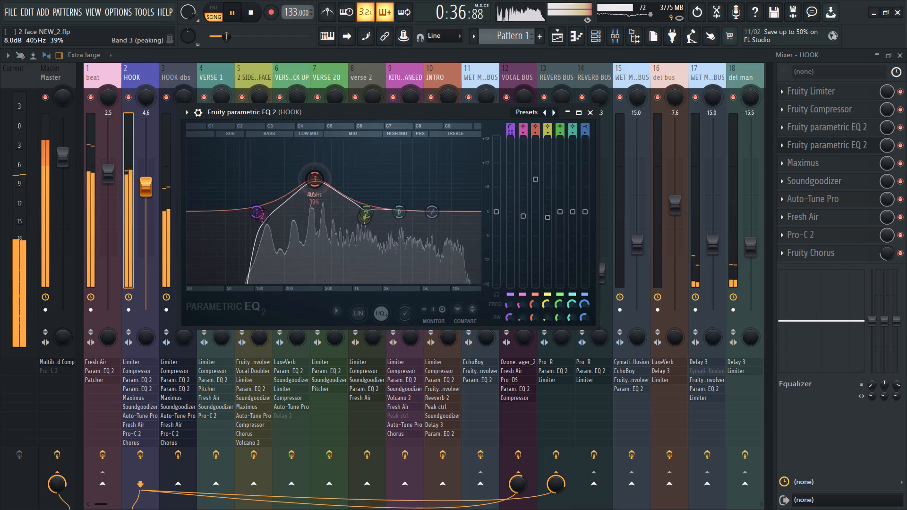
{"action": "left_click_drag", "start_coordinate": [320, 89], "coordinate": [363, 491]}
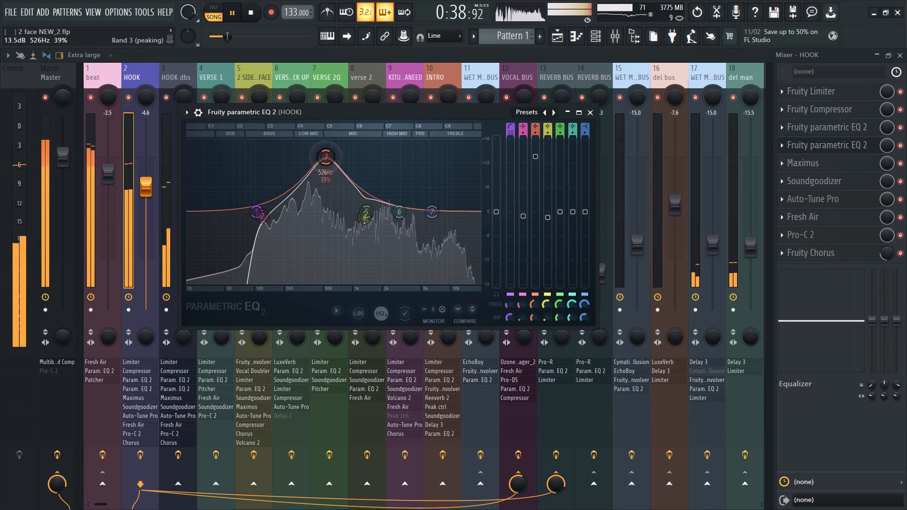
{"action": "left_click_drag", "start_coordinate": [363, 491], "coordinate": [394, 52]}
{"action": "left_click_drag", "start_coordinate": [334, 168], "coordinate": [333, 152]}
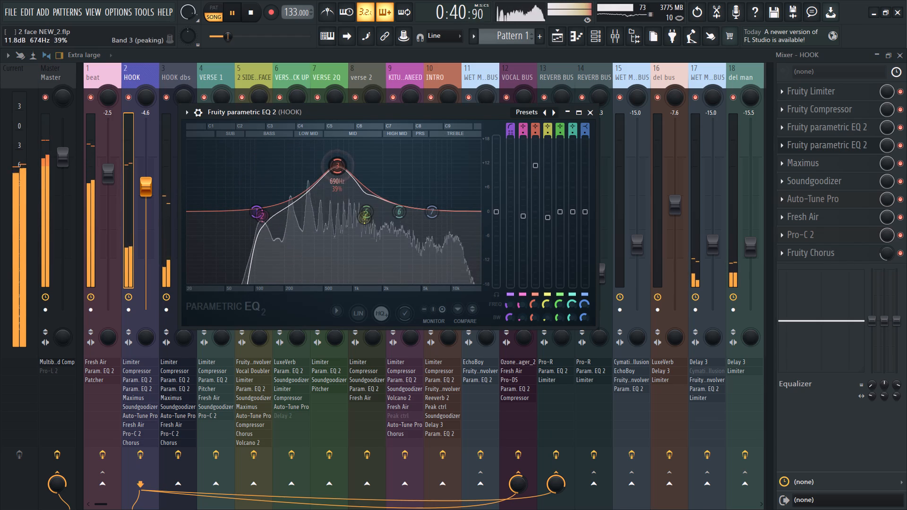
{"action": "left_click_drag", "start_coordinate": [333, 152], "coordinate": [321, 142]}
{"action": "left_click_drag", "start_coordinate": [332, 161], "coordinate": [348, 159]}
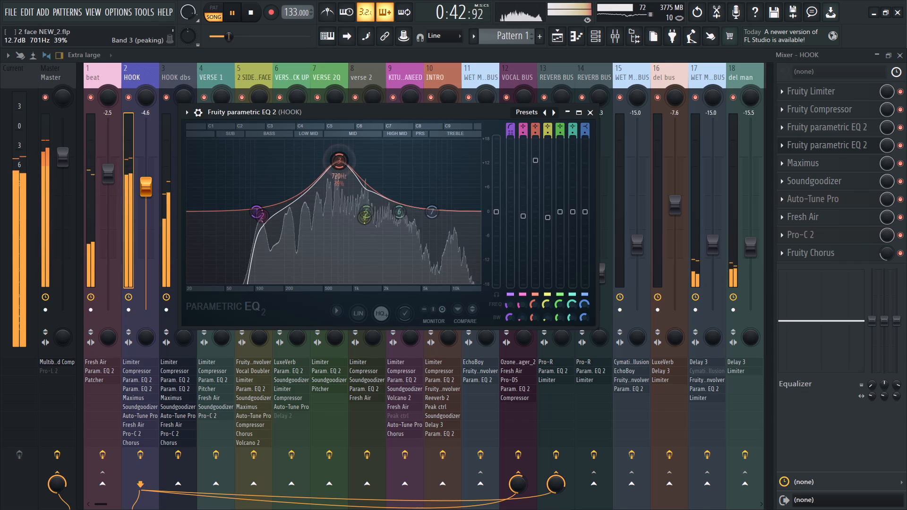
{"action": "left_click_drag", "start_coordinate": [348, 159], "coordinate": [343, 159]}
{"action": "scroll", "coordinate": [336, 160], "scroll_direction": "down", "scroll_amount": 7}
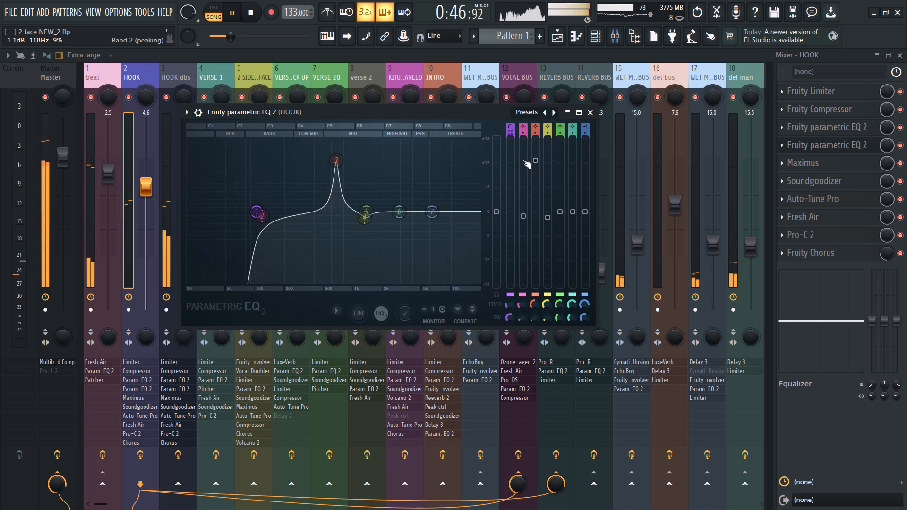
{"action": "left_click_drag", "start_coordinate": [532, 164], "coordinate": [545, 395]}
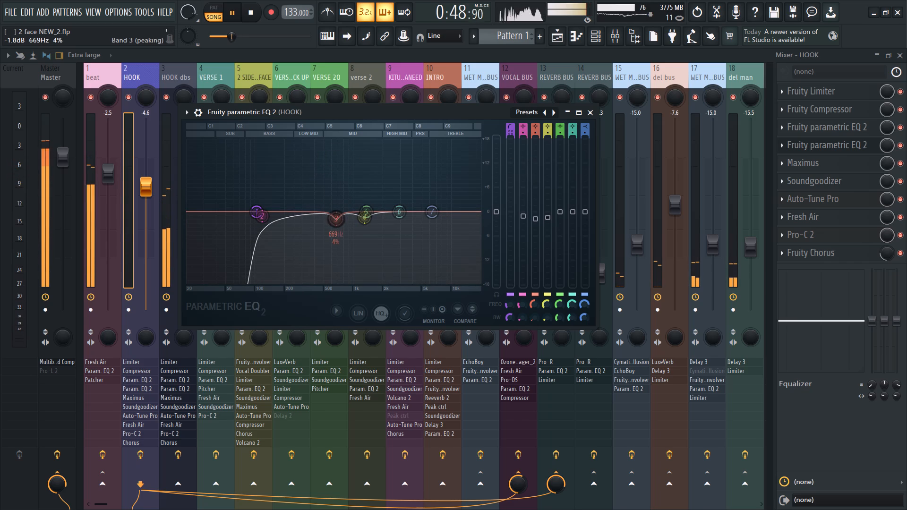
{"action": "left_click_drag", "start_coordinate": [545, 395], "coordinate": [545, 394]}
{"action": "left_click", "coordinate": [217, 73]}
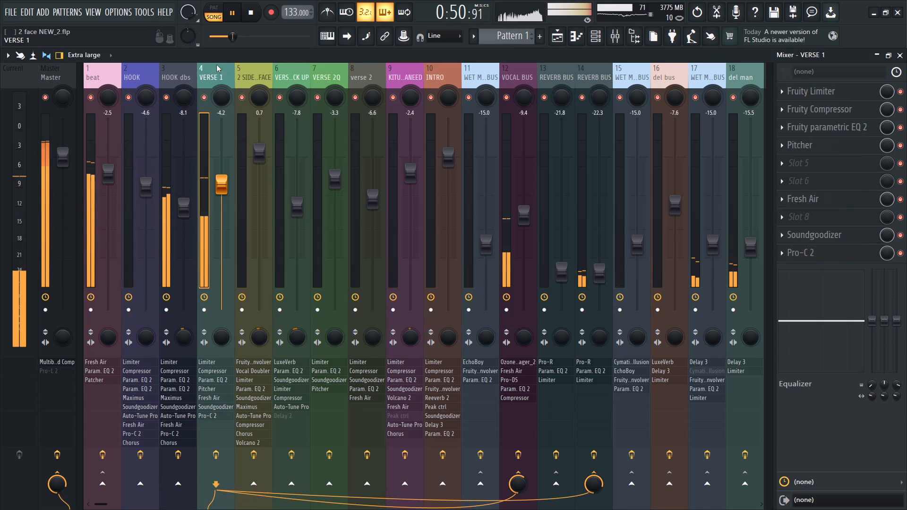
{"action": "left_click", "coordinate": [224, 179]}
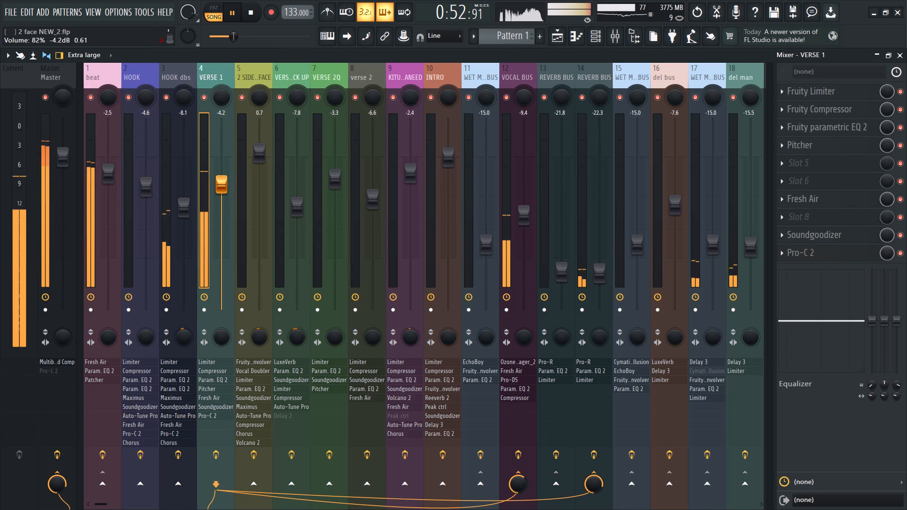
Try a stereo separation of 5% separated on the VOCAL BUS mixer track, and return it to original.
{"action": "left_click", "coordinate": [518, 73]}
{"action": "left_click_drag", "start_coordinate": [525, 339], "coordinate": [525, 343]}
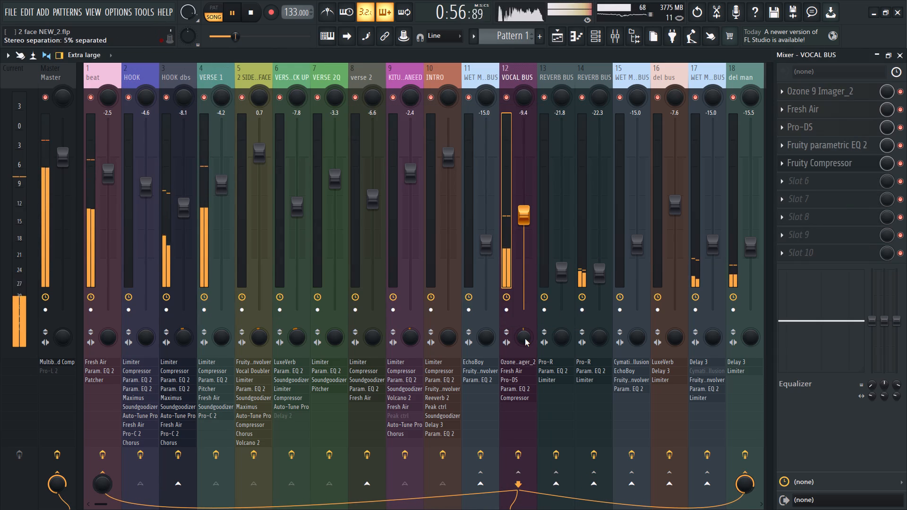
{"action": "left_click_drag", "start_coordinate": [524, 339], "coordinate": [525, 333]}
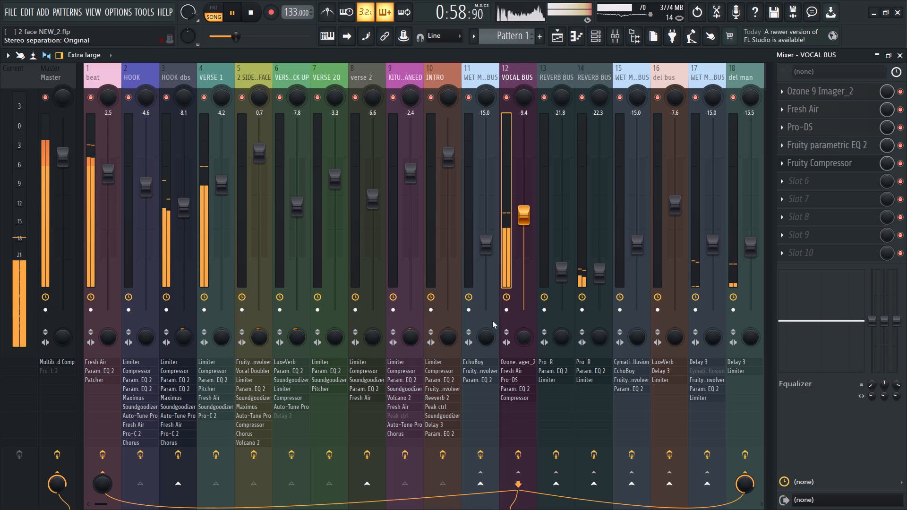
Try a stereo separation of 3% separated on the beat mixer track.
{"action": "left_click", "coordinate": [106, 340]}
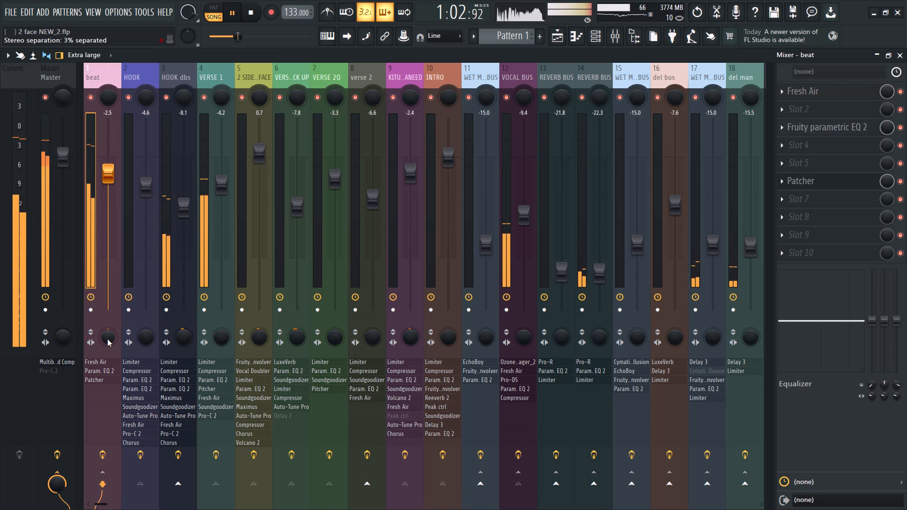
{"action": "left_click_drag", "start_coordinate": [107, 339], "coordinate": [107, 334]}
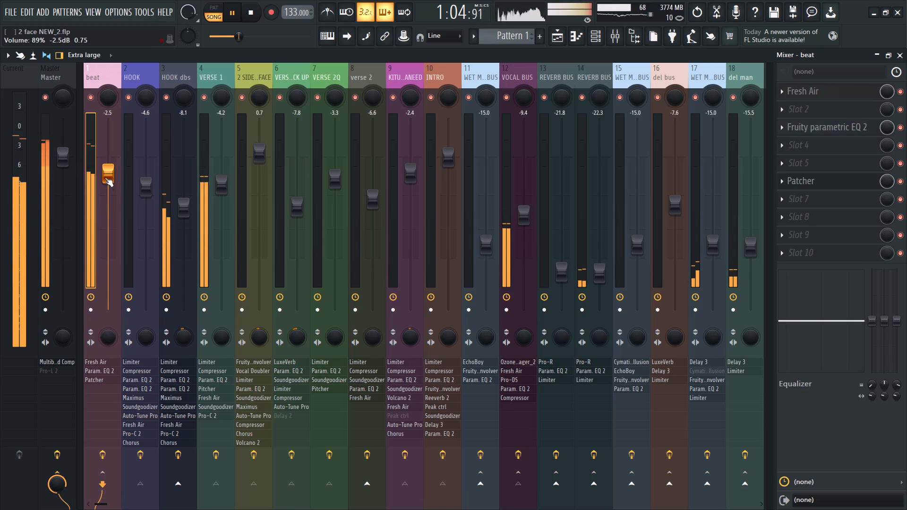
Raise the beat mixer track's volume to about -2.3 dB.
{"action": "left_click", "coordinate": [106, 176]}
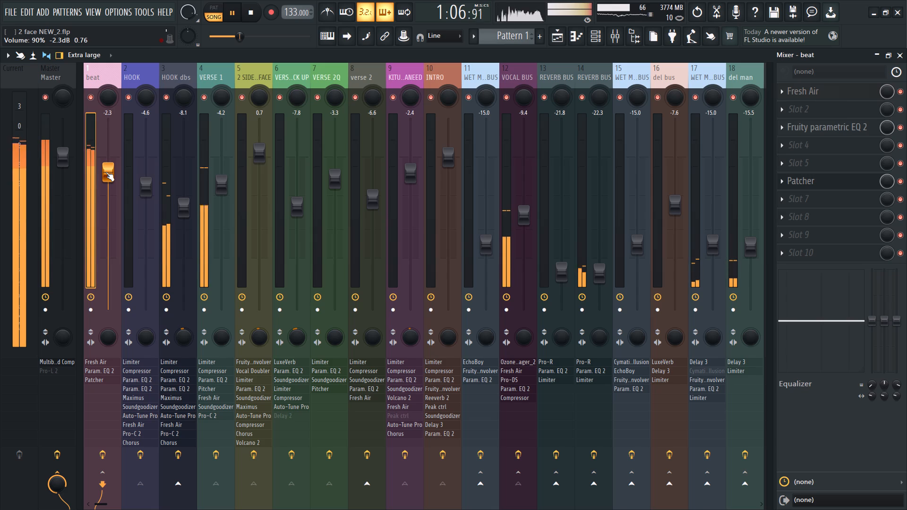
{"action": "left_click", "coordinate": [106, 172]}
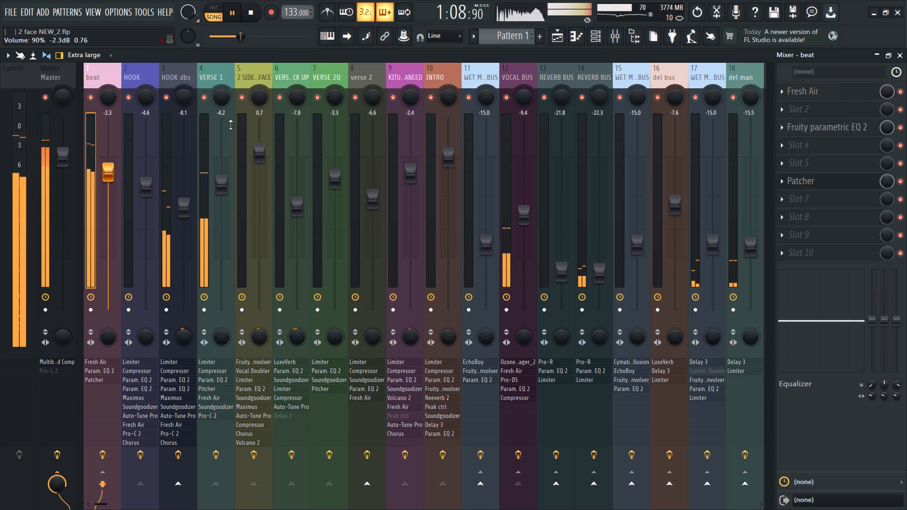
Check the Youlean Multiband Sidechain settings in the beat mixer track's Patcher while the song plays.
{"action": "left_click", "coordinate": [514, 68]}
{"action": "left_click", "coordinate": [99, 74]}
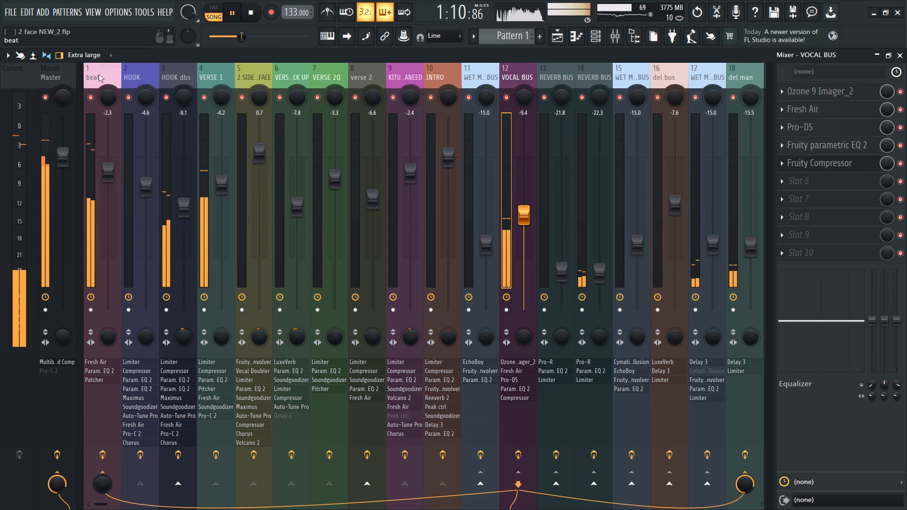
{"action": "left_click", "coordinate": [821, 187]}
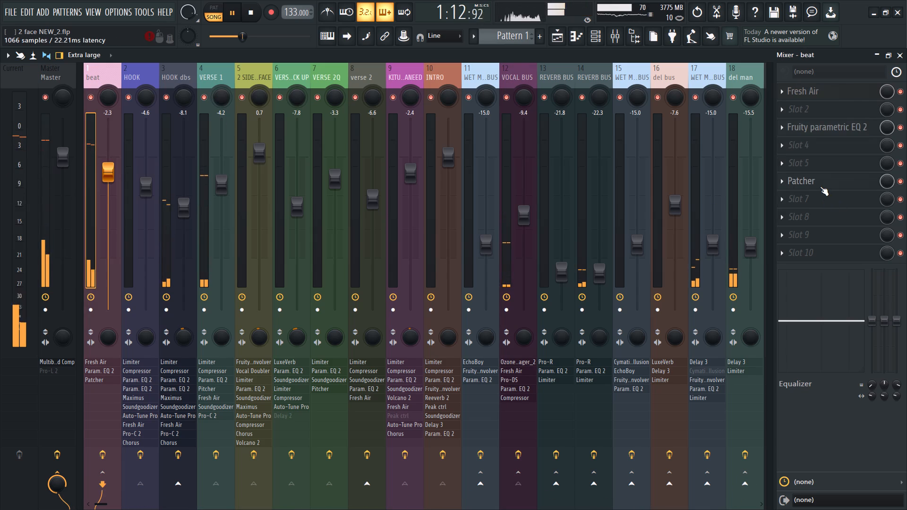
{"action": "left_click", "coordinate": [820, 187]}
{"action": "left_click", "coordinate": [359, 232]}
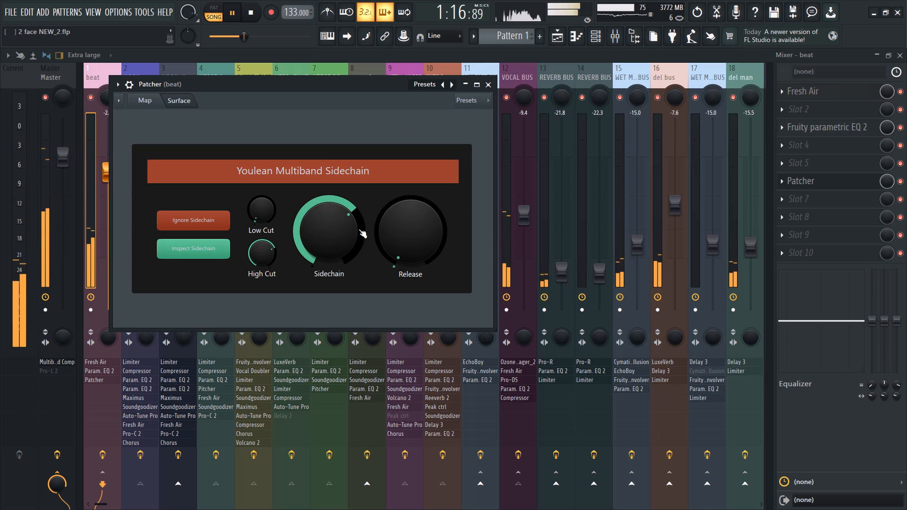
{"action": "left_click", "coordinate": [488, 81]}
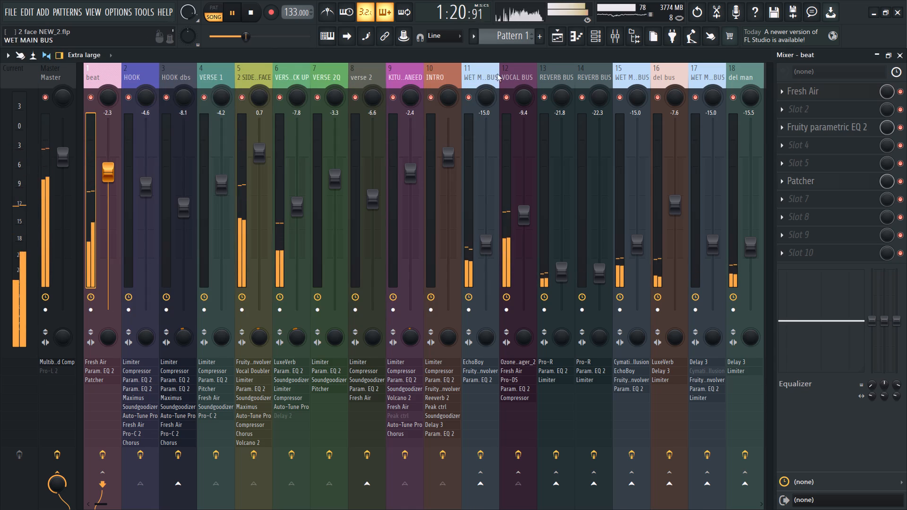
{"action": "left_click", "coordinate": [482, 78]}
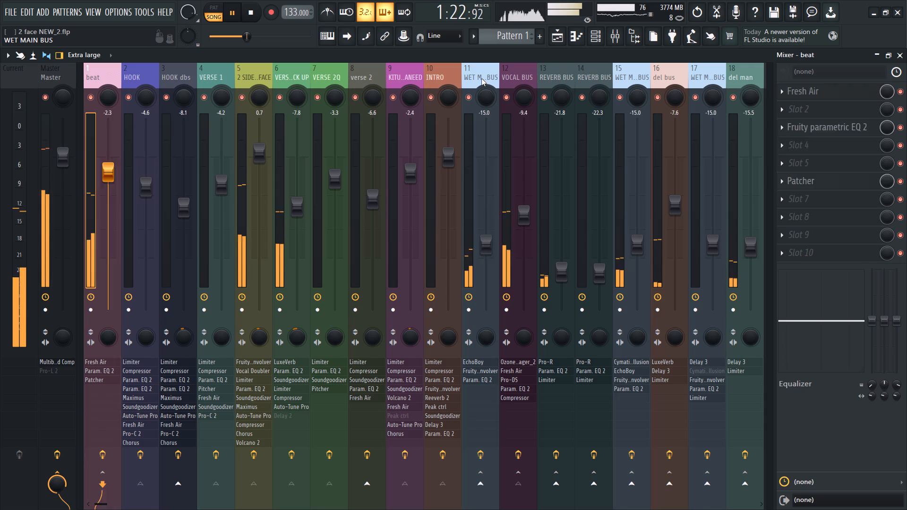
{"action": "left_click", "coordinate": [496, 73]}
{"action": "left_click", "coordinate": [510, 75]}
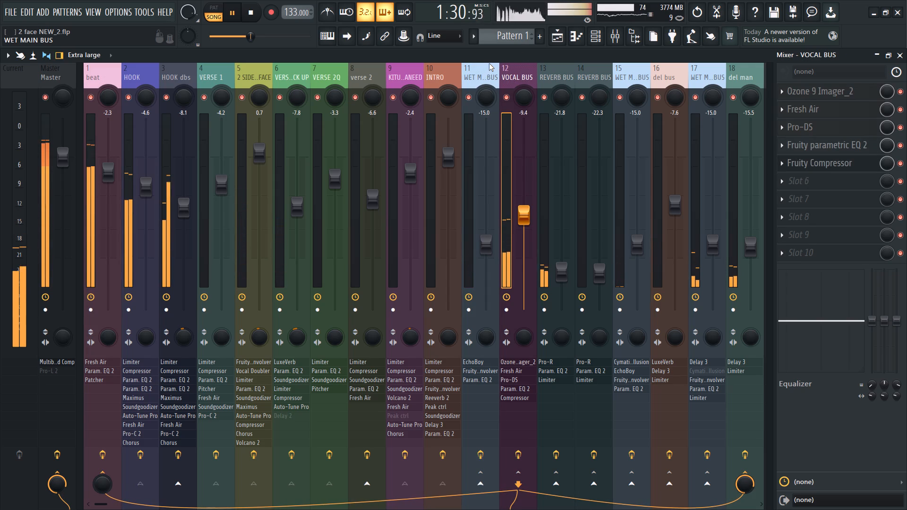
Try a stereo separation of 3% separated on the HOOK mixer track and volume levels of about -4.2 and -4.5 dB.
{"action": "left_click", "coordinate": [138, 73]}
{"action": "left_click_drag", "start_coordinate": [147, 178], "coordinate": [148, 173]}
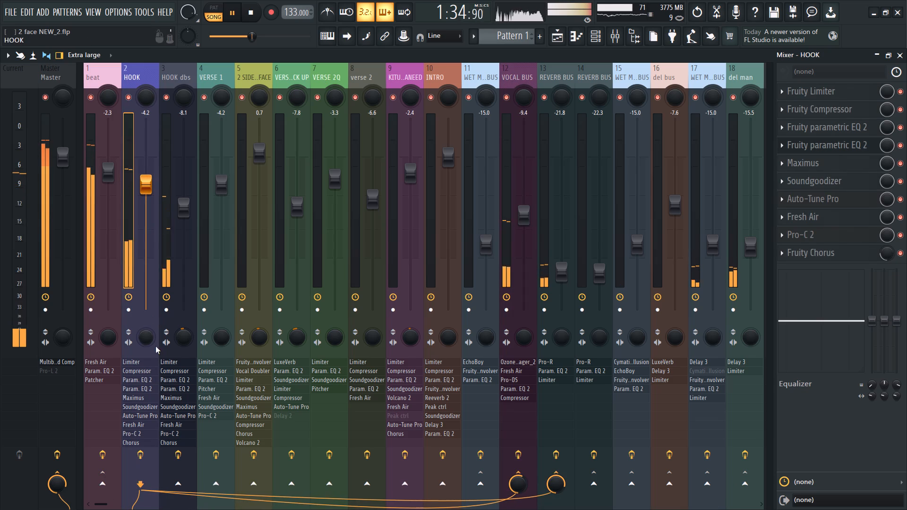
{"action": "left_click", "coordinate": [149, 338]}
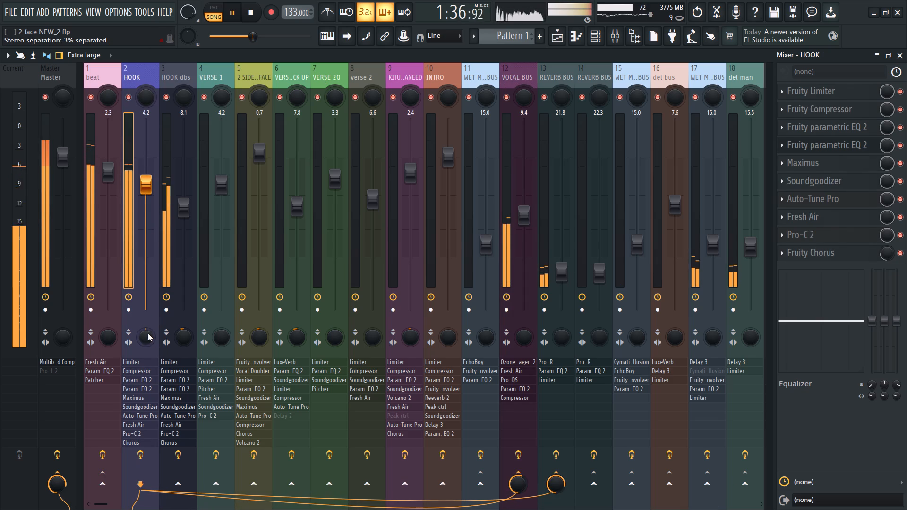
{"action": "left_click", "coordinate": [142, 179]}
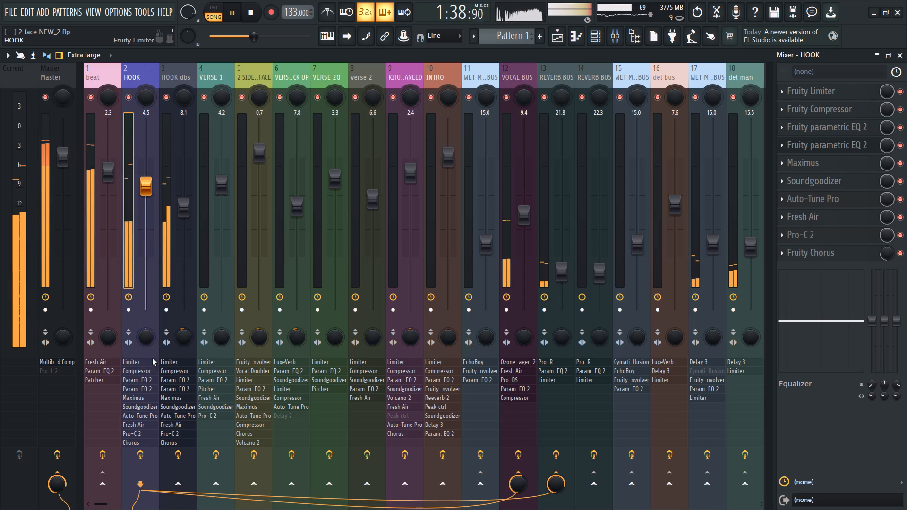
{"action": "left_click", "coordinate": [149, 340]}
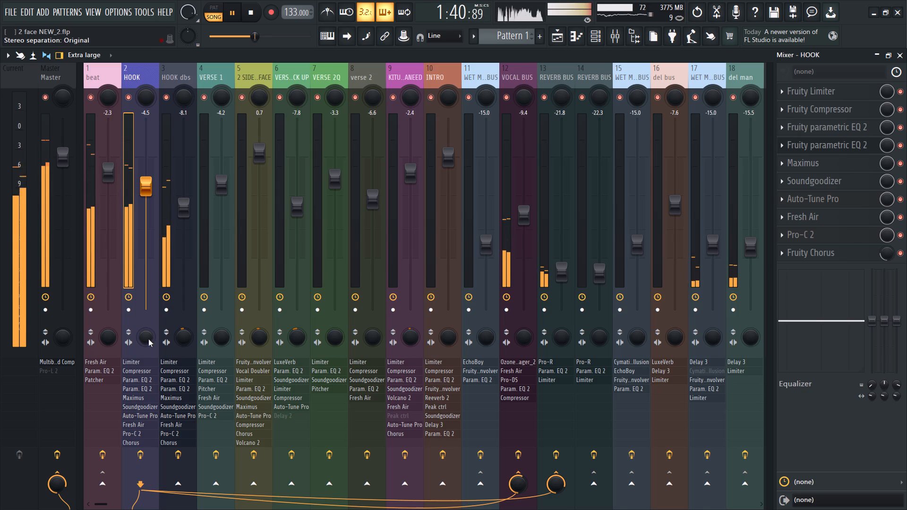
Set high-pass band 1 in the HOOK mixer track's first Fruity parametric EQ 2 to about 106 Hz.
{"action": "left_click", "coordinate": [823, 133]}
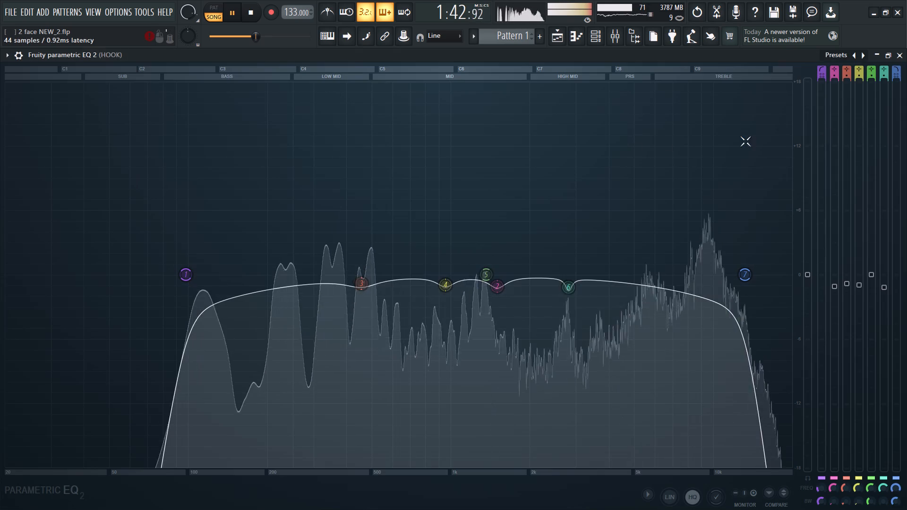
{"action": "left_click_drag", "start_coordinate": [197, 267], "coordinate": [210, 270]}
{"action": "left_click_drag", "start_coordinate": [195, 272], "coordinate": [189, 272]}
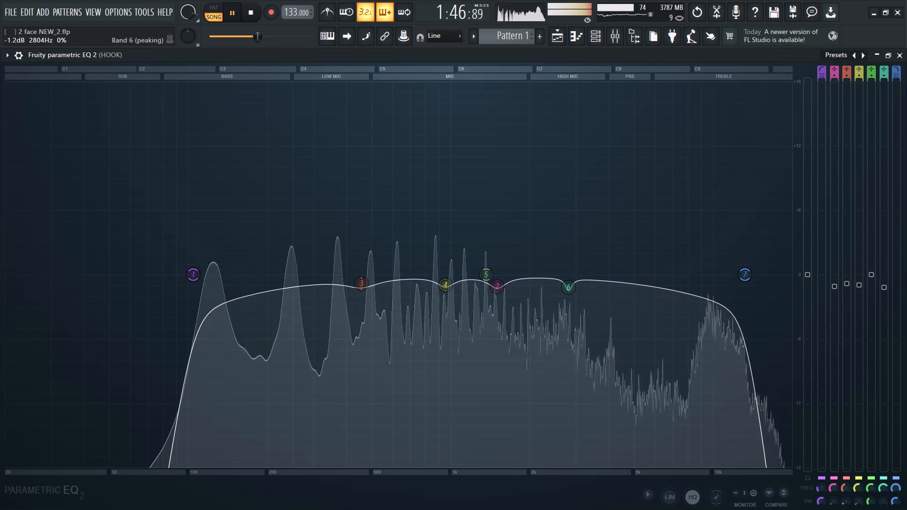
{"action": "left_click", "coordinate": [897, 58]}
{"action": "left_click", "coordinate": [810, 134]}
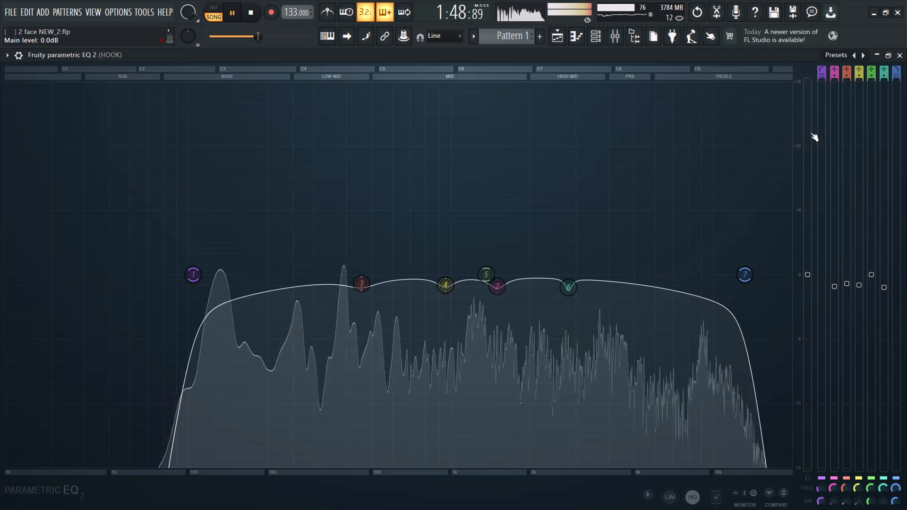
{"action": "left_click", "coordinate": [206, 266]}
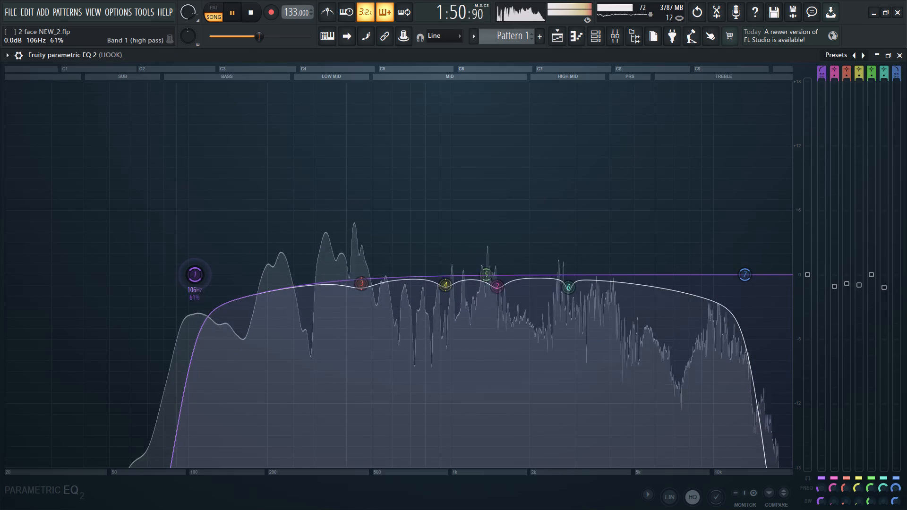
{"action": "left_click", "coordinate": [898, 55]}
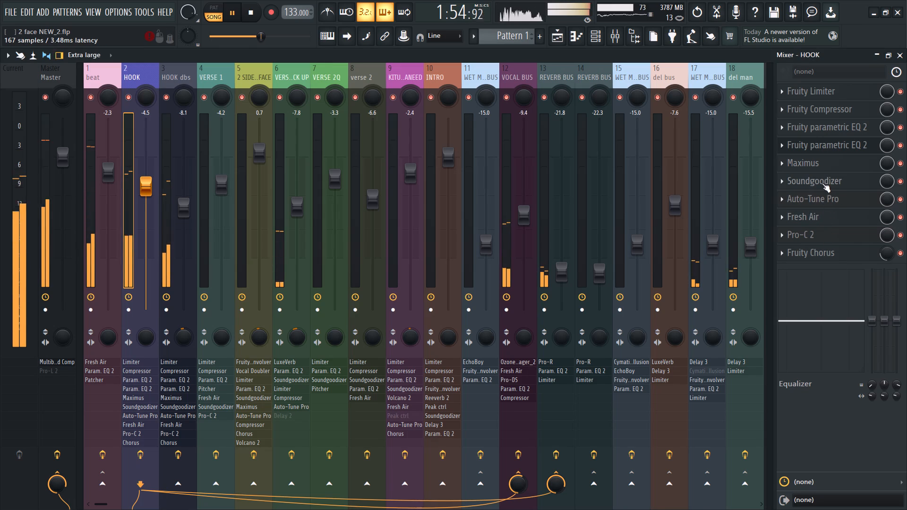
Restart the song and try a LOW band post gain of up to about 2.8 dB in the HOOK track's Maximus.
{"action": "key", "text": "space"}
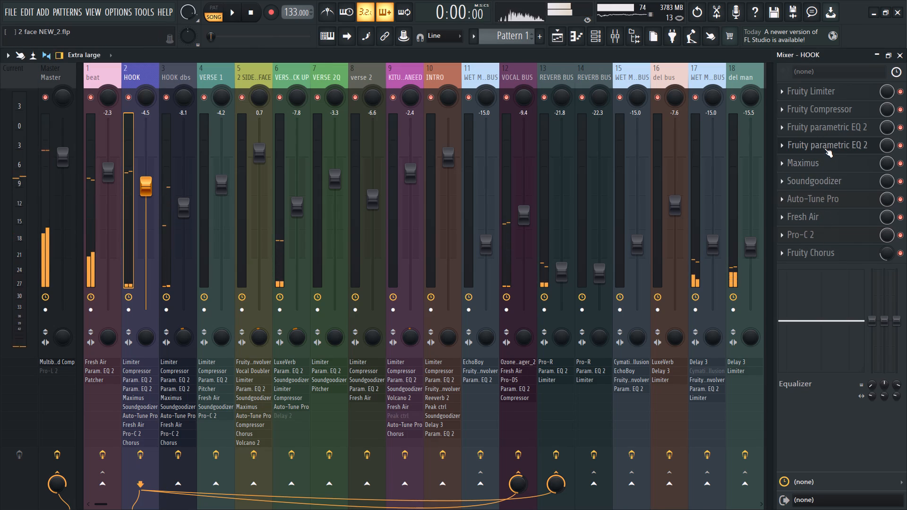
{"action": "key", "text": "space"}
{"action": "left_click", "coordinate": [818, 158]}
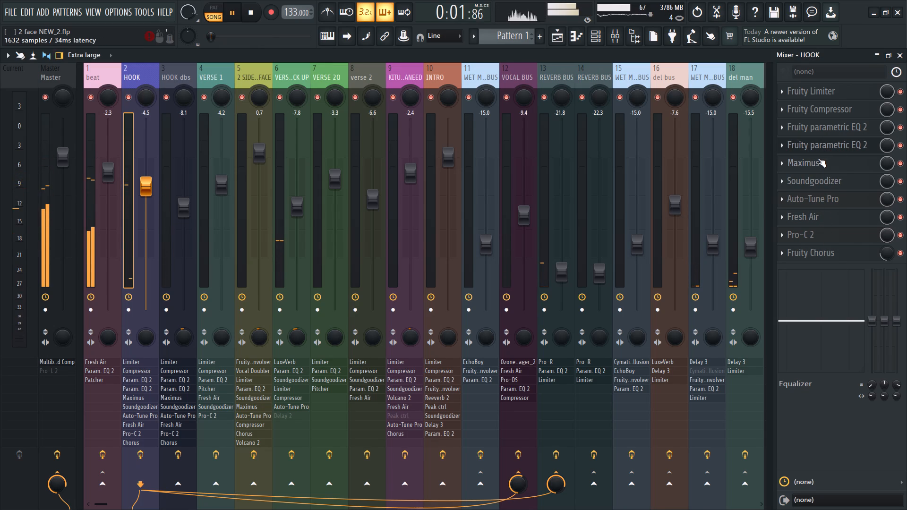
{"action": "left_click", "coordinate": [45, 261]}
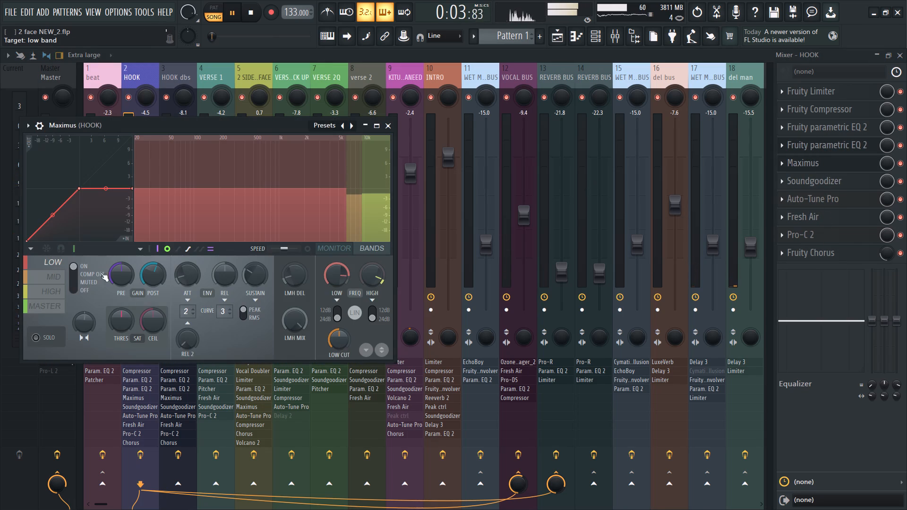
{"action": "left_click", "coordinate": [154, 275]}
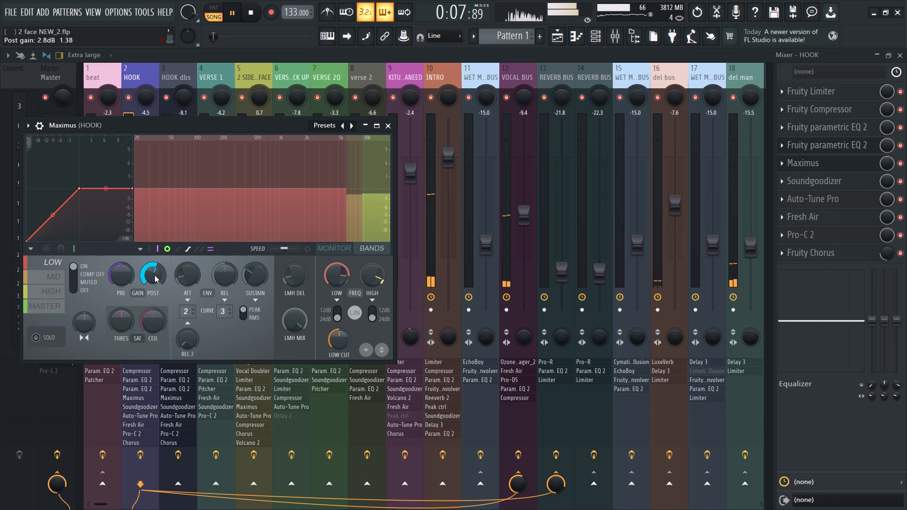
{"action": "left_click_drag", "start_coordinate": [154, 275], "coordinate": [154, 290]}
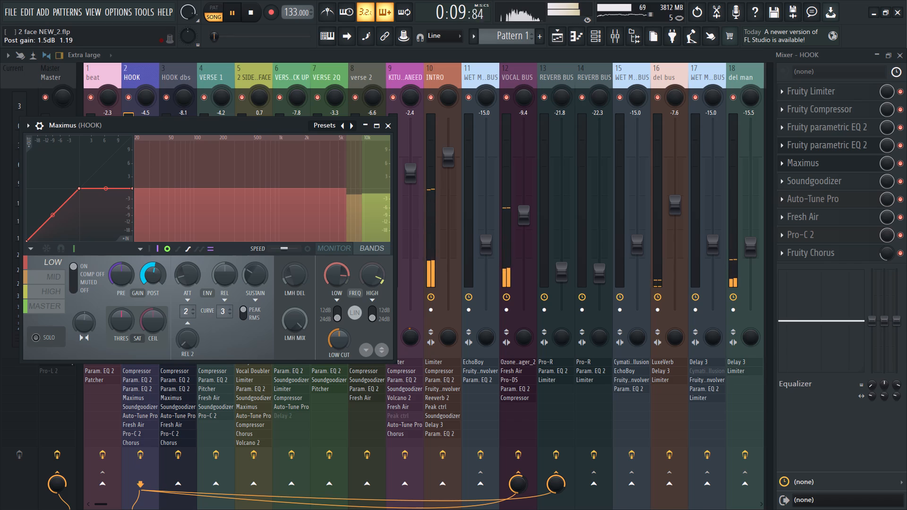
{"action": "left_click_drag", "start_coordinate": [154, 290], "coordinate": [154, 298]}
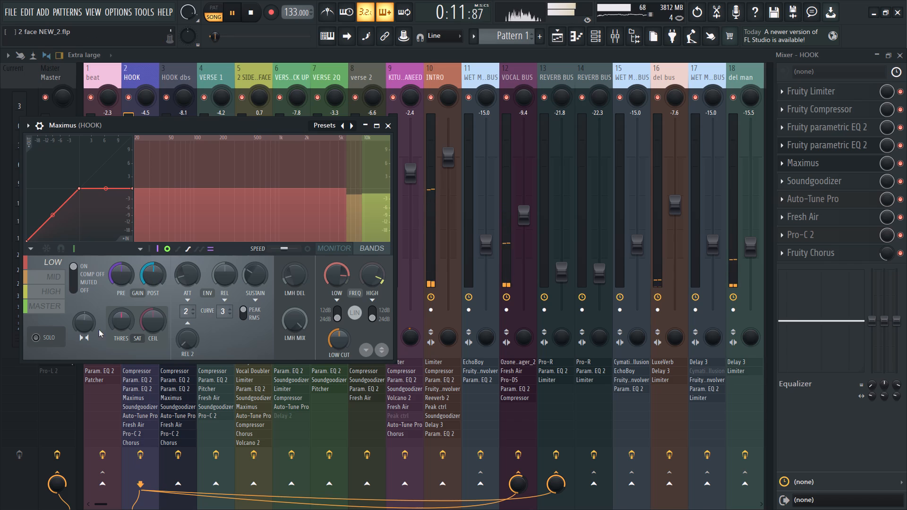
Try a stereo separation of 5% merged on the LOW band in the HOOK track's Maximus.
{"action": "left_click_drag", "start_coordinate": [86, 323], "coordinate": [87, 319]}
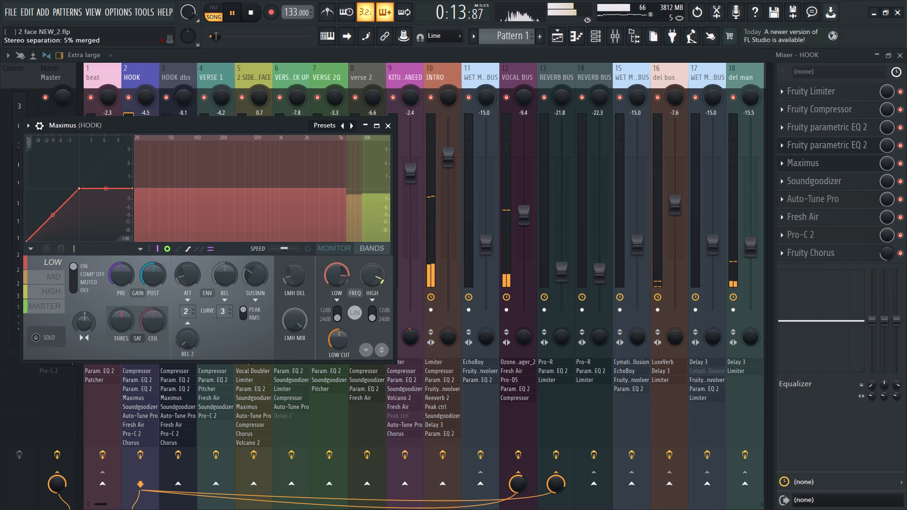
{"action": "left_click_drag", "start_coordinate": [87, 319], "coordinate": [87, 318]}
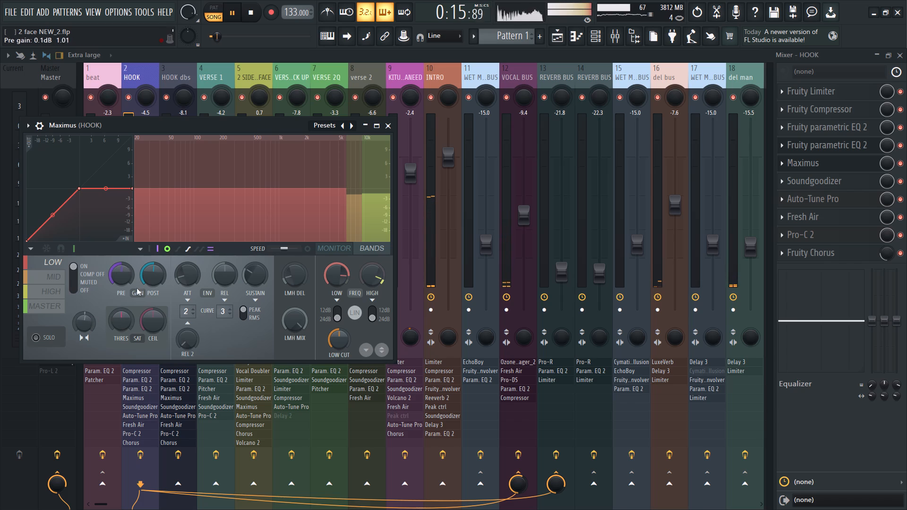
Fine-tune the LOW band's post gain in the HOOK track's Maximus, trying about 0.9 dB and 0.4 dB.
{"action": "left_click_drag", "start_coordinate": [154, 274], "coordinate": [154, 272]}
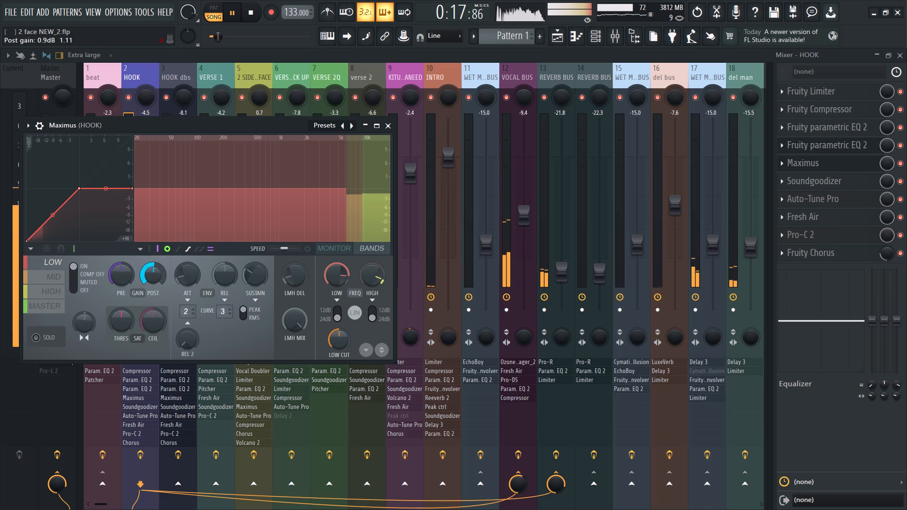
{"action": "left_click_drag", "start_coordinate": [154, 272], "coordinate": [155, 266]}
{"action": "left_click_drag", "start_coordinate": [154, 273], "coordinate": [152, 286]}
{"action": "left_click_drag", "start_coordinate": [154, 274], "coordinate": [152, 284]}
{"action": "left_click", "coordinate": [154, 274]}
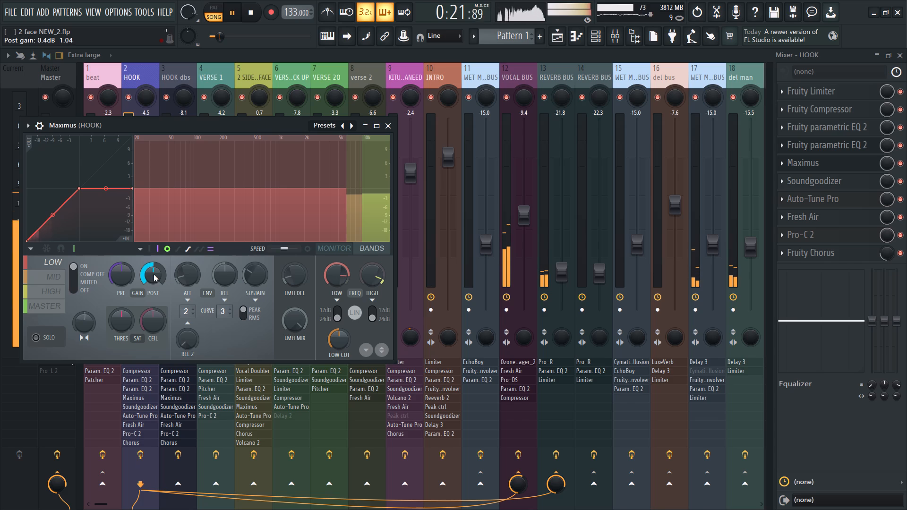
{"action": "left_click_drag", "start_coordinate": [154, 274], "coordinate": [152, 281]}
Raise the HOOK mixer track's volume to about -4.2 dB.
{"action": "left_click", "coordinate": [134, 77]}
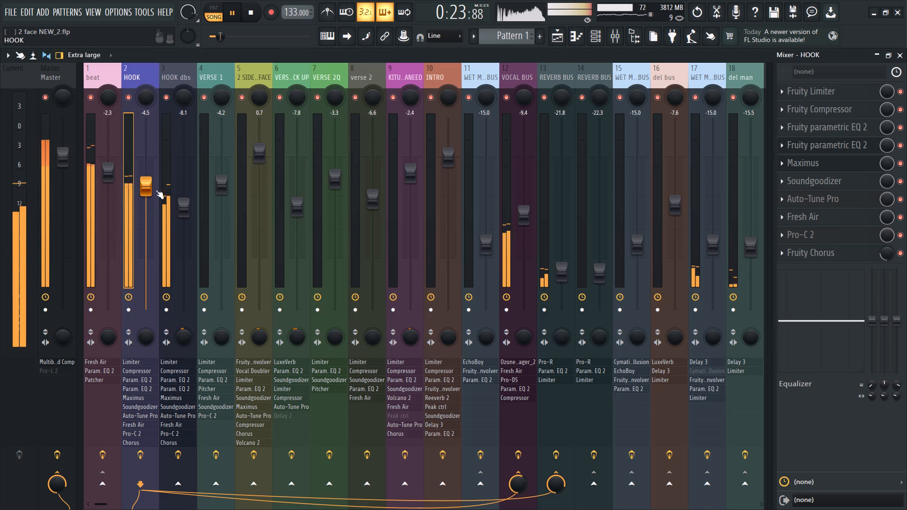
{"action": "left_click_drag", "start_coordinate": [155, 187], "coordinate": [155, 182]}
{"action": "left_click", "coordinate": [154, 187]}
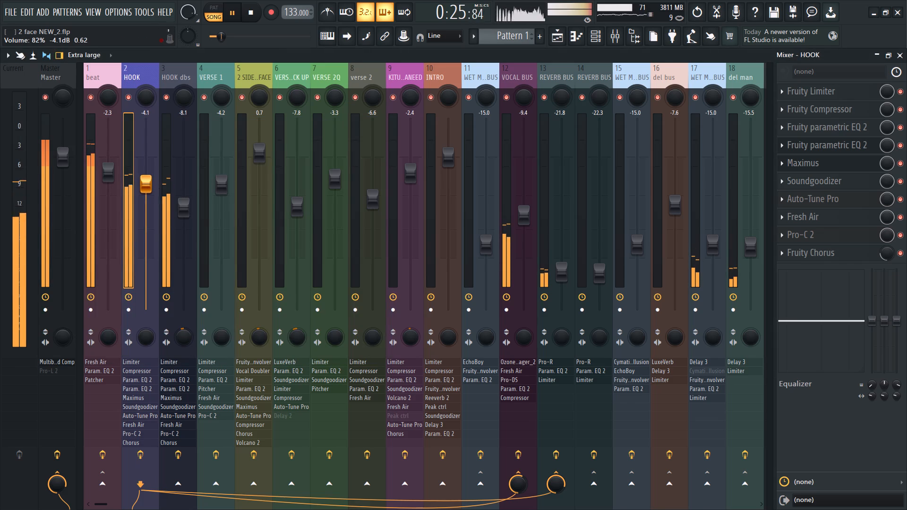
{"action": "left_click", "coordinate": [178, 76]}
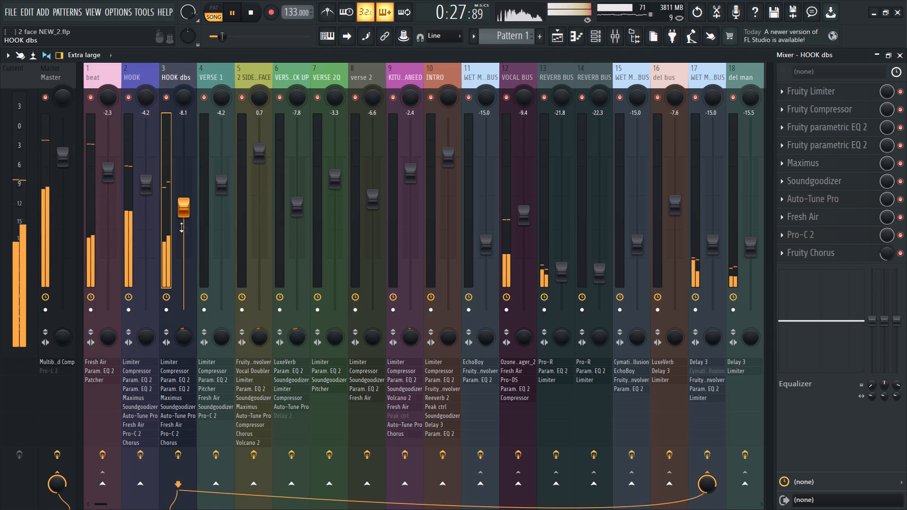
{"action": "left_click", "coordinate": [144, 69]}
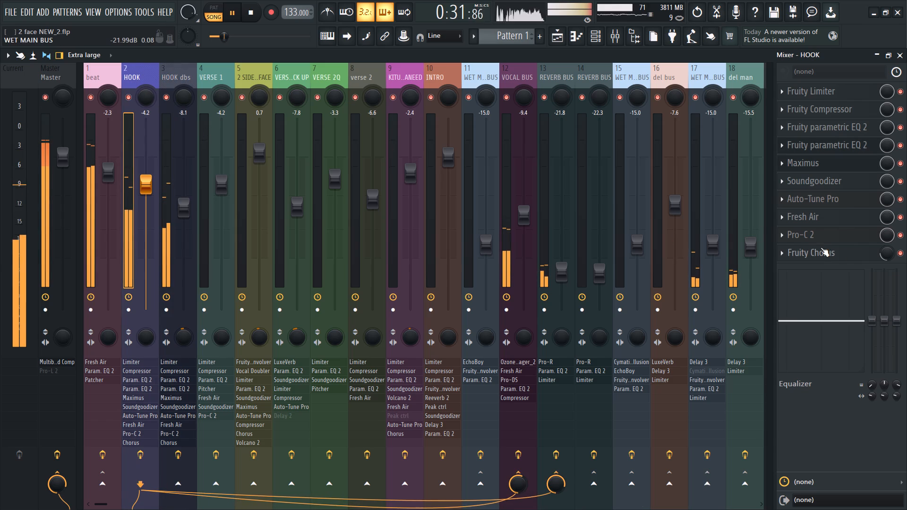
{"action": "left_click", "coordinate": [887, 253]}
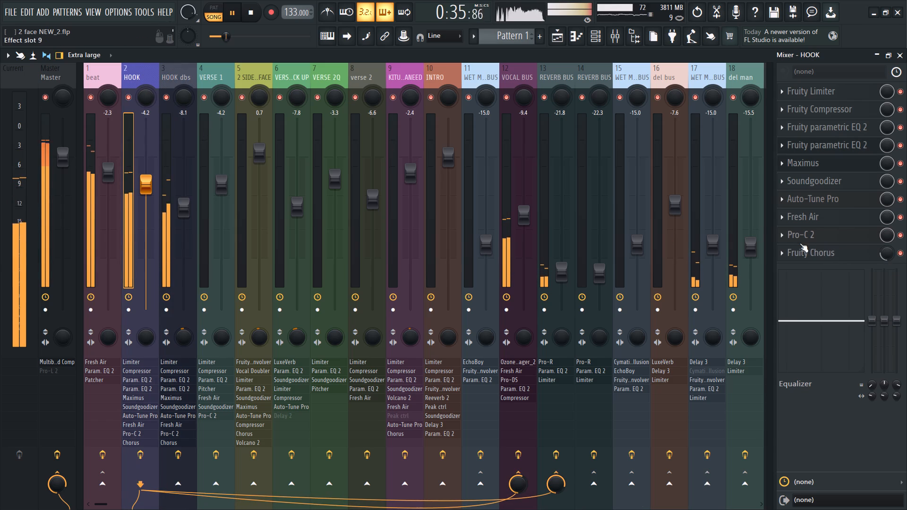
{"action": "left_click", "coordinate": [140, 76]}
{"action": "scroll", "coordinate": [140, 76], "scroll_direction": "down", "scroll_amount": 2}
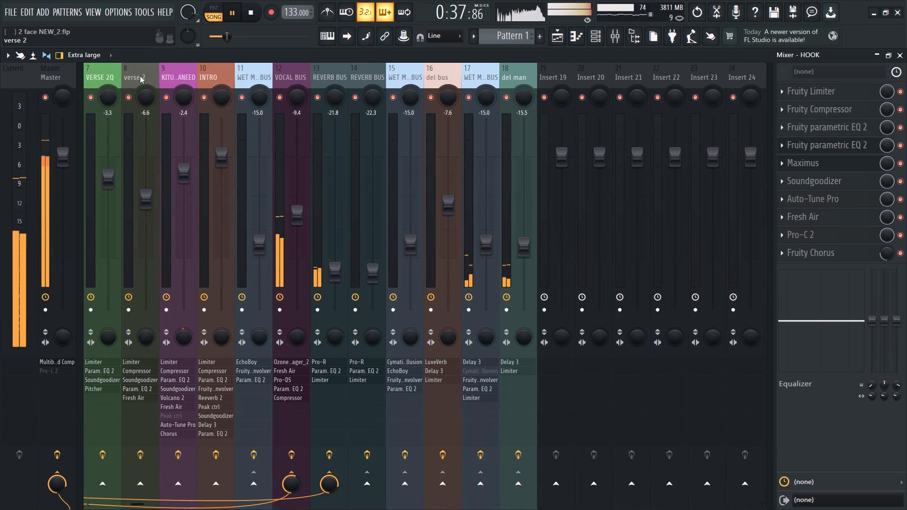
Add Fruity Parametric EQ 2 to the second effect slot of the Insert 19 mixer track.
{"action": "left_click", "coordinate": [568, 77]}
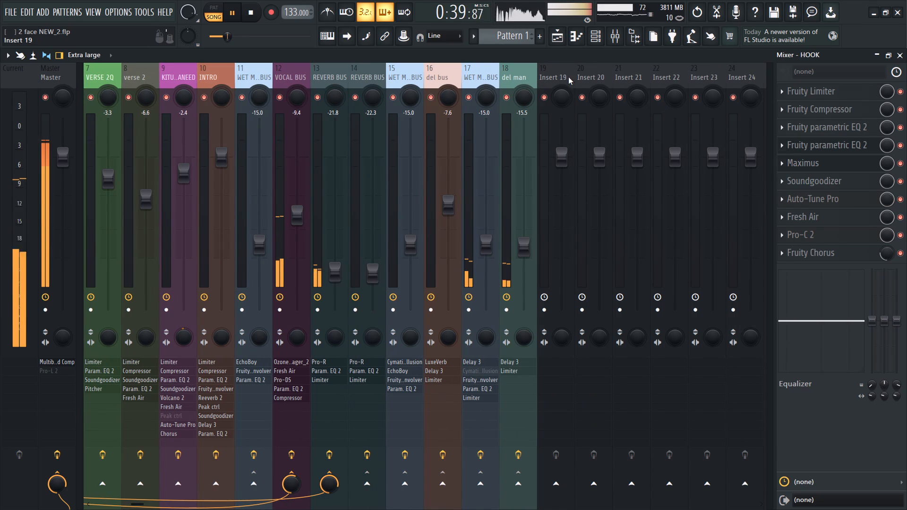
{"action": "left_click", "coordinate": [804, 105]}
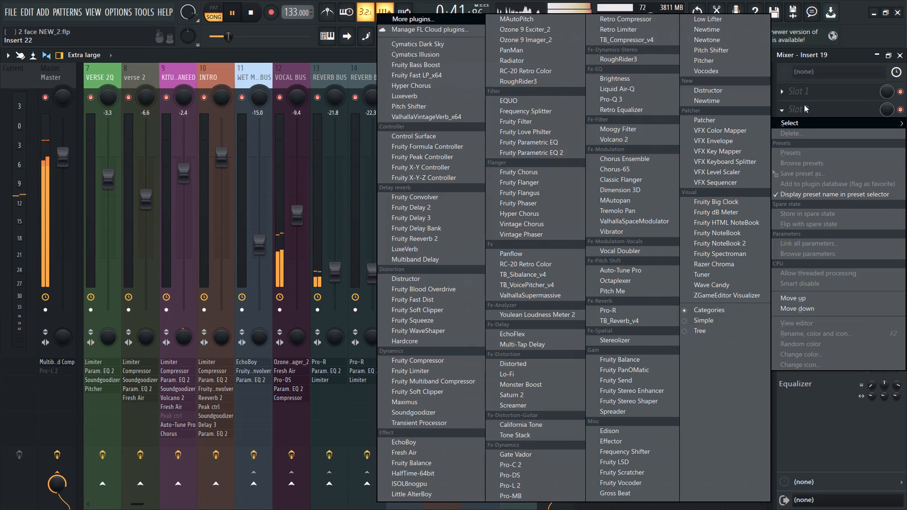
{"action": "left_click", "coordinate": [554, 153]}
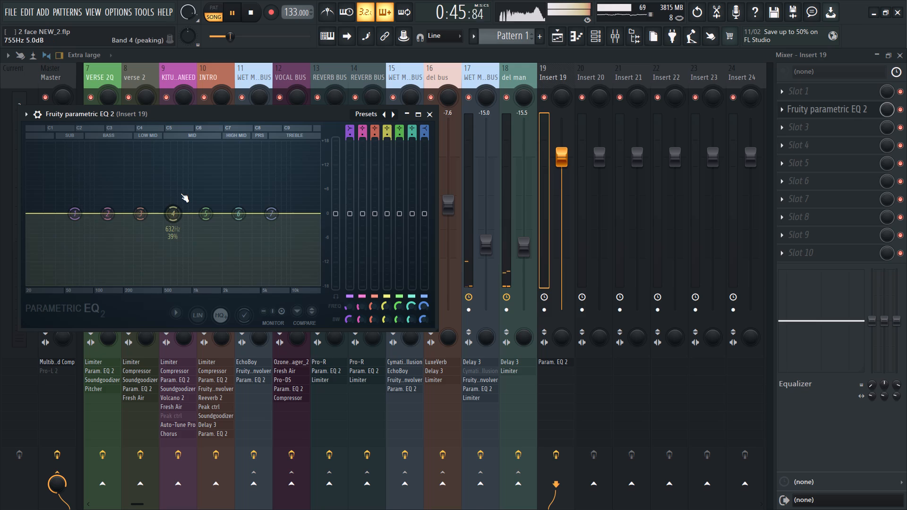
Shape band 1 of Insert 19's EQ into a steep high-pass cutting below about 2 kHz.
{"action": "left_click_drag", "start_coordinate": [70, 214], "coordinate": [51, 358]}
{"action": "left_click_drag", "start_coordinate": [64, 253], "coordinate": [79, 373]}
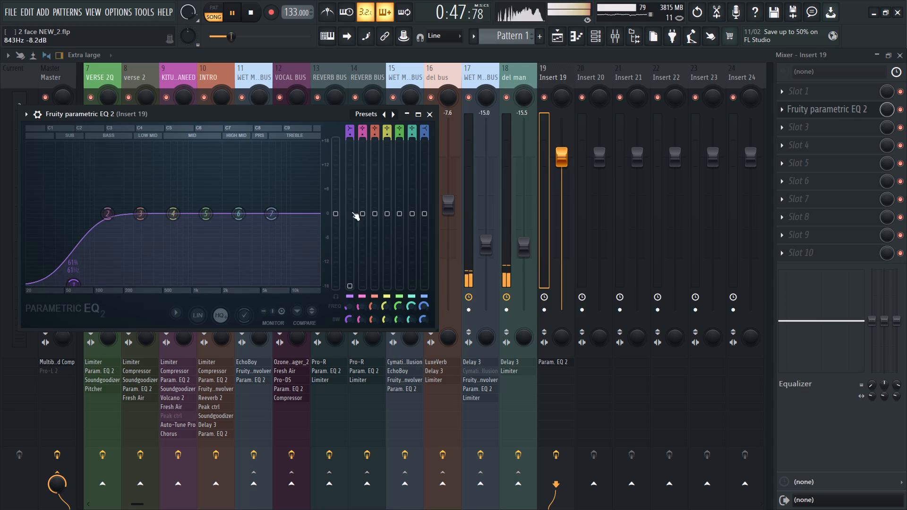
{"action": "left_click_drag", "start_coordinate": [352, 133], "coordinate": [329, 215]}
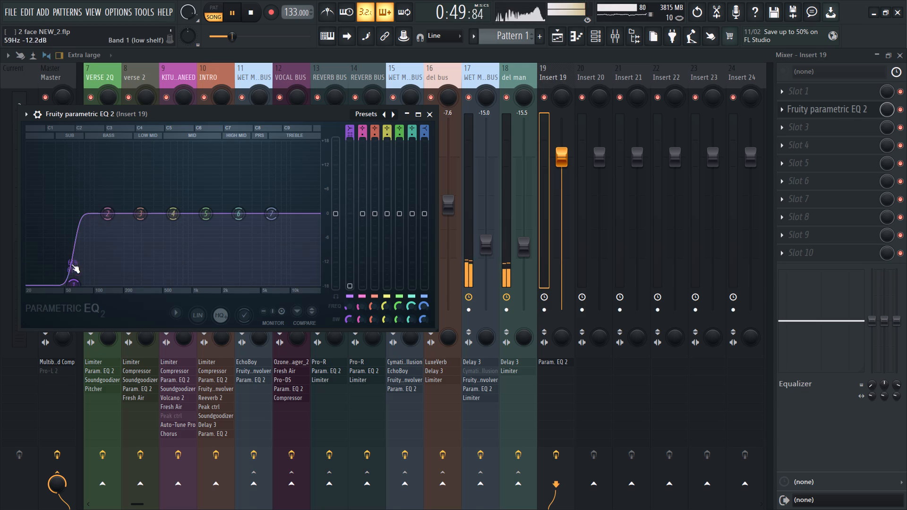
{"action": "left_click_drag", "start_coordinate": [68, 272], "coordinate": [402, 331]}
{"action": "left_click_drag", "start_coordinate": [184, 283], "coordinate": [280, 296]}
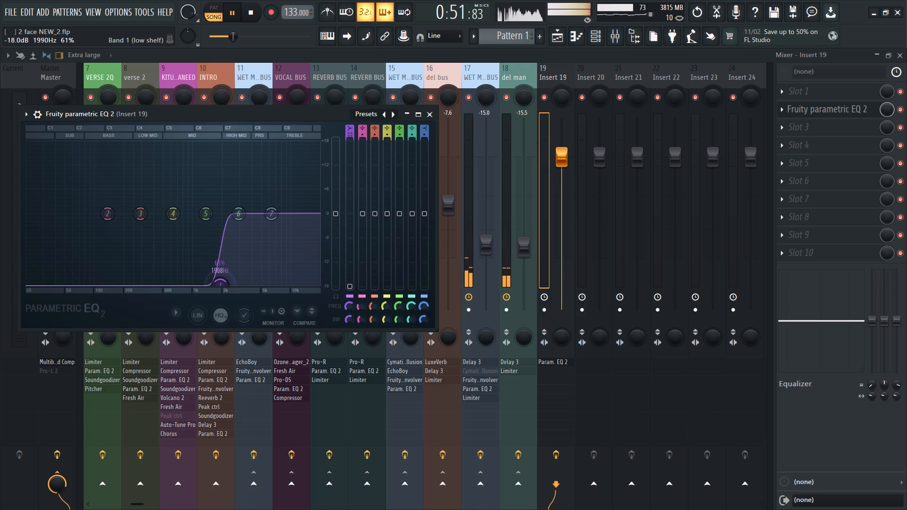
{"action": "left_click_drag", "start_coordinate": [280, 296], "coordinate": [280, 296]}
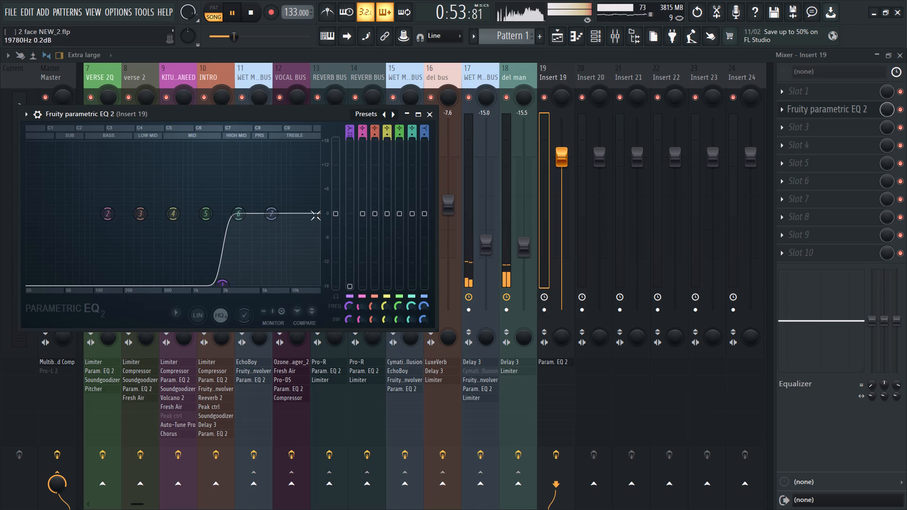
Turn band 7 of Insert 19's EQ into a steep low-pass near the top of the treble range.
{"action": "left_click_drag", "start_coordinate": [280, 219], "coordinate": [407, 310]}
{"action": "left_click_drag", "start_coordinate": [423, 128], "coordinate": [419, 161]}
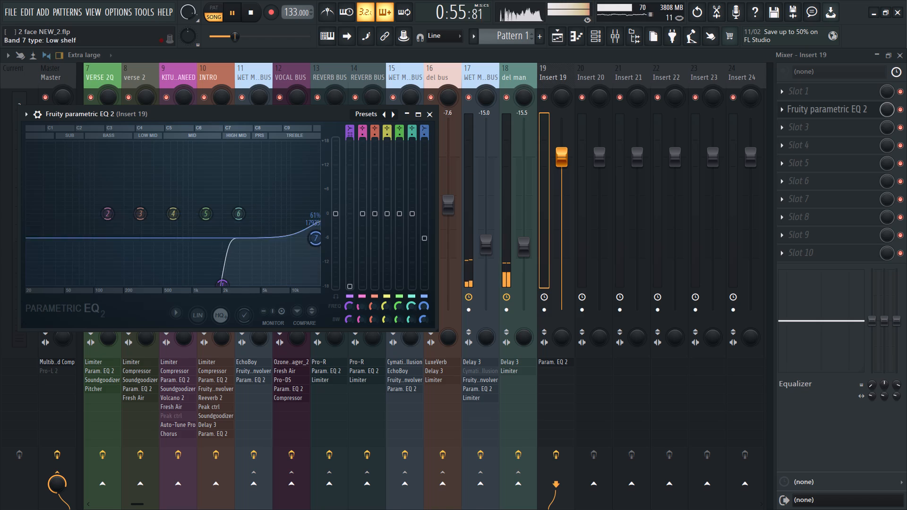
{"action": "left_click_drag", "start_coordinate": [419, 161], "coordinate": [425, 204]}
{"action": "left_click_drag", "start_coordinate": [426, 134], "coordinate": [426, 135]}
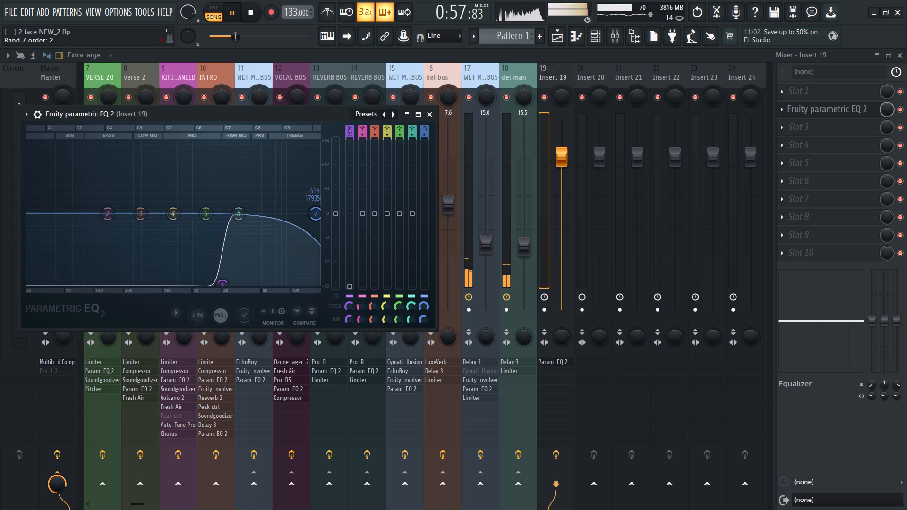
{"action": "left_click_drag", "start_coordinate": [426, 135], "coordinate": [417, 181]}
{"action": "left_click_drag", "start_coordinate": [308, 212], "coordinate": [288, 214]}
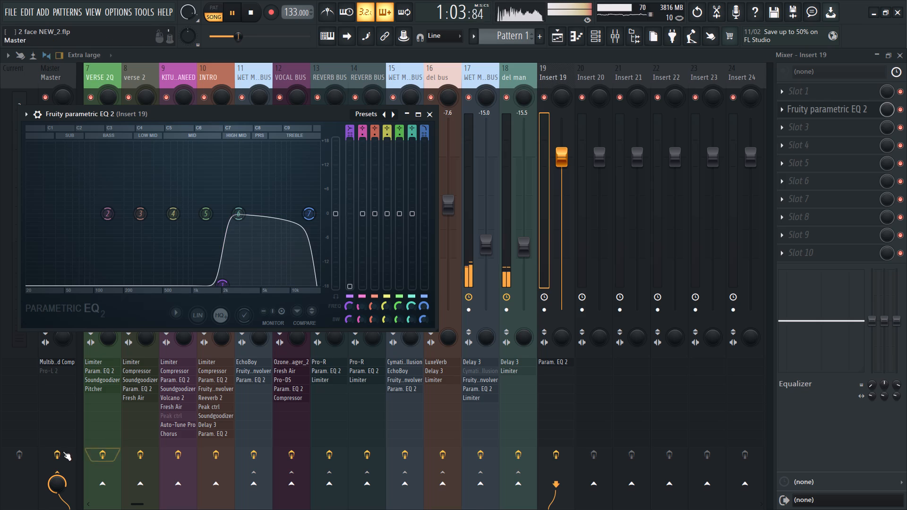
Remove the routing from Insert 19 to the Master track.
{"action": "left_click", "coordinate": [56, 468]}
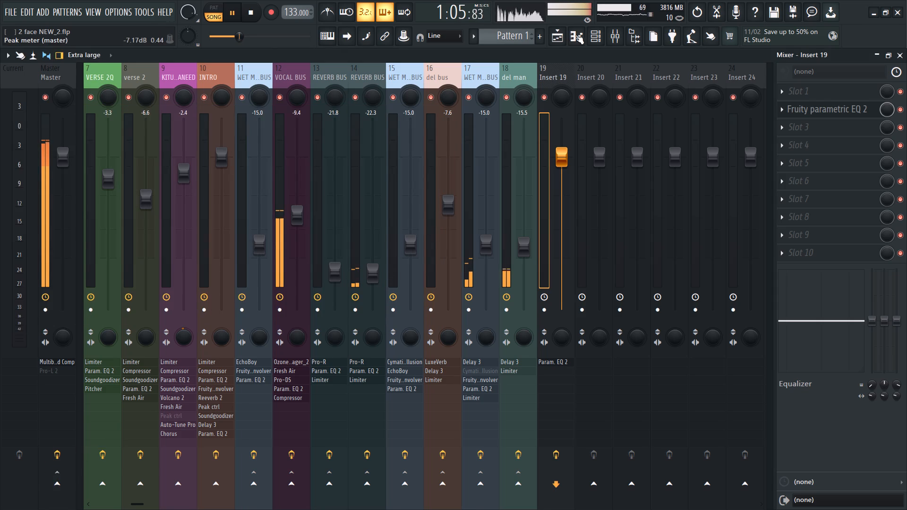
Add Fruity Compressor to the first effect slot of the Insert 20 mixer track.
{"action": "left_click", "coordinate": [591, 84]}
{"action": "left_click", "coordinate": [798, 93]}
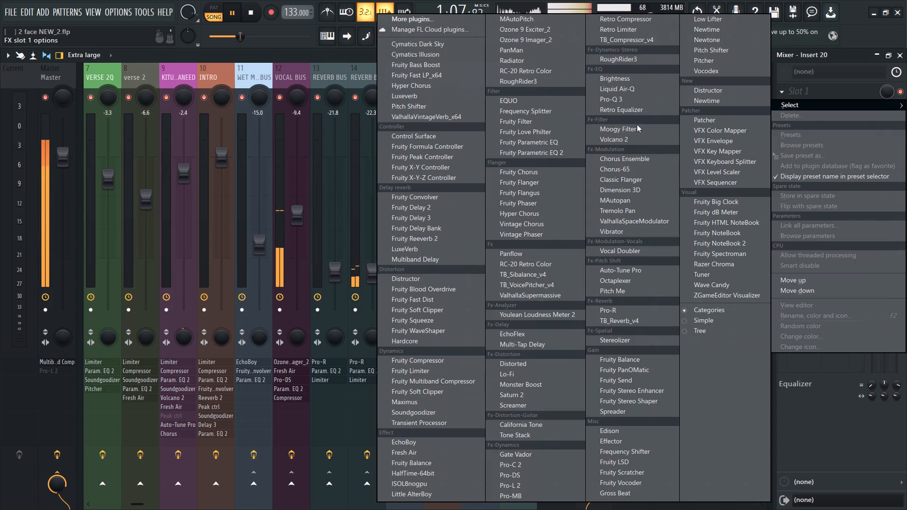
{"action": "left_click", "coordinate": [422, 358]}
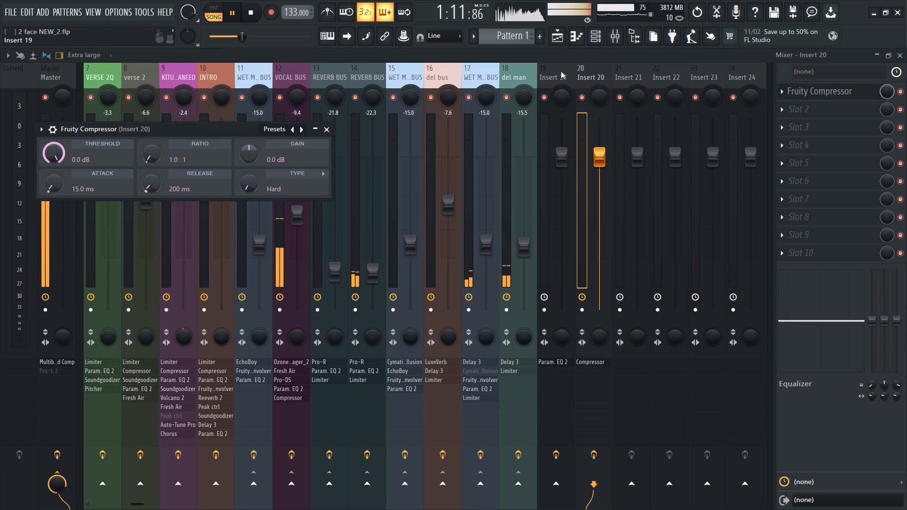
Remove the routing from Insert 20 to the Master track.
{"action": "left_click", "coordinate": [561, 71]}
{"action": "left_click", "coordinate": [591, 74]}
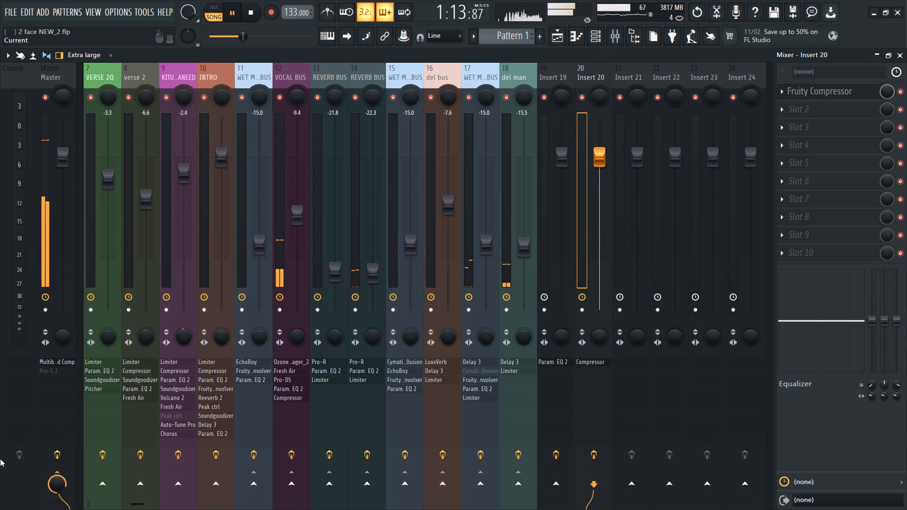
{"action": "left_click", "coordinate": [63, 471]}
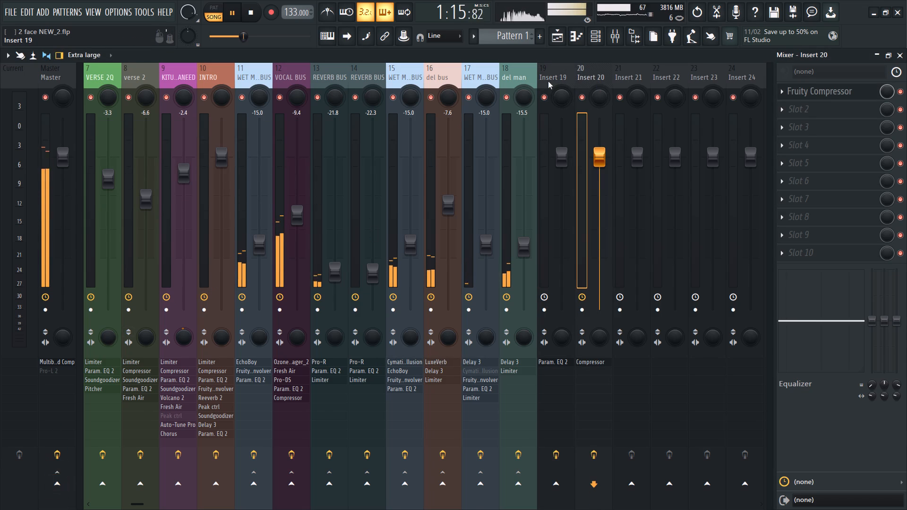
Route the Insert 19 and Insert 20 mixer tracks together to Insert 21.
{"action": "left_click_drag", "start_coordinate": [550, 78], "coordinate": [583, 76], "text": "ctrl"}
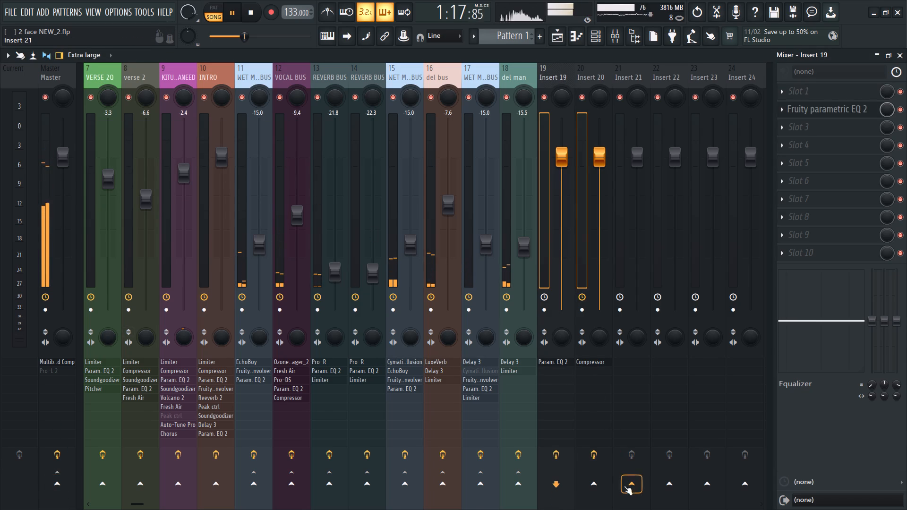
{"action": "right_click", "coordinate": [631, 490]}
{"action": "left_click", "coordinate": [667, 464]}
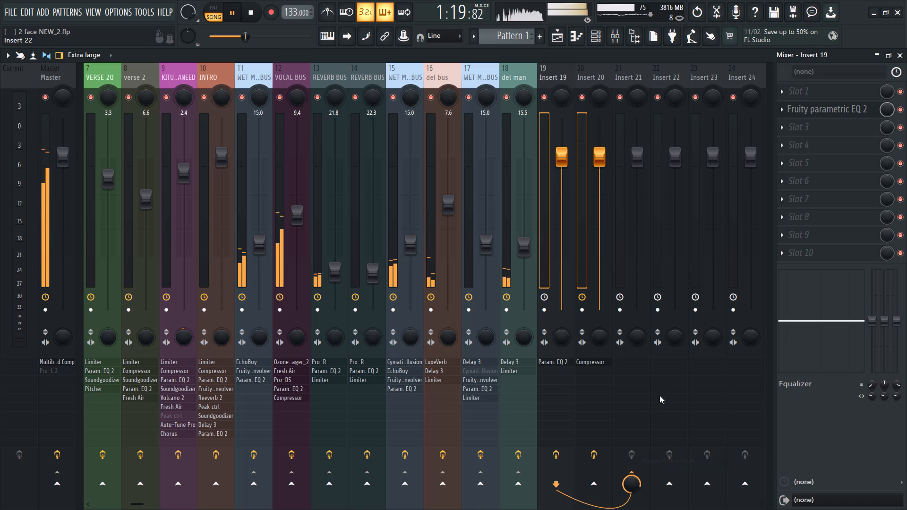
Lower the Insert 21 mixer track's volume to about -8.7 dB.
{"action": "left_click", "coordinate": [633, 84]}
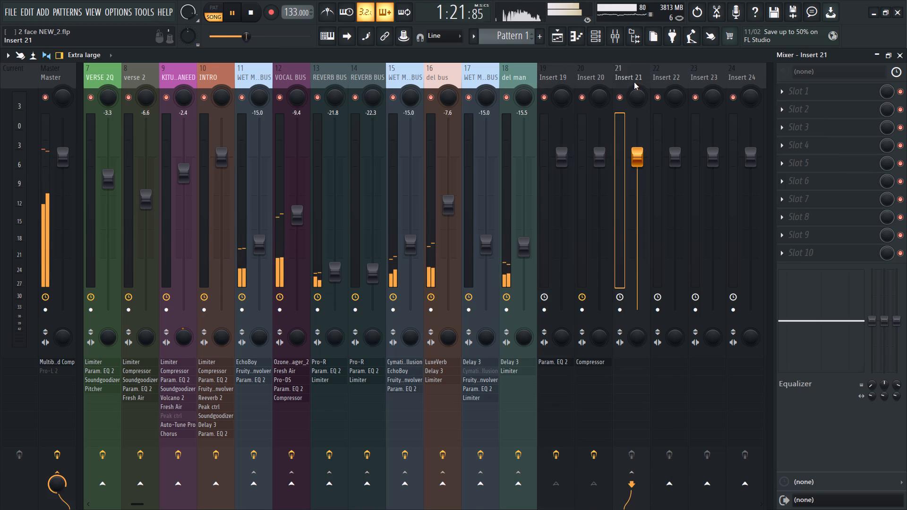
{"action": "left_click_drag", "start_coordinate": [636, 161], "coordinate": [641, 227]}
{"action": "left_click_drag", "start_coordinate": [639, 183], "coordinate": [637, 204]}
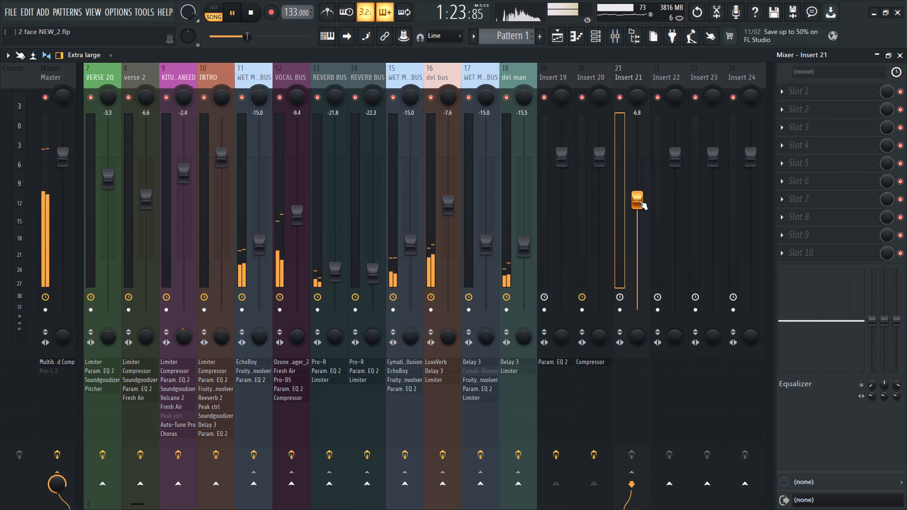
{"action": "left_click_drag", "start_coordinate": [638, 198], "coordinate": [638, 208]}
{"action": "left_click_drag", "start_coordinate": [640, 204], "coordinate": [637, 216]}
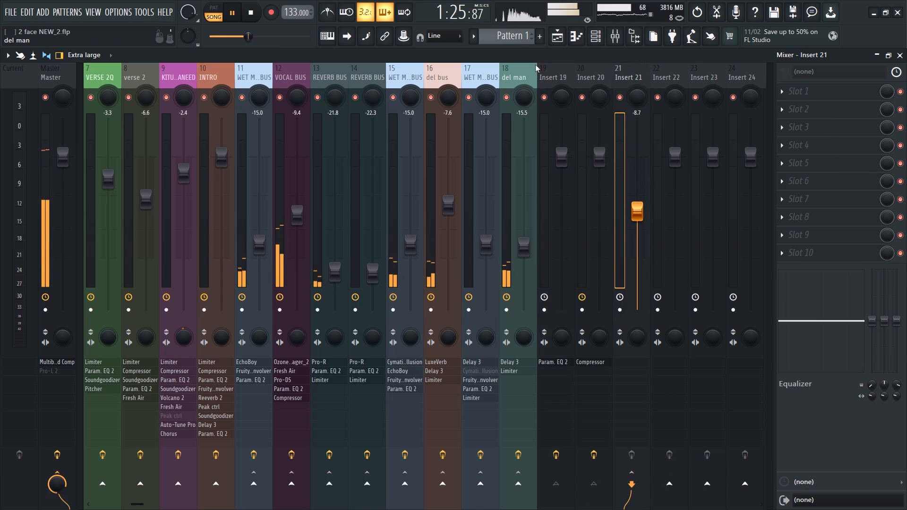
Route the HOOK mixer track to Insert 19 and Insert 20 in addition to its existing sends.
{"action": "scroll", "coordinate": [220, 75], "scroll_direction": "up", "scroll_amount": 2}
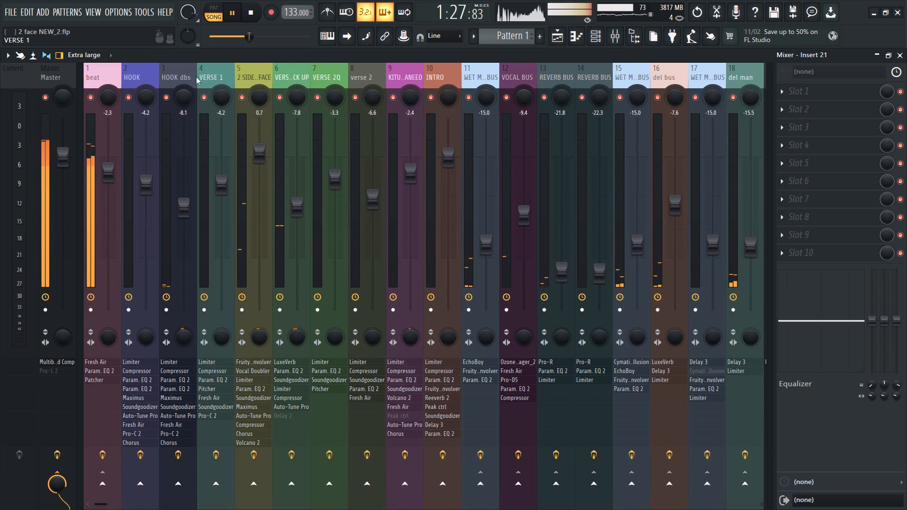
{"action": "left_click", "coordinate": [140, 82]}
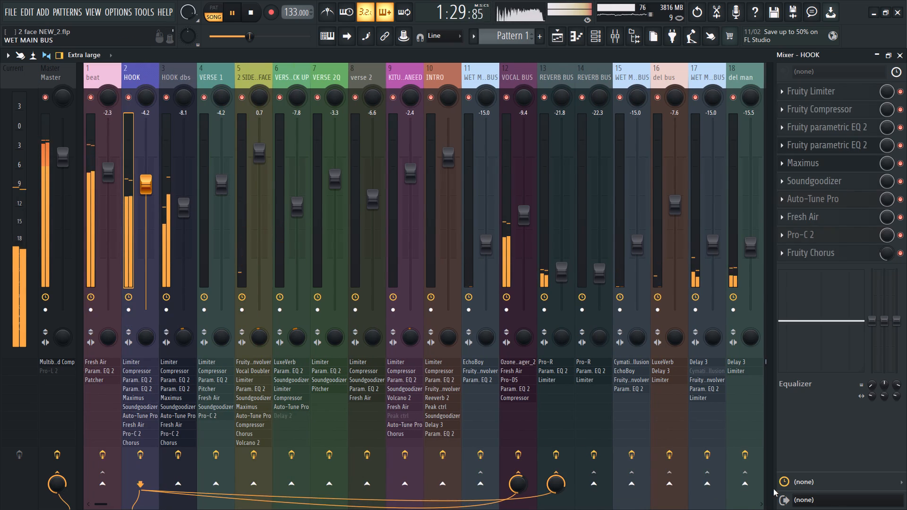
{"action": "scroll", "coordinate": [578, 71], "scroll_direction": "down", "scroll_amount": 2}
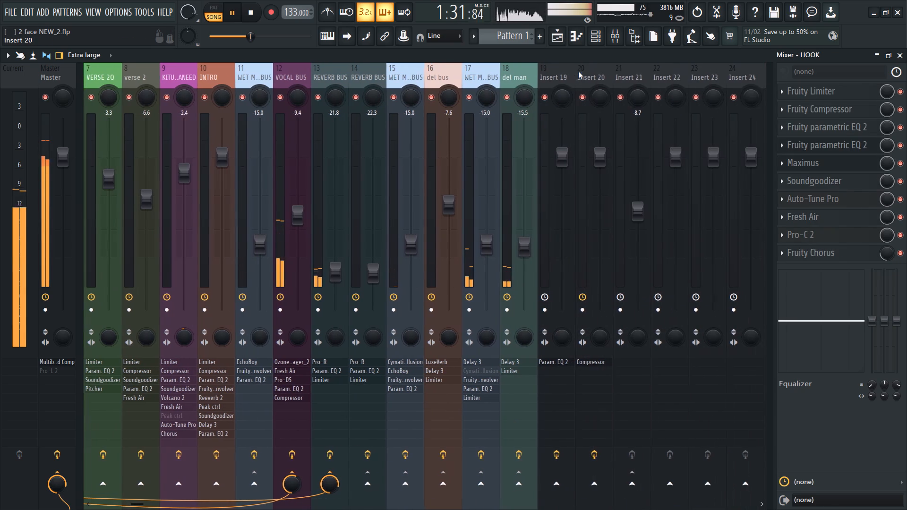
{"action": "right_click", "coordinate": [560, 478]}
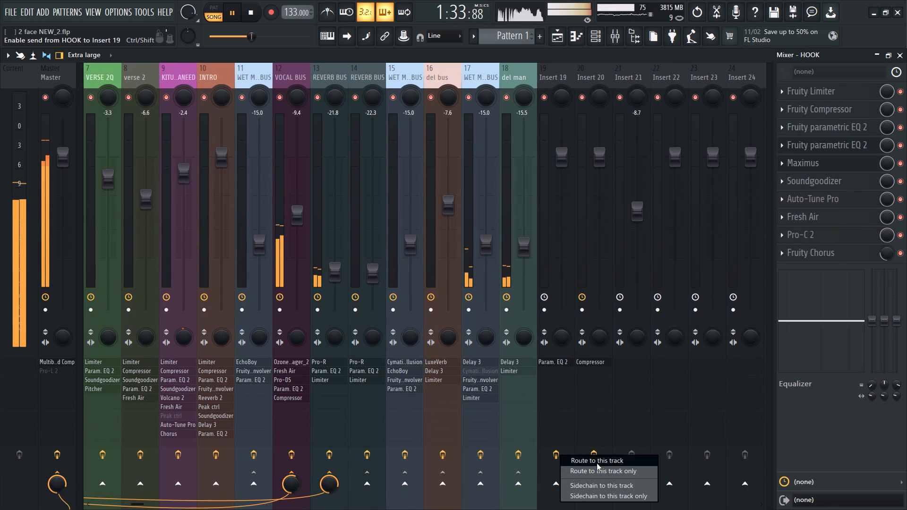
{"action": "left_click", "coordinate": [597, 463]}
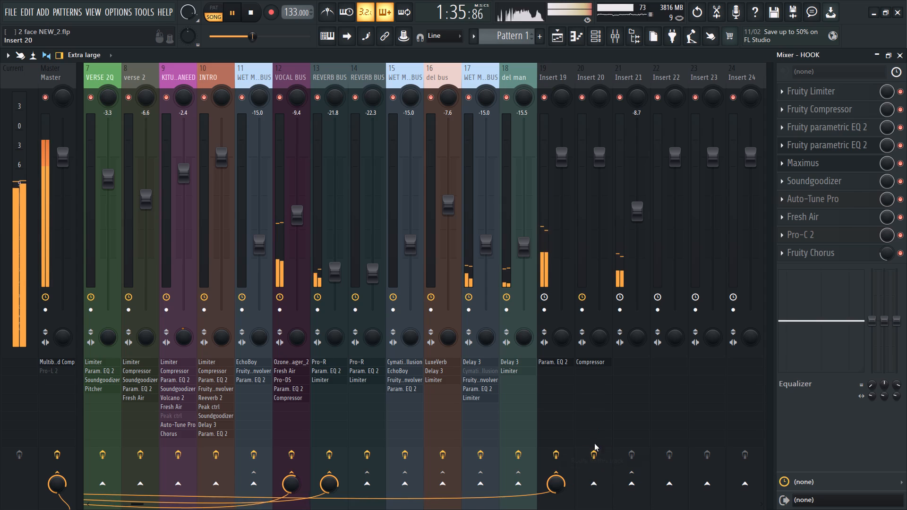
{"action": "right_click", "coordinate": [590, 483]}
{"action": "left_click", "coordinate": [613, 463]}
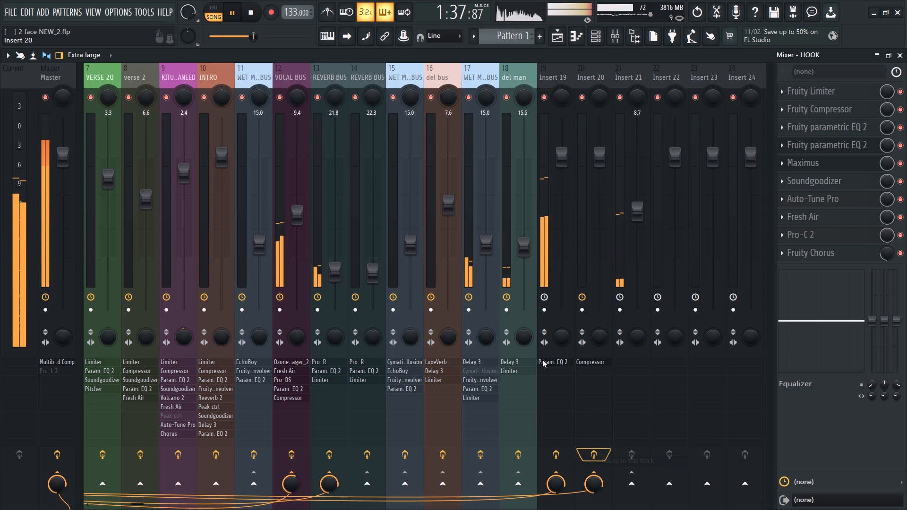
Lower Insert 19's volume to about -3.0 dB and Insert 20's to about -7.1 dB.
{"action": "left_click_drag", "start_coordinate": [562, 166], "coordinate": [565, 192]}
{"action": "left_click_drag", "start_coordinate": [562, 173], "coordinate": [565, 186]}
{"action": "left_click_drag", "start_coordinate": [598, 163], "coordinate": [597, 200]}
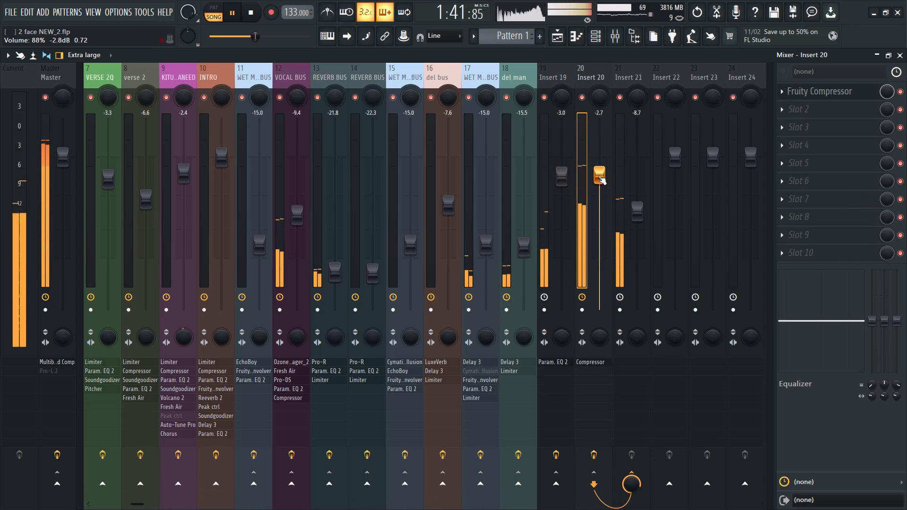
{"action": "left_click_drag", "start_coordinate": [592, 178], "coordinate": [594, 211]}
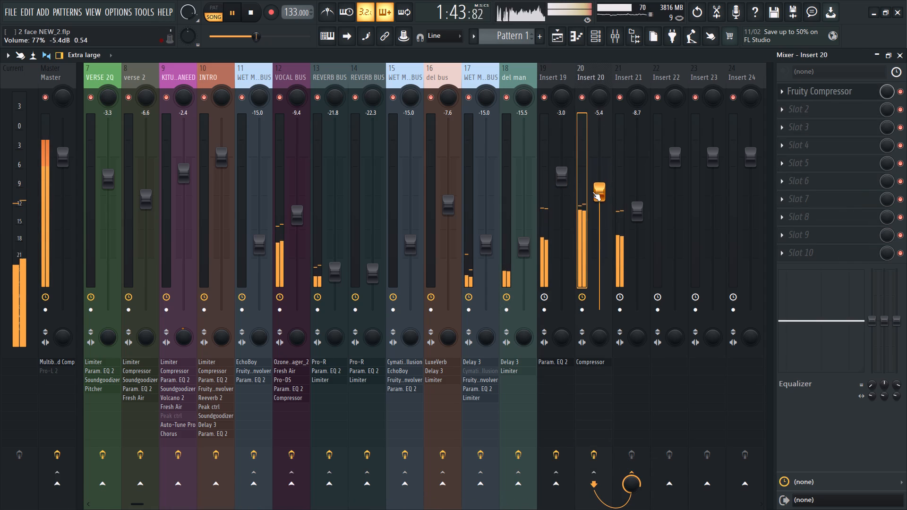
{"action": "left_click_drag", "start_coordinate": [595, 187], "coordinate": [594, 208]}
Lower Insert 21's volume to about -10.3 dB and Insert 19's to about -5.8 dB.
{"action": "left_click_drag", "start_coordinate": [639, 218], "coordinate": [640, 234]}
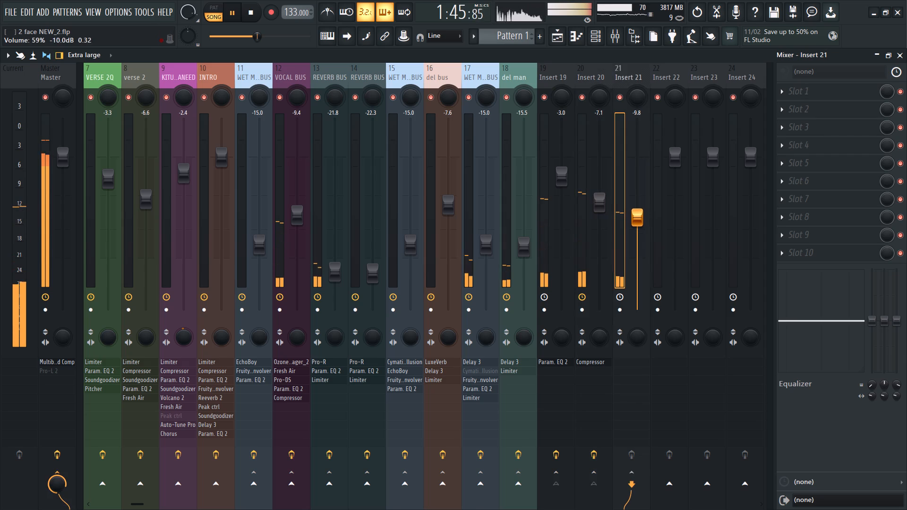
{"action": "left_click_drag", "start_coordinate": [640, 234], "coordinate": [639, 236]}
{"action": "left_click_drag", "start_coordinate": [556, 179], "coordinate": [553, 215]}
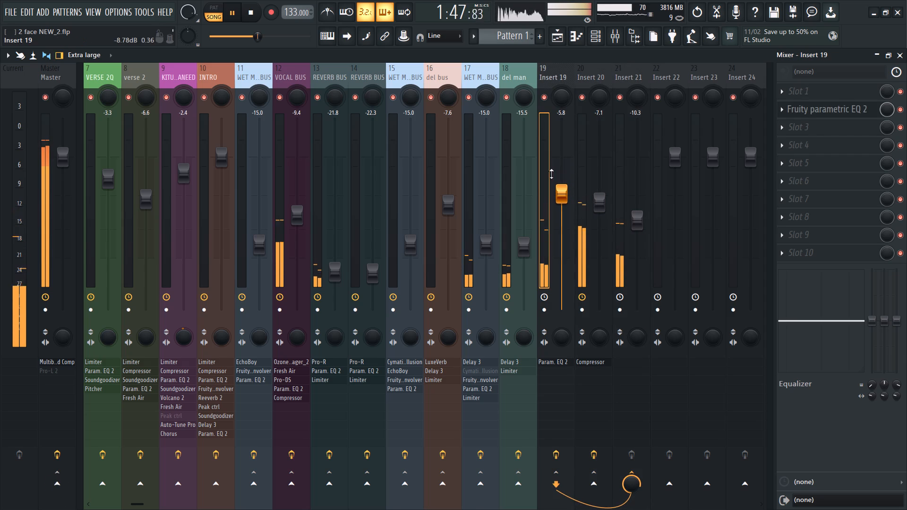
Route the HOOK dbs mixer track to Insert 19 and Insert 20 in addition to its existing sends.
{"action": "scroll", "coordinate": [490, 73], "scroll_direction": "up", "scroll_amount": 5}
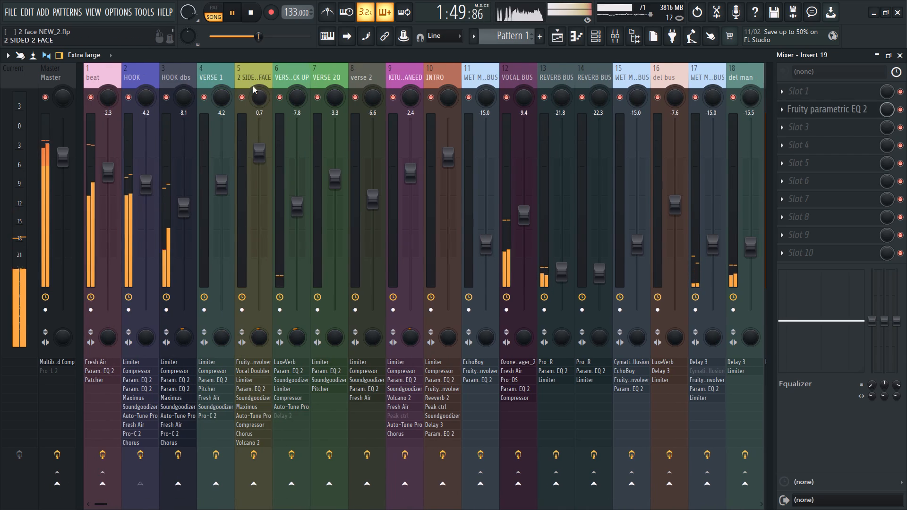
{"action": "left_click", "coordinate": [170, 77]}
{"action": "scroll", "coordinate": [185, 74], "scroll_direction": "down", "scroll_amount": 3}
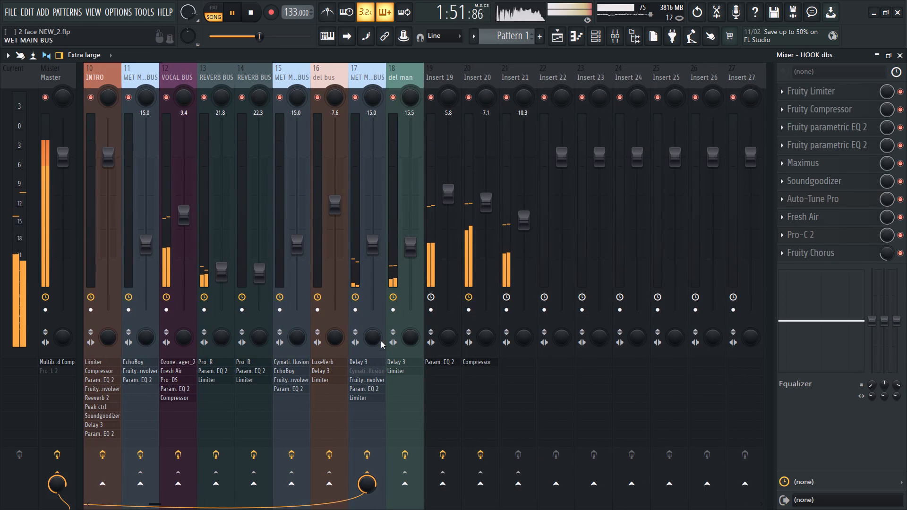
{"action": "right_click", "coordinate": [451, 489]}
{"action": "left_click", "coordinate": [478, 458]}
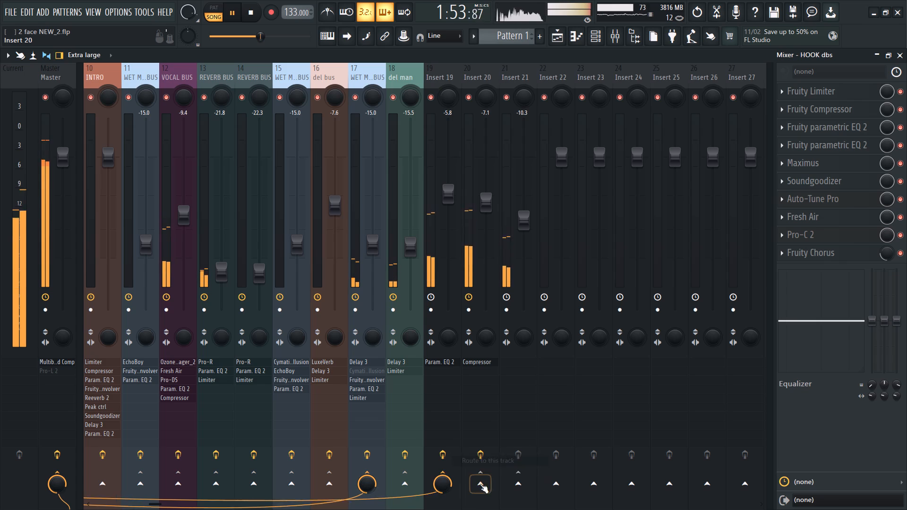
{"action": "right_click", "coordinate": [480, 486]}
{"action": "left_click", "coordinate": [496, 459]}
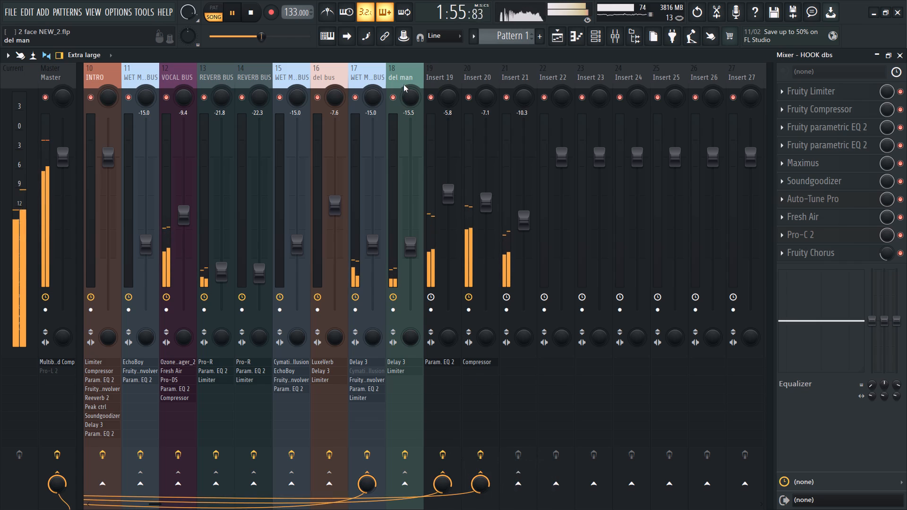
Route the VERSE 1 mixer track to Insert 19 and Insert 20 in addition to its existing sends.
{"action": "left_click", "coordinate": [445, 74]}
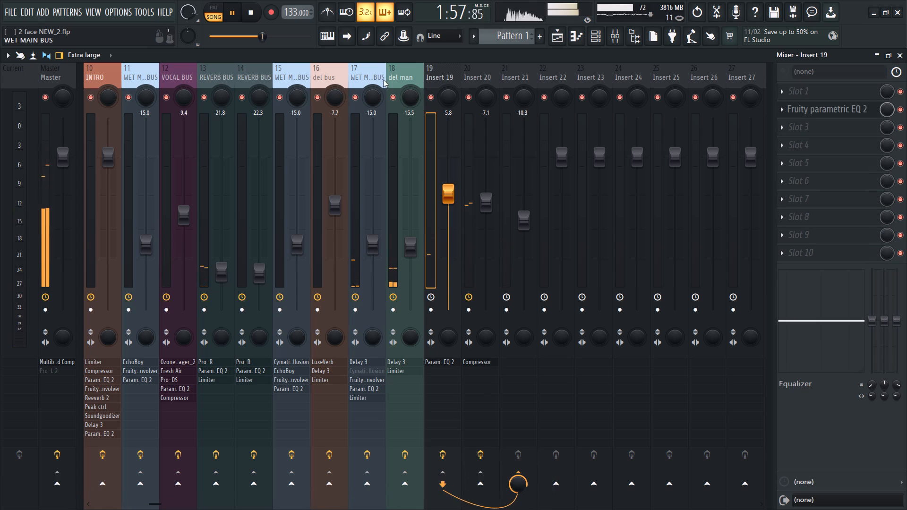
{"action": "scroll", "coordinate": [376, 75], "scroll_direction": "up", "scroll_amount": 2}
{"action": "left_click", "coordinate": [182, 75]}
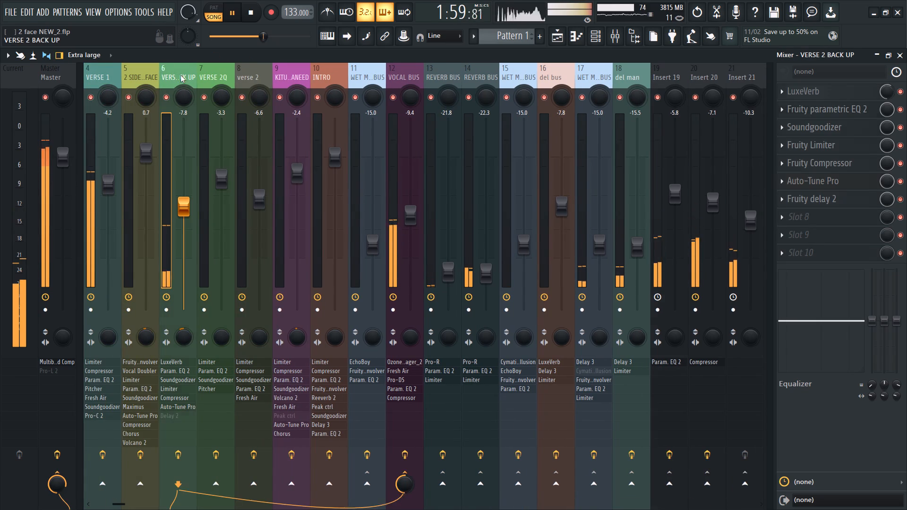
{"action": "scroll", "coordinate": [177, 74], "scroll_direction": "up", "scroll_amount": 2}
{"action": "left_click", "coordinate": [206, 77]}
{"action": "scroll", "coordinate": [210, 75], "scroll_direction": "down", "scroll_amount": 3}
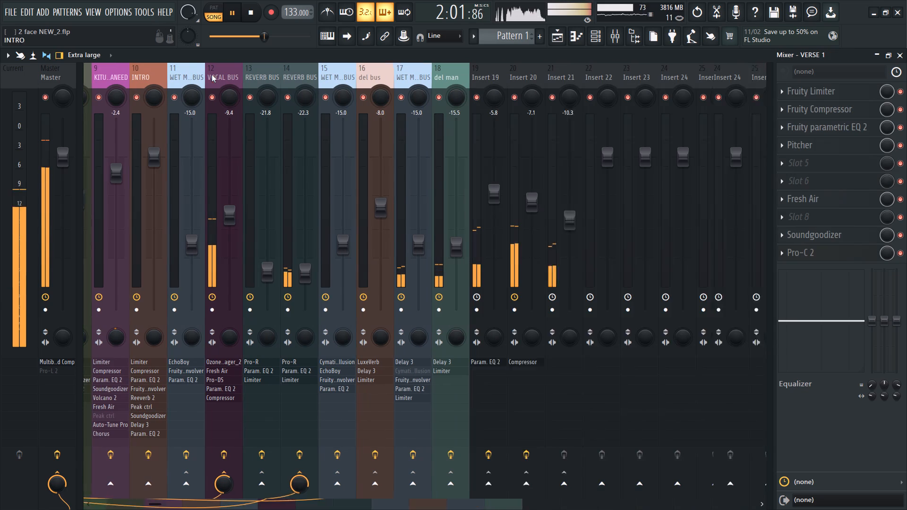
{"action": "right_click", "coordinate": [446, 482]}
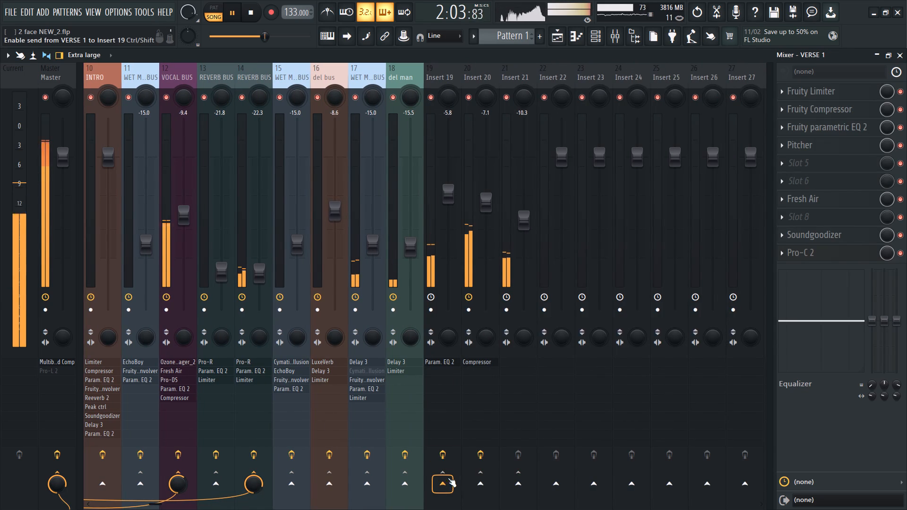
{"action": "left_click", "coordinate": [478, 464]}
{"action": "right_click", "coordinate": [477, 488]}
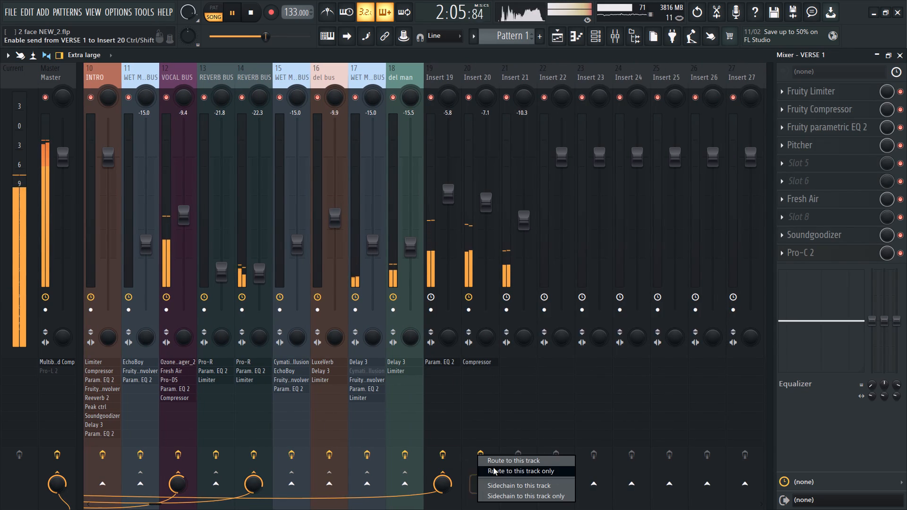
{"action": "left_click", "coordinate": [498, 462]}
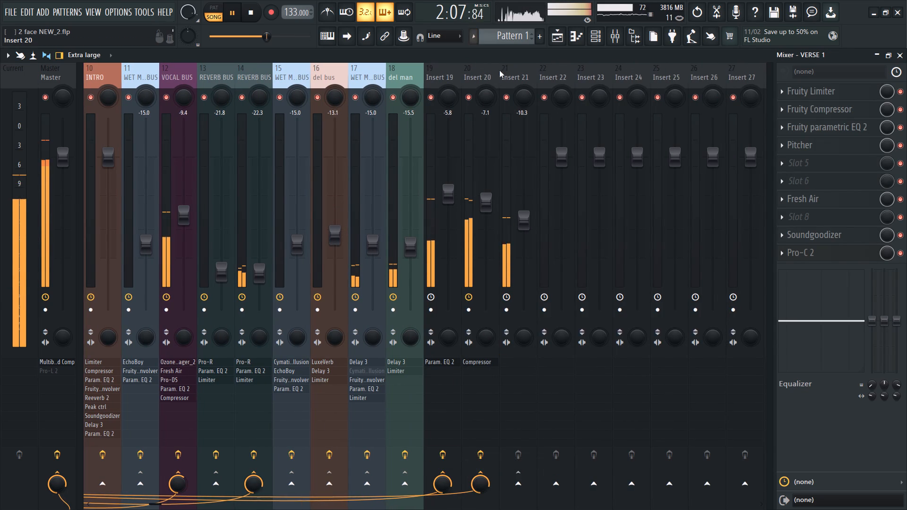
Route the KITU NINANEED mixer track to Insert 19 and Insert 20 in addition to its existing sends.
{"action": "left_click", "coordinate": [514, 76]}
{"action": "left_click", "coordinate": [512, 79]}
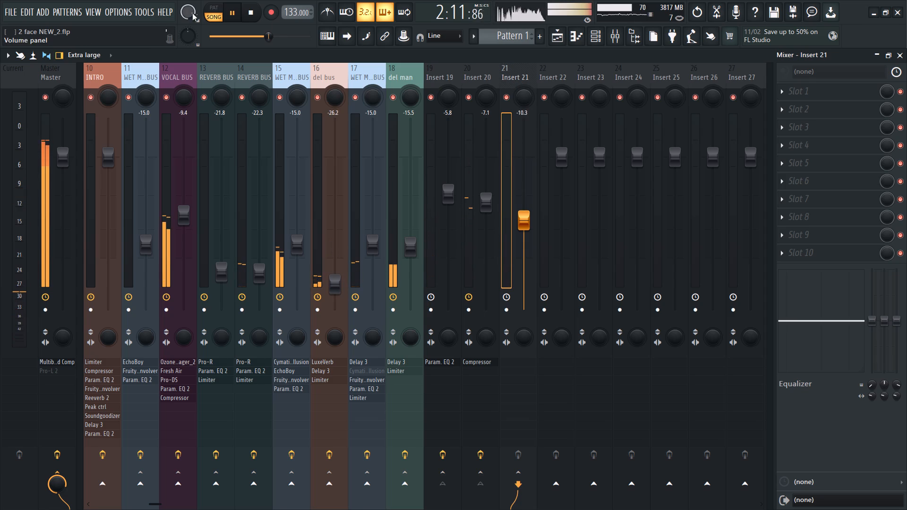
{"action": "scroll", "coordinate": [188, 74], "scroll_direction": "up", "scroll_amount": 3}
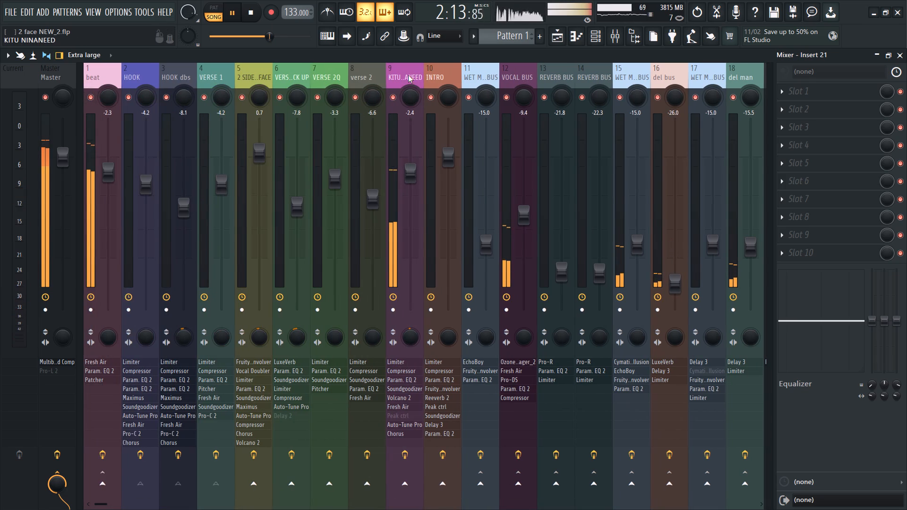
{"action": "left_click", "coordinate": [408, 75]}
{"action": "scroll", "coordinate": [407, 74], "scroll_direction": "down", "scroll_amount": 3}
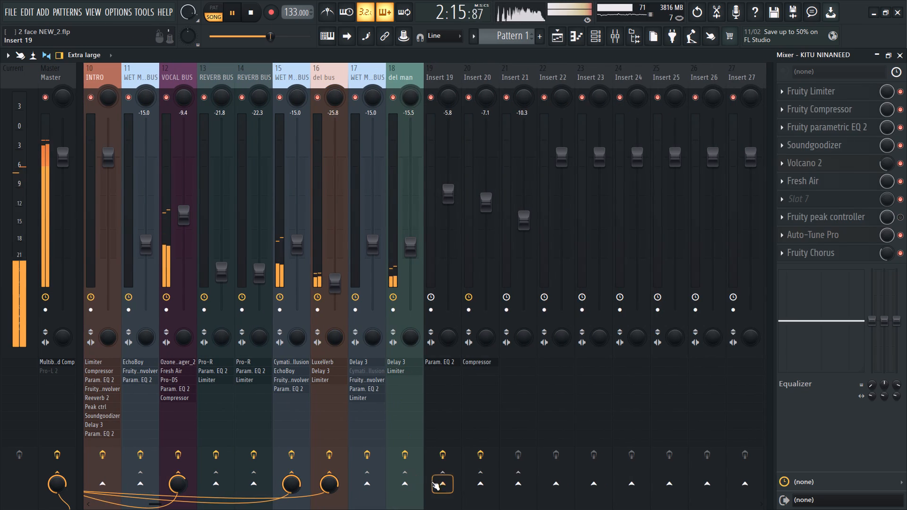
{"action": "right_click", "coordinate": [438, 486]}
{"action": "left_click", "coordinate": [483, 463]}
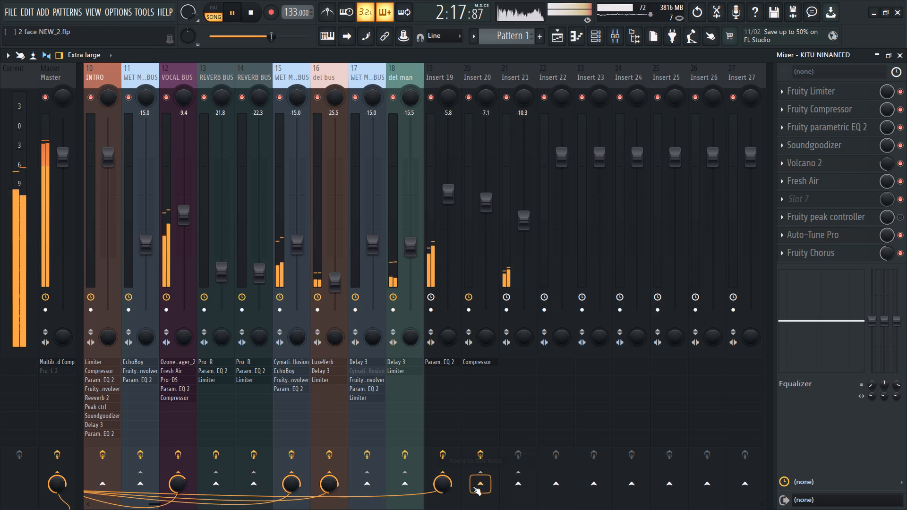
{"action": "right_click", "coordinate": [475, 484]}
{"action": "left_click", "coordinate": [492, 461]}
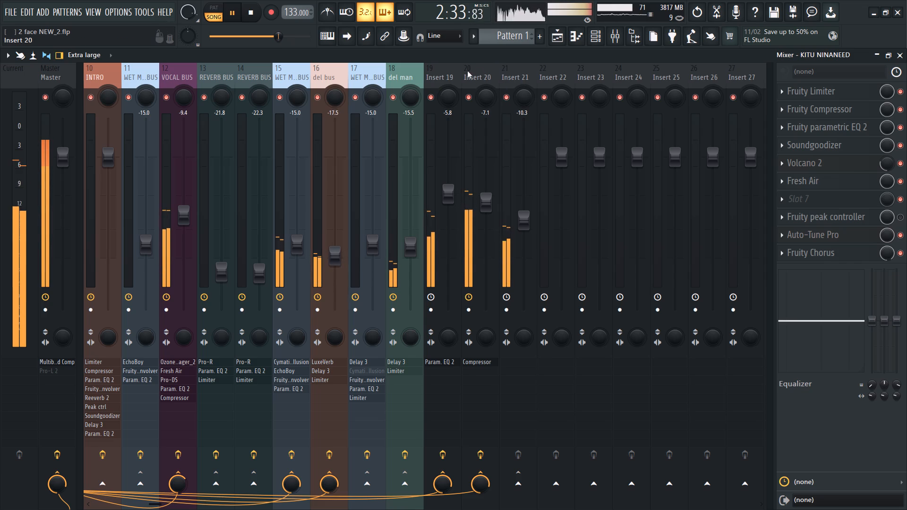
Raise the beat track's volume slightly to about -2.2 dB.
{"action": "scroll", "coordinate": [453, 72], "scroll_direction": "up", "scroll_amount": 2}
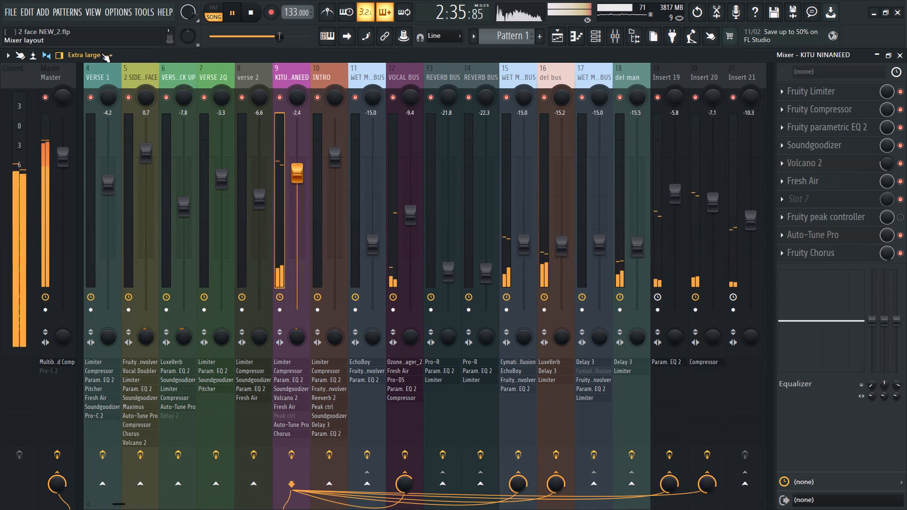
{"action": "scroll", "coordinate": [121, 71], "scroll_direction": "up", "scroll_amount": 2}
{"action": "left_click", "coordinate": [106, 170]}
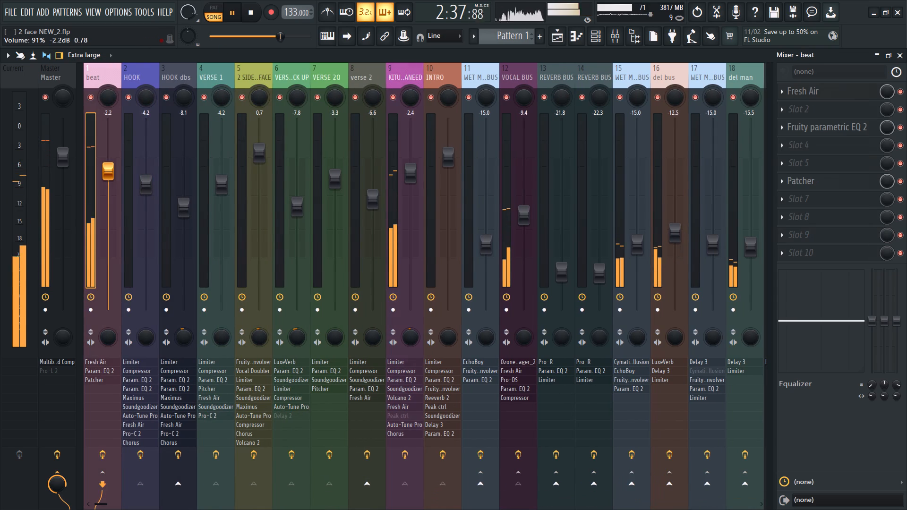
{"action": "left_click", "coordinate": [106, 171]}
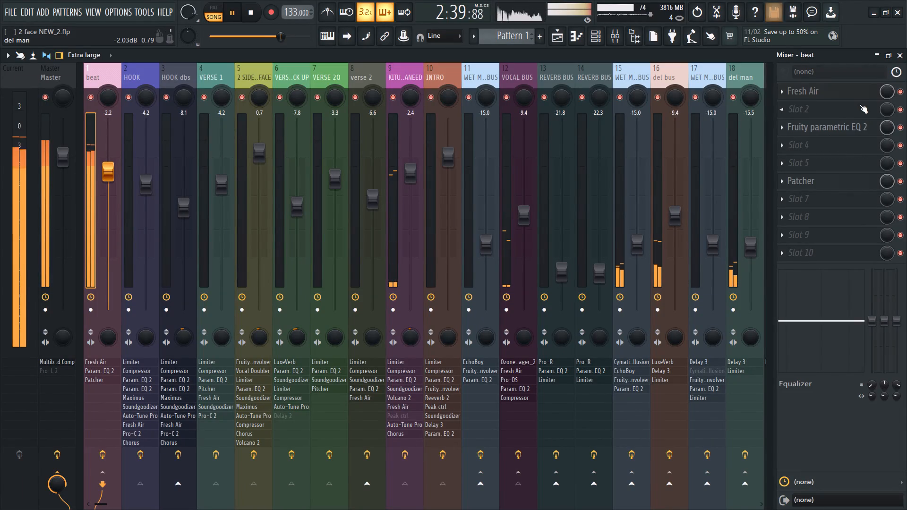
Raise the linked Mid Air and High Air amounts in the beat track's Fresh Air effect to 13%.
{"action": "left_click", "coordinate": [843, 91]}
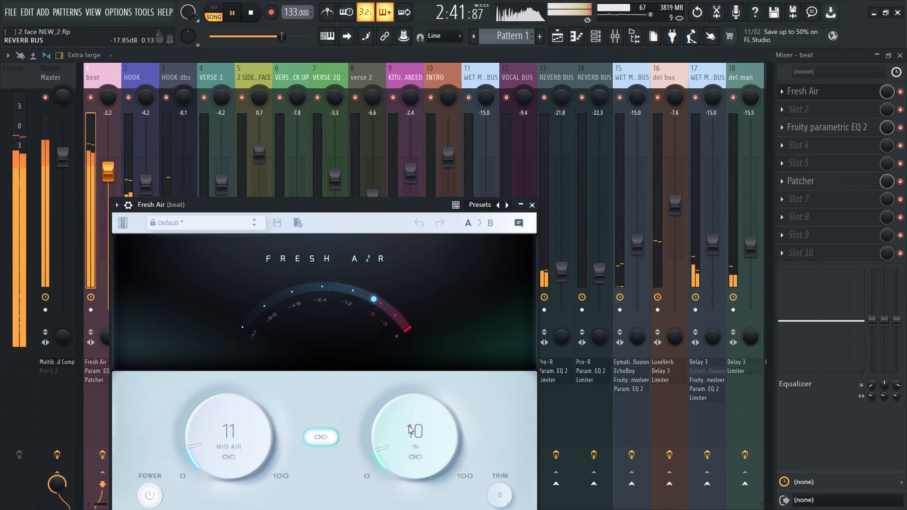
{"action": "scroll", "coordinate": [409, 425], "scroll_direction": "up", "scroll_amount": 2}
{"action": "scroll", "coordinate": [226, 435], "scroll_direction": "up", "scroll_amount": 3}
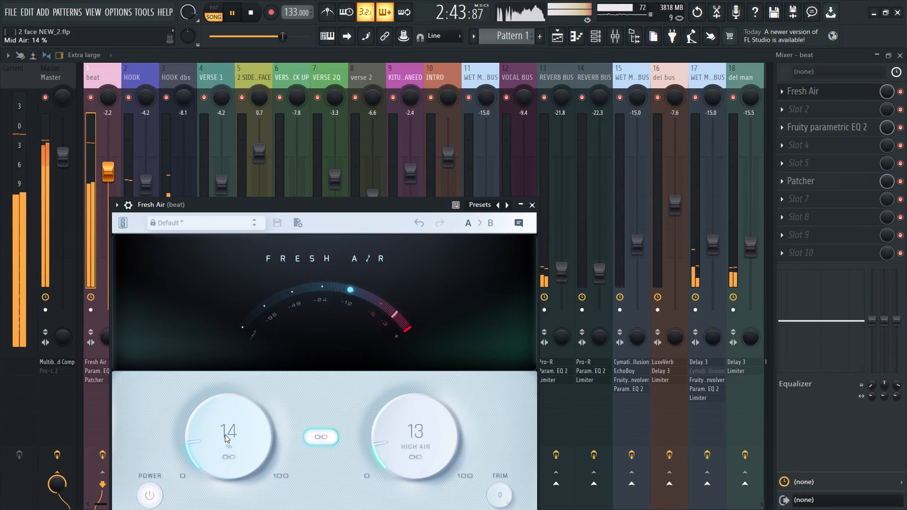
{"action": "scroll", "coordinate": [225, 434], "scroll_direction": "down", "scroll_amount": 1}
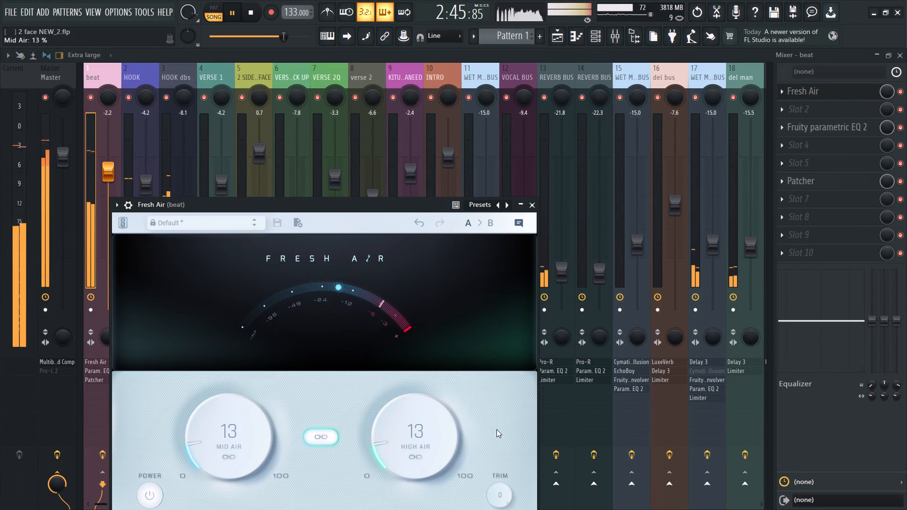
{"action": "left_click", "coordinate": [529, 208]}
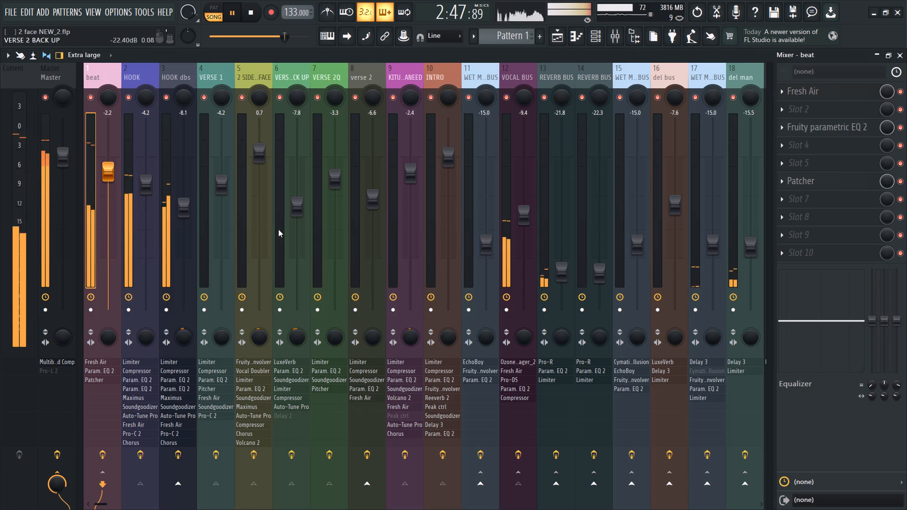
Set the beat track's stereo separation to 6% separated.
{"action": "scroll", "coordinate": [106, 337], "scroll_direction": "down", "scroll_amount": 1}
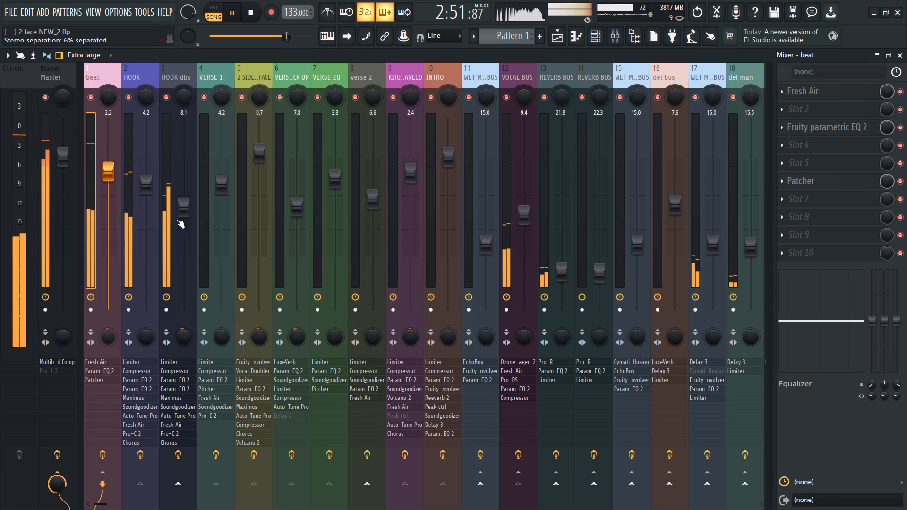
Route the verse 2 mixer track to Insert 19 and Insert 20 in addition to its existing send.
{"action": "scroll", "coordinate": [216, 76], "scroll_direction": "up", "scroll_amount": 1}
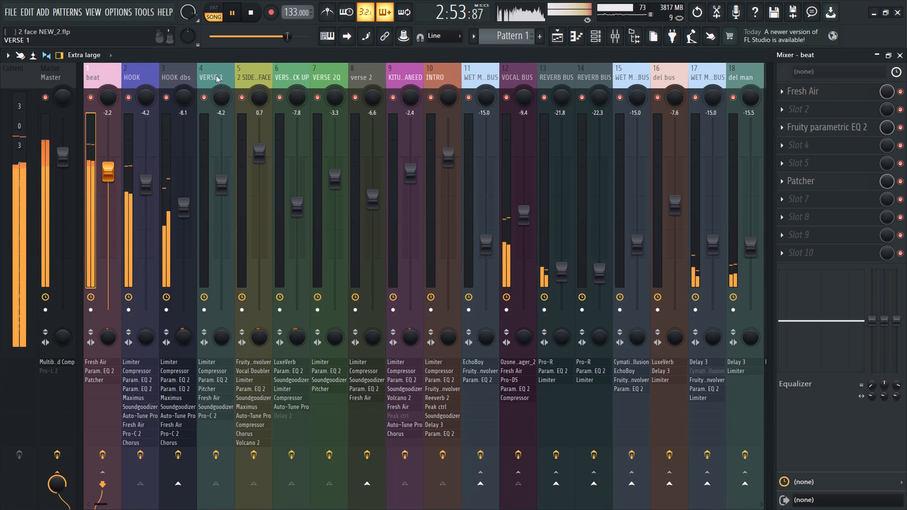
{"action": "left_click", "coordinate": [223, 74]}
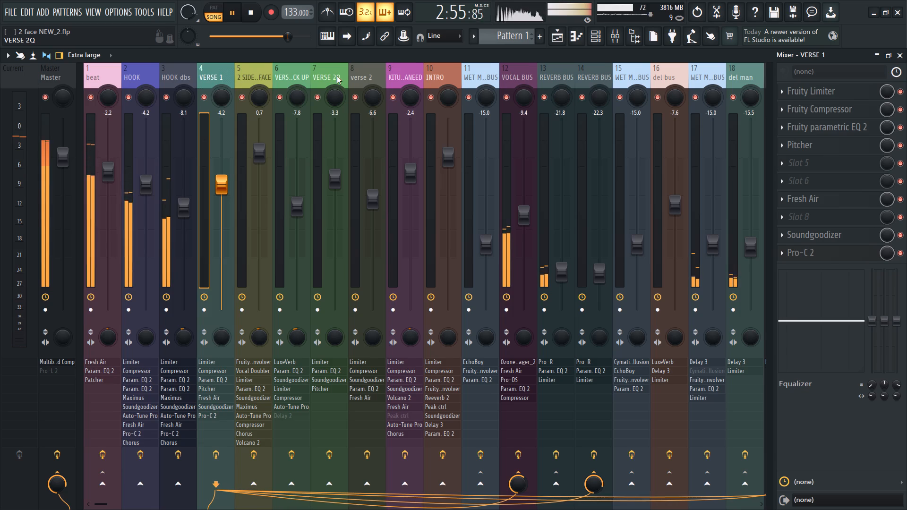
{"action": "scroll", "coordinate": [337, 76], "scroll_direction": "down", "scroll_amount": 2}
{"action": "scroll", "coordinate": [337, 76], "scroll_direction": "up", "scroll_amount": 3}
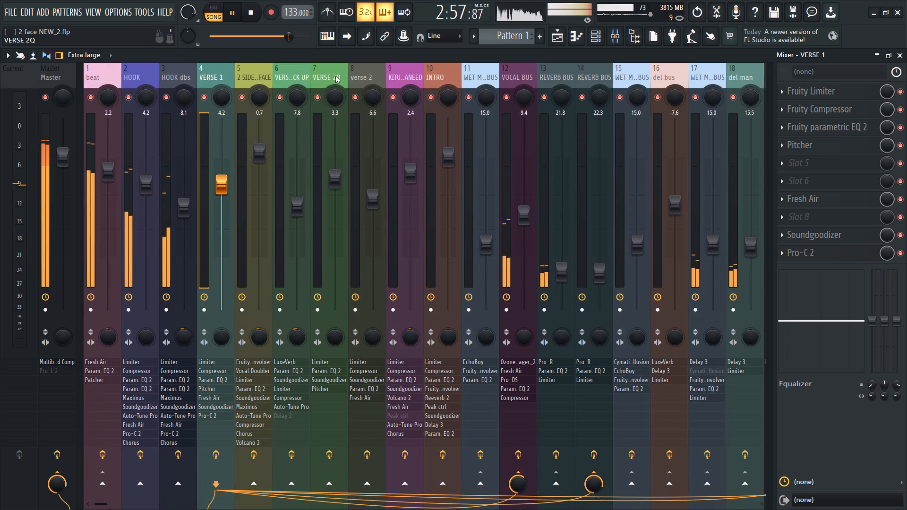
{"action": "left_click", "coordinate": [347, 74]}
{"action": "left_click", "coordinate": [352, 73]}
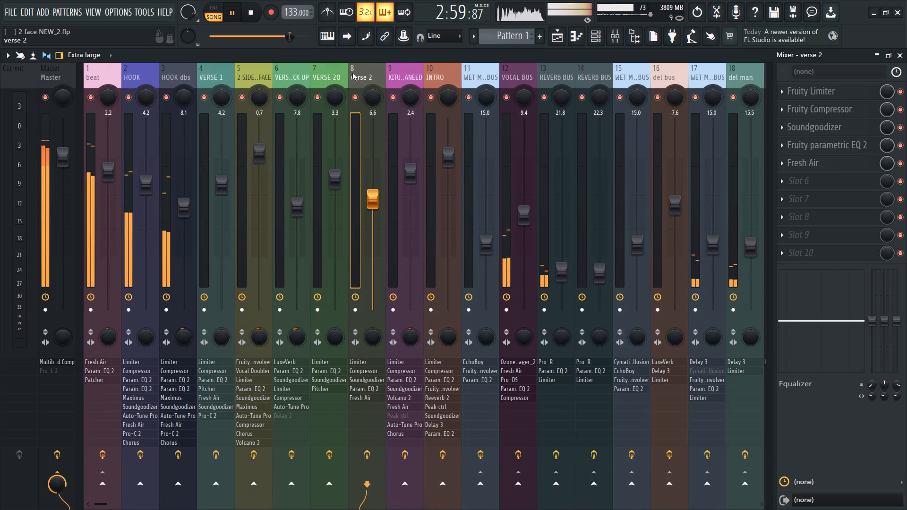
{"action": "scroll", "coordinate": [352, 73], "scroll_direction": "down", "scroll_amount": 2}
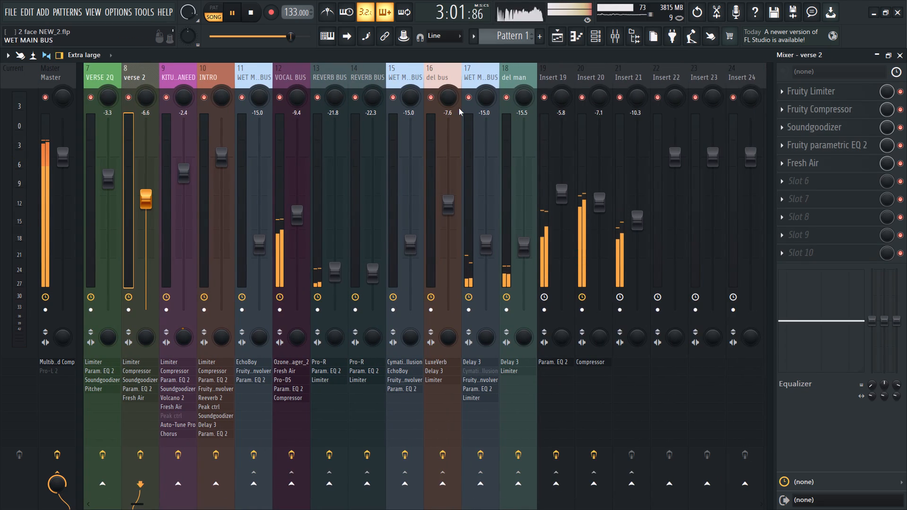
{"action": "right_click", "coordinate": [558, 478]}
{"action": "left_click", "coordinate": [588, 464]}
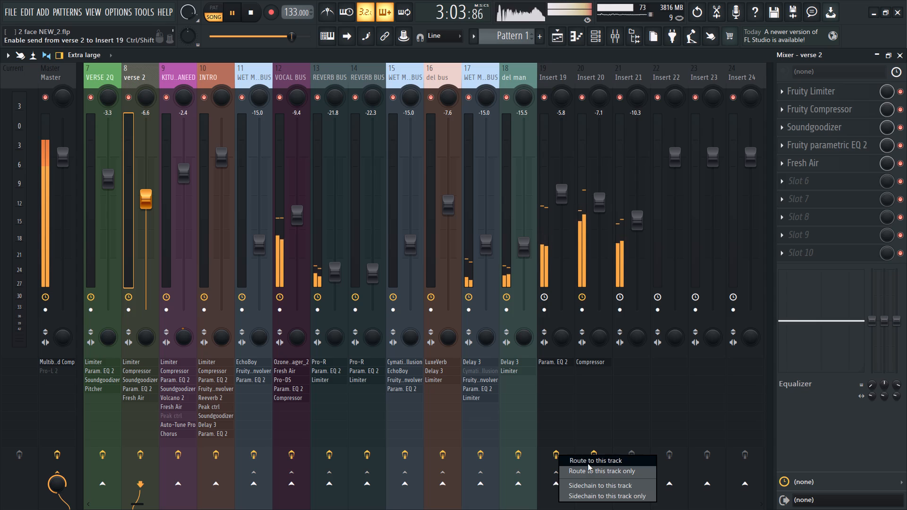
{"action": "right_click", "coordinate": [594, 484]}
{"action": "left_click", "coordinate": [603, 463]}
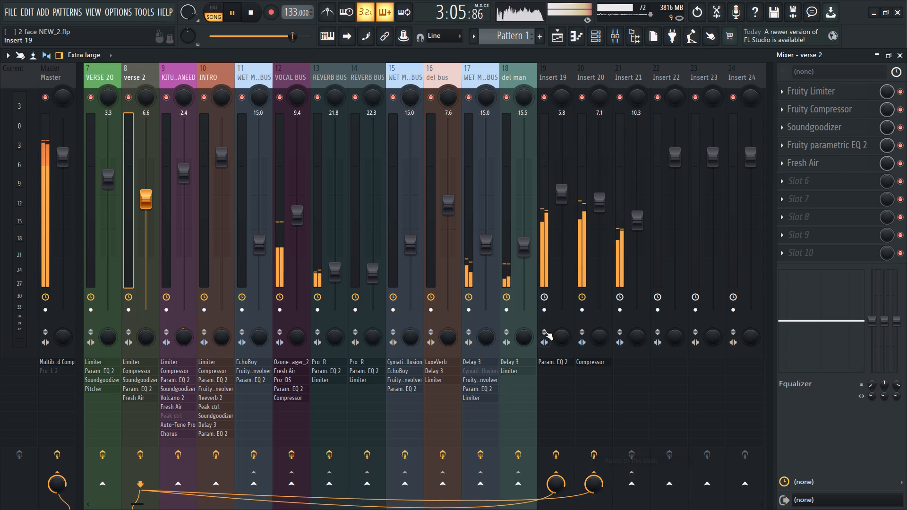
Restart the song from the beginning and route the INTRO mixer track to Insert 19 and Insert 20 in addition to its existing sends.
{"action": "scroll", "coordinate": [400, 77], "scroll_direction": "up", "scroll_amount": 3}
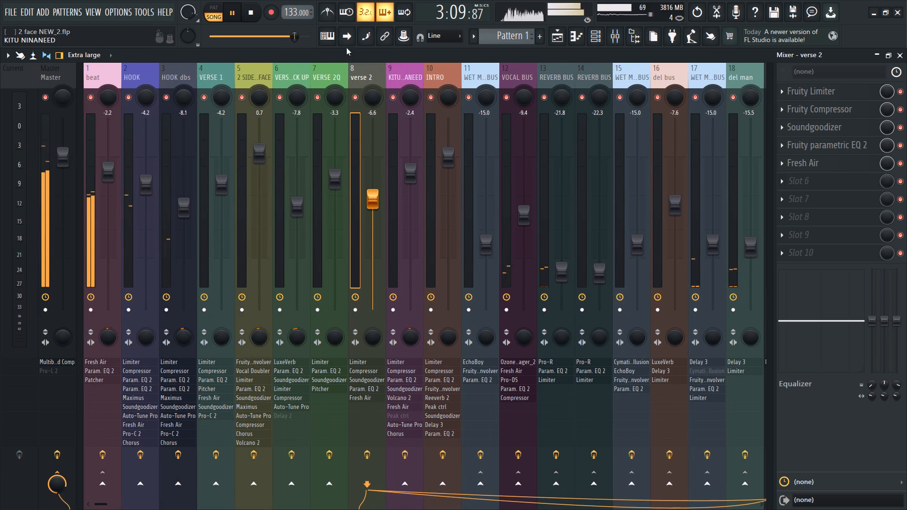
{"action": "double_click", "coordinate": [257, 19]}
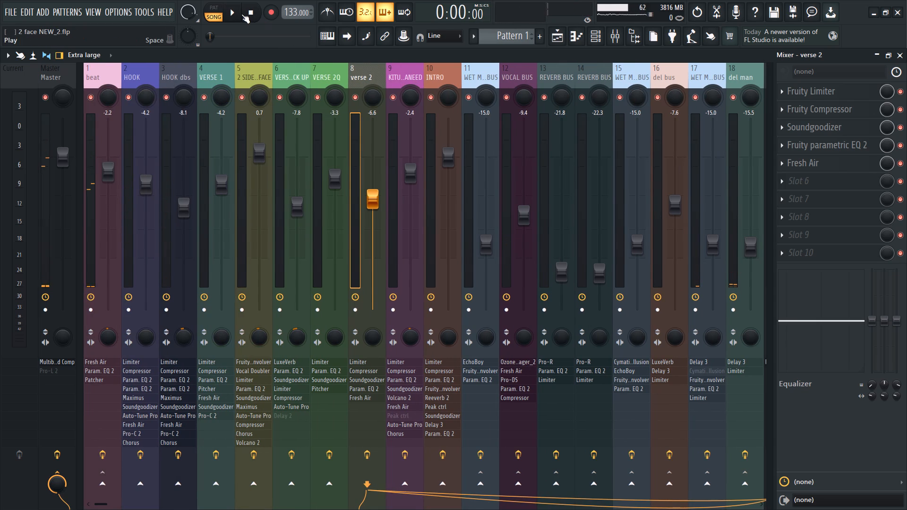
{"action": "left_click", "coordinate": [238, 14]}
{"action": "left_click", "coordinate": [438, 72]}
{"action": "scroll", "coordinate": [438, 72], "scroll_direction": "down", "scroll_amount": 2}
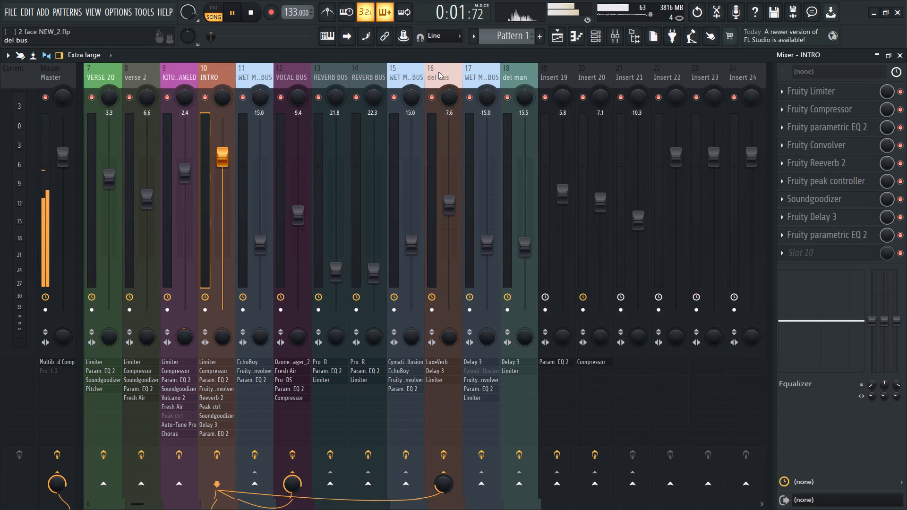
{"action": "right_click", "coordinate": [562, 488]}
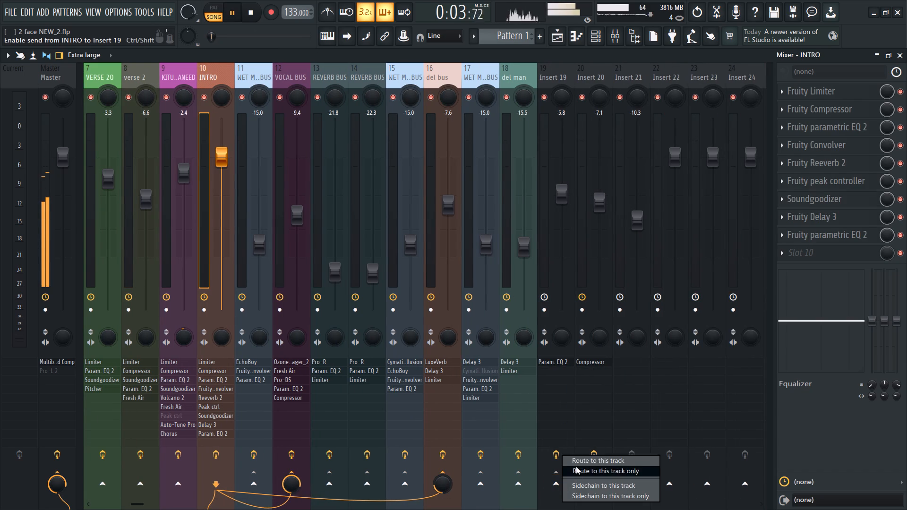
{"action": "left_click", "coordinate": [576, 463]}
{"action": "right_click", "coordinate": [594, 487]}
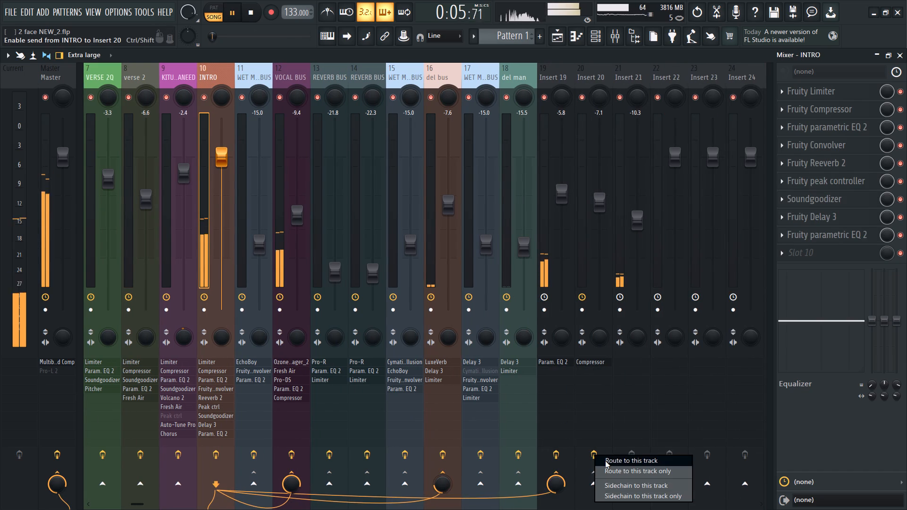
{"action": "left_click", "coordinate": [605, 461]}
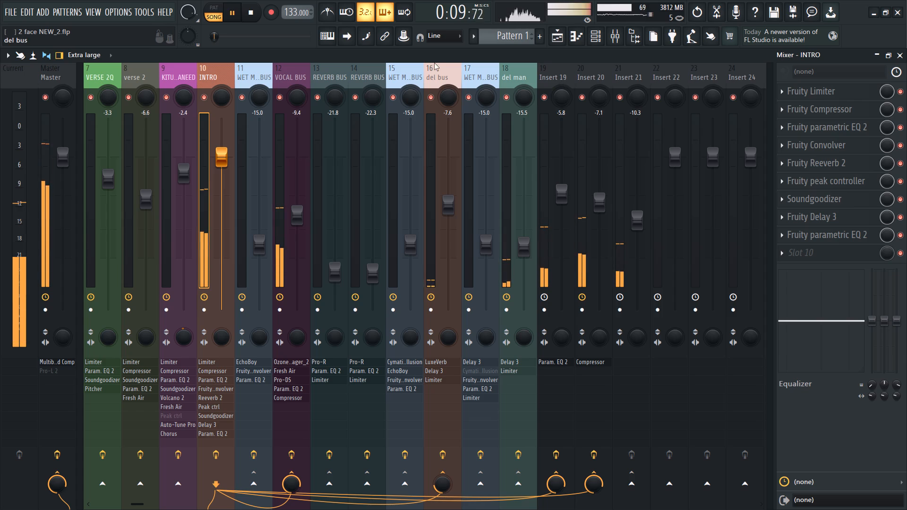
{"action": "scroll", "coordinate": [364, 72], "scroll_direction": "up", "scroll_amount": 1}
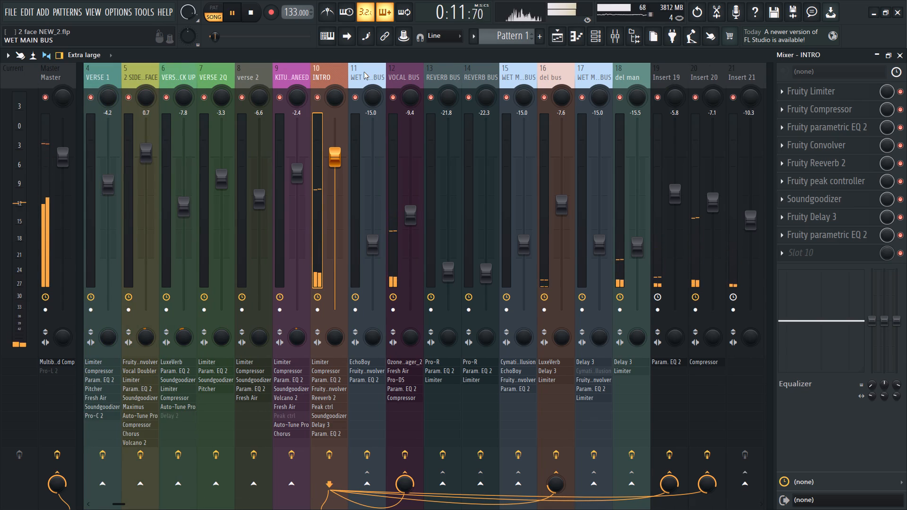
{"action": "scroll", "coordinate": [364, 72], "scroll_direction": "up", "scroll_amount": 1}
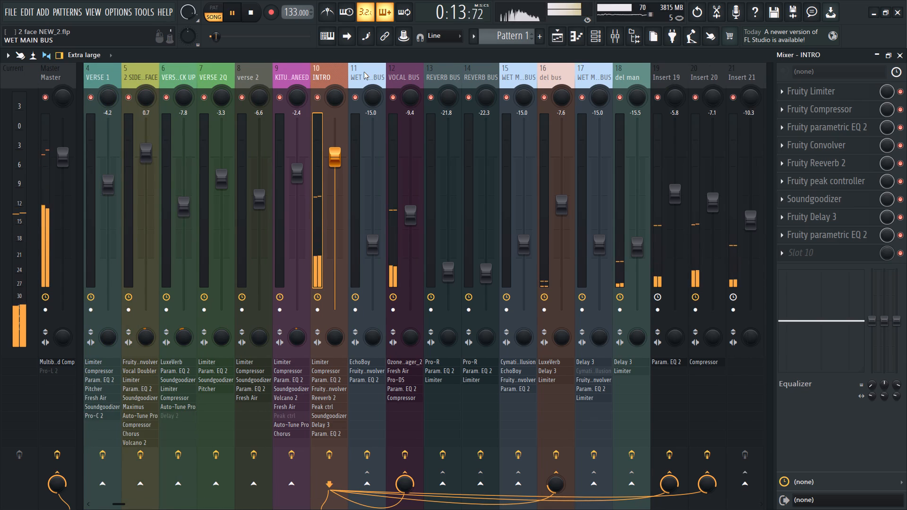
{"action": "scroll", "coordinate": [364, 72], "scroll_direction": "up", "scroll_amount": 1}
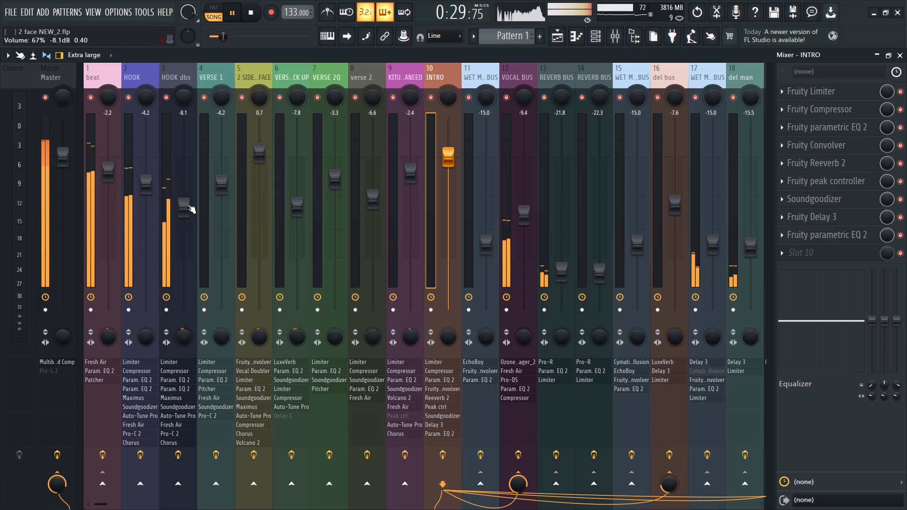
Set the release of the HOOK track's Fruity Compressor to 116 ms.
{"action": "left_click", "coordinate": [139, 76]}
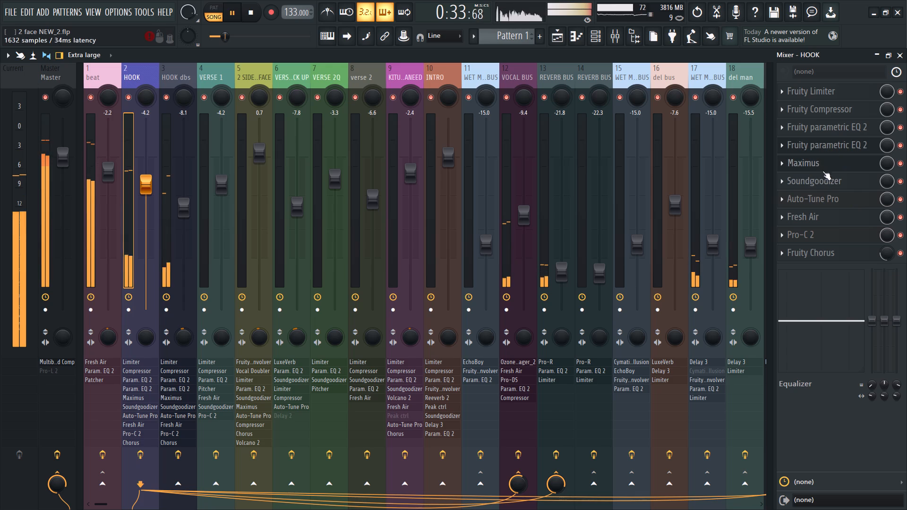
{"action": "left_click", "coordinate": [820, 112]}
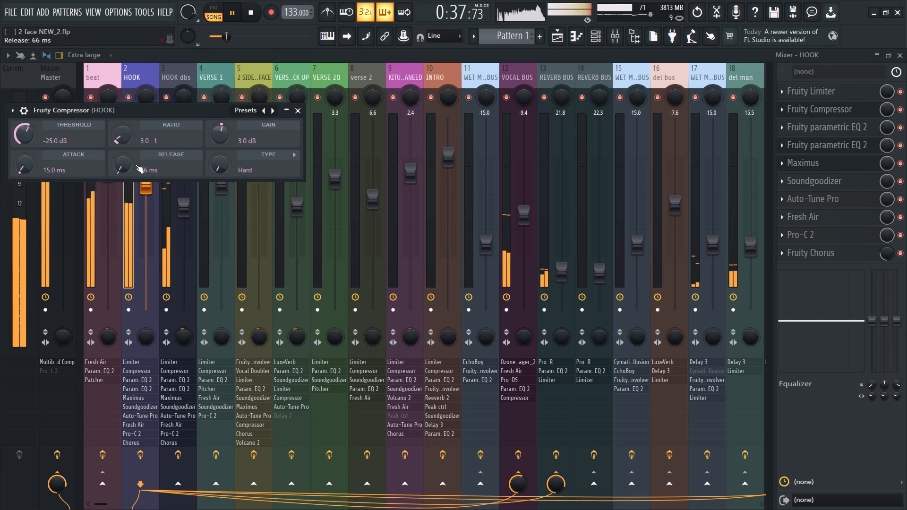
{"action": "scroll", "coordinate": [126, 169], "scroll_direction": "up", "scroll_amount": 3}
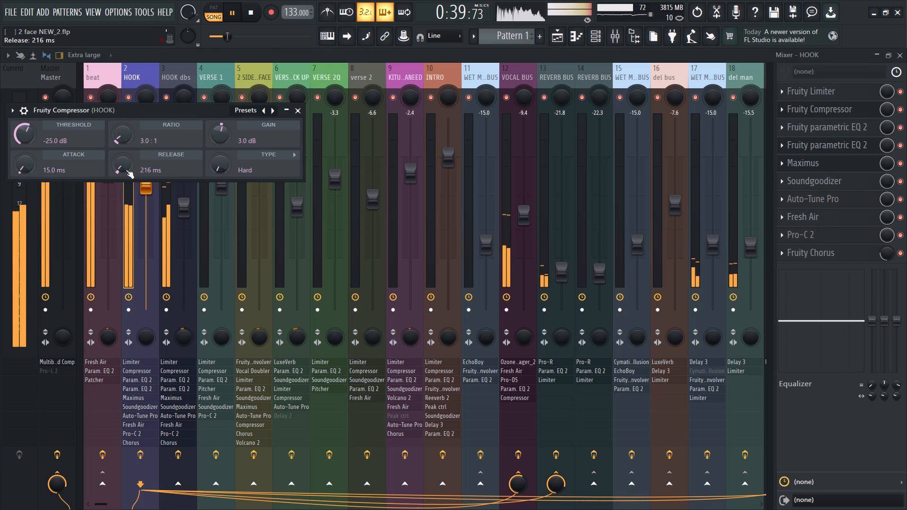
{"action": "scroll", "coordinate": [126, 170], "scroll_direction": "down", "scroll_amount": 2}
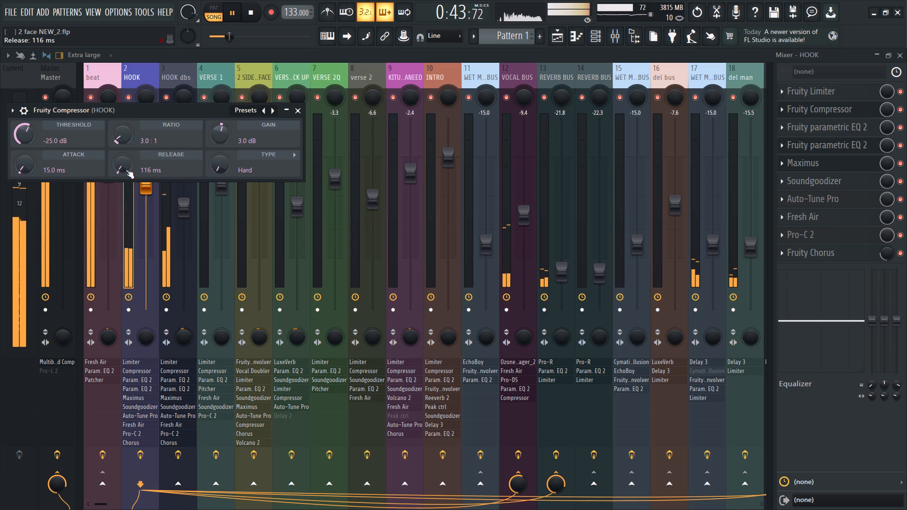
{"action": "left_click", "coordinate": [299, 108]}
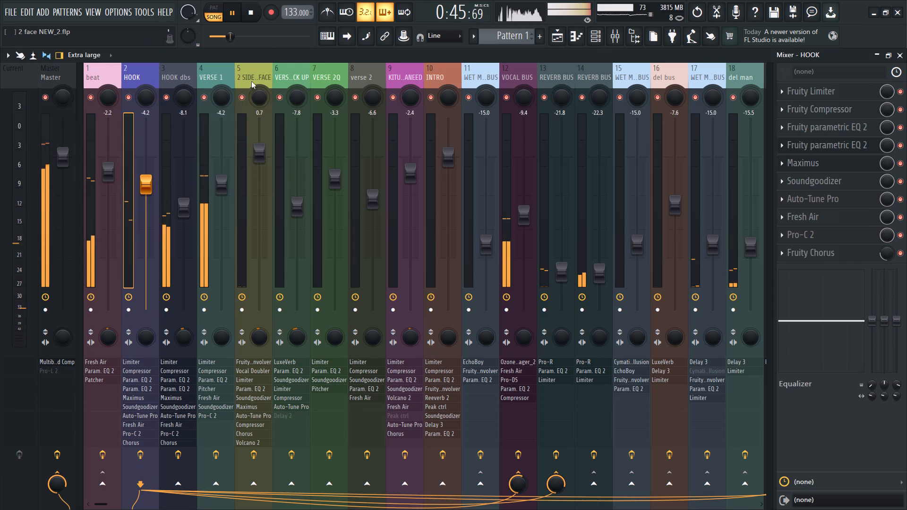
Raise the ratio of the VERSE 1 track's Fruity Compressor to 3.6:1.
{"action": "left_click", "coordinate": [218, 76]}
{"action": "left_click", "coordinate": [841, 110]}
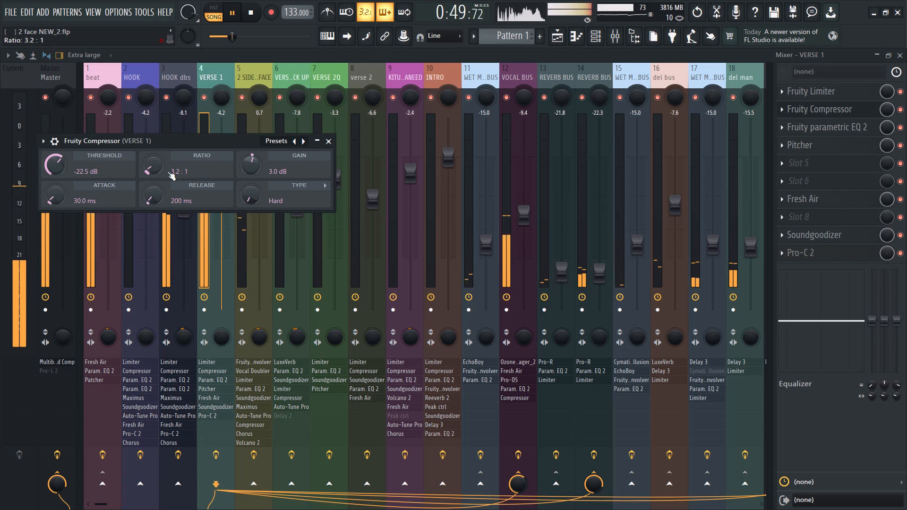
{"action": "left_click_drag", "start_coordinate": [156, 170], "coordinate": [156, 168]}
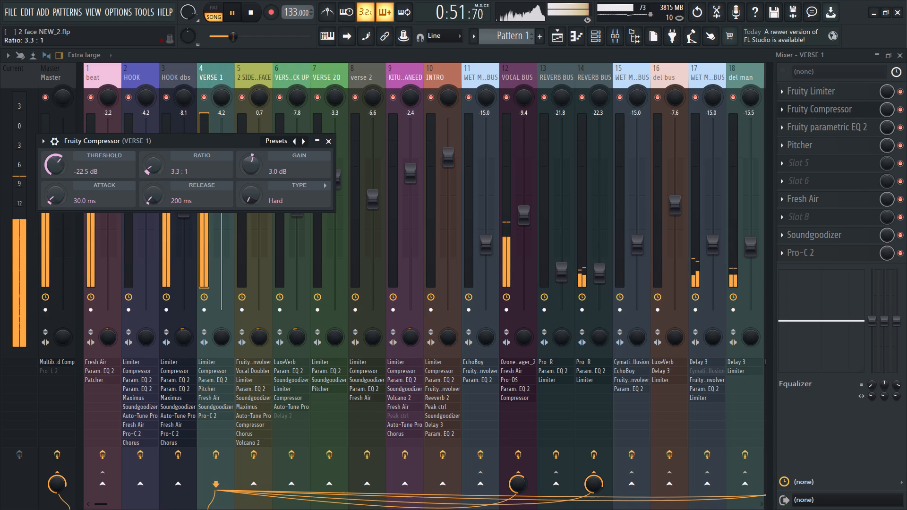
{"action": "left_click_drag", "start_coordinate": [156, 168], "coordinate": [155, 166]}
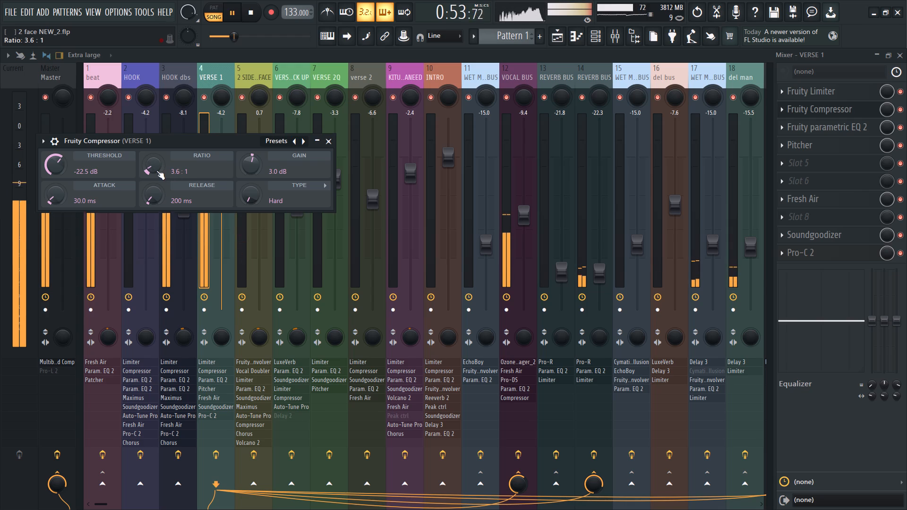
{"action": "left_click", "coordinate": [156, 170]}
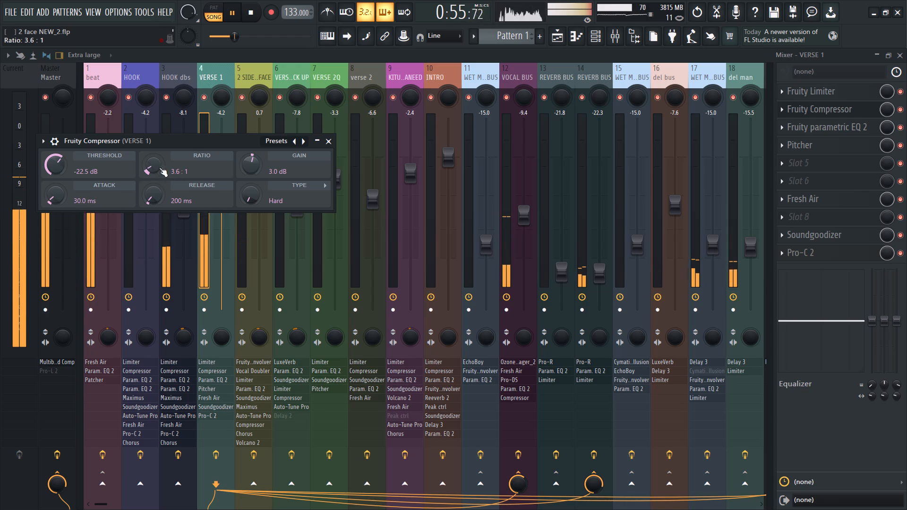
{"action": "left_click", "coordinate": [214, 72]}
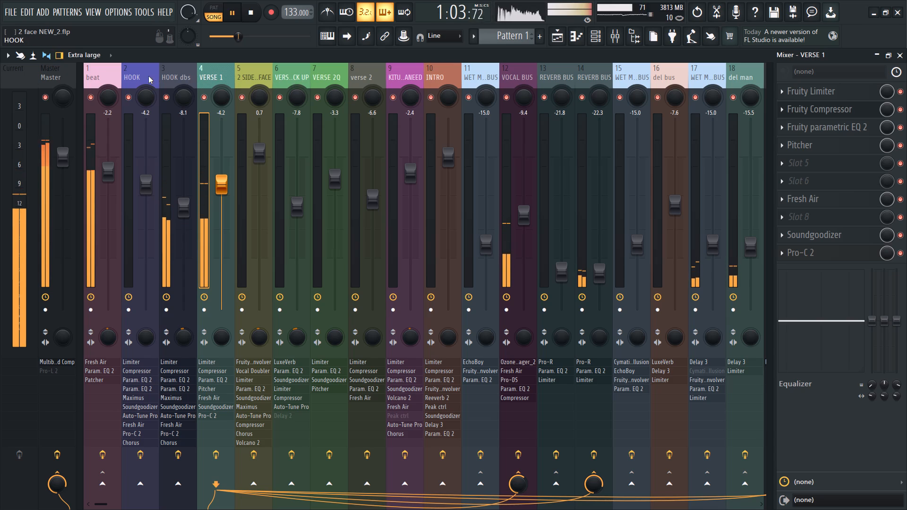
{"action": "left_click", "coordinate": [217, 71]}
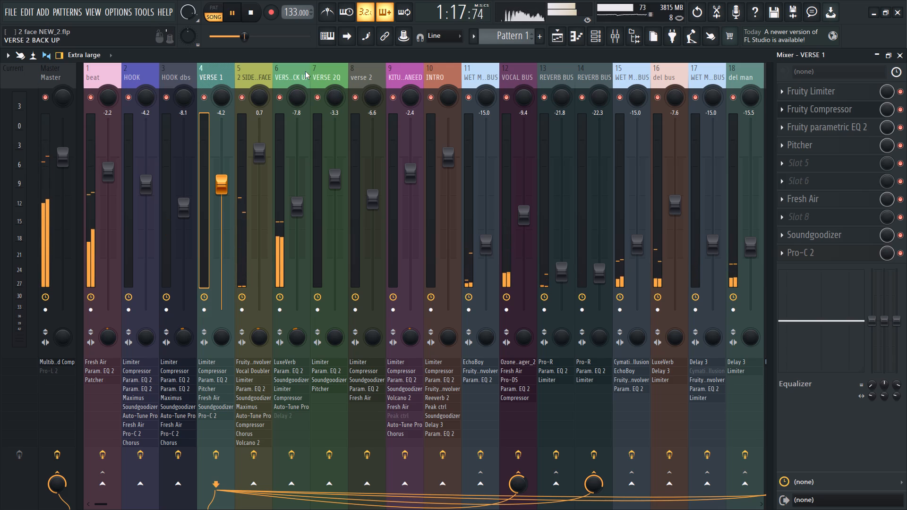
Route the VERSE 2 BACK UP mixer track to Insert 19 and Insert 20 in addition to its existing sends.
{"action": "left_click", "coordinate": [257, 70]}
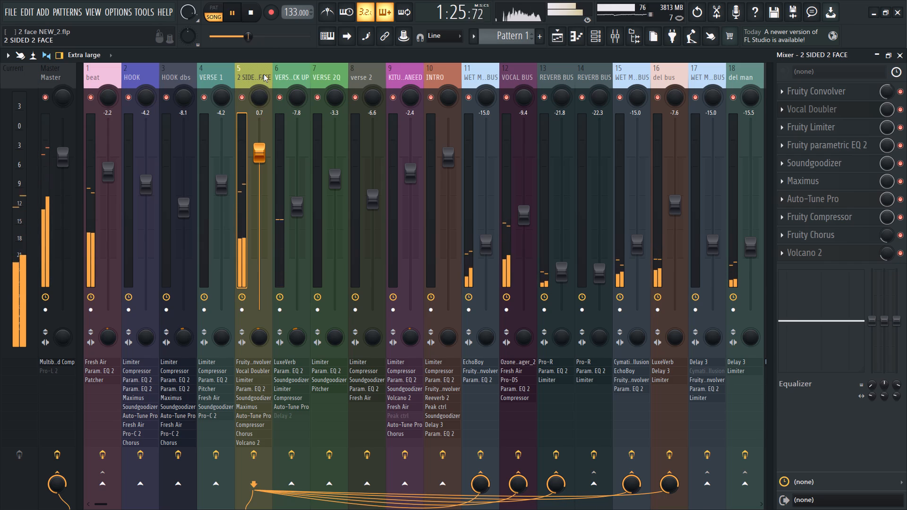
{"action": "left_click", "coordinate": [291, 71]}
{"action": "scroll", "coordinate": [291, 71], "scroll_direction": "down", "scroll_amount": 3}
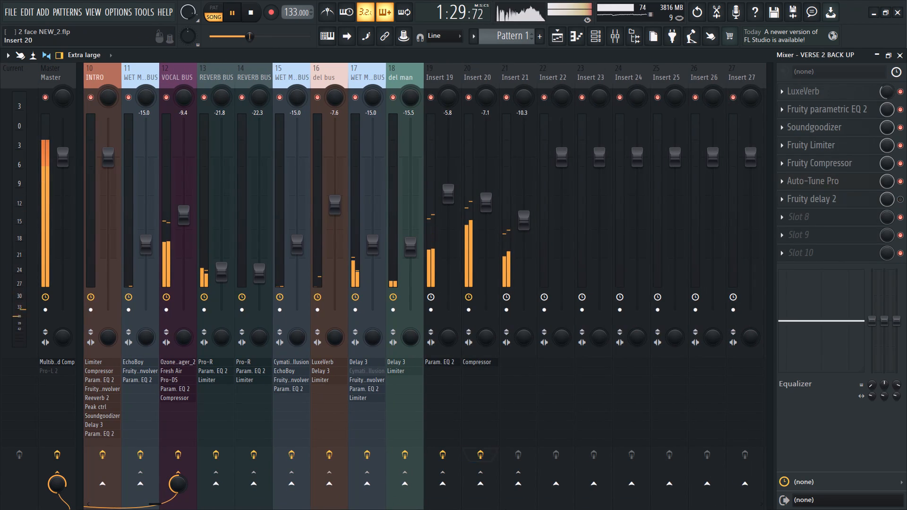
{"action": "right_click", "coordinate": [448, 484]}
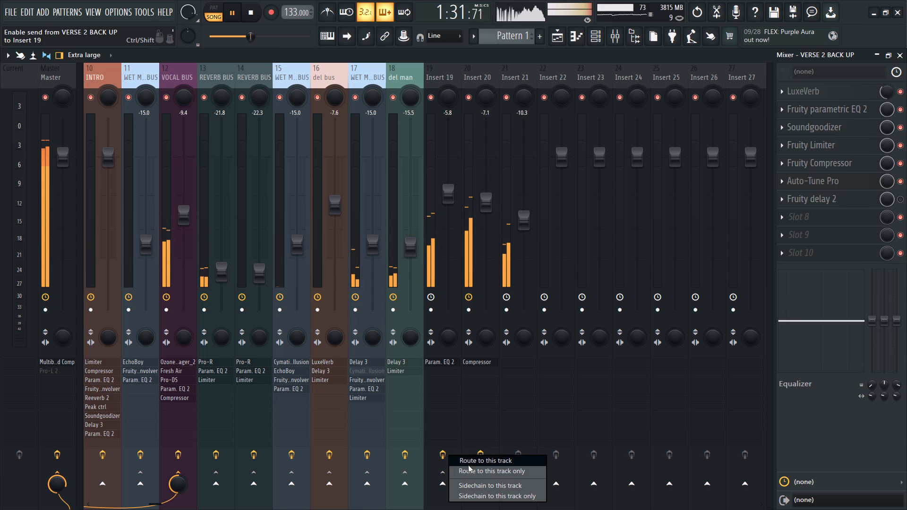
{"action": "left_click", "coordinate": [469, 463]}
{"action": "right_click", "coordinate": [474, 482]}
{"action": "left_click", "coordinate": [498, 462]}
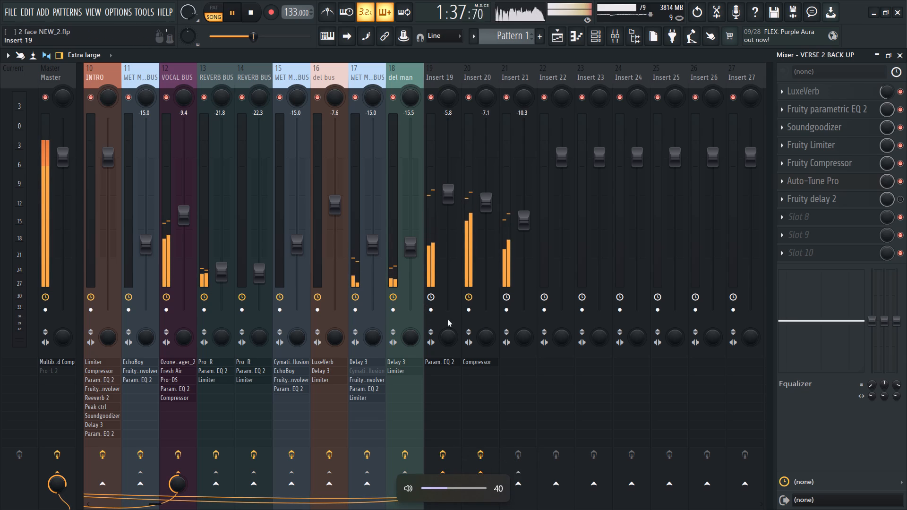
Raise the high-pass band 1 of the VOCAL BUS parametric EQ to about 108 Hz.
{"action": "scroll", "coordinate": [437, 68], "scroll_direction": "up", "scroll_amount": 2}
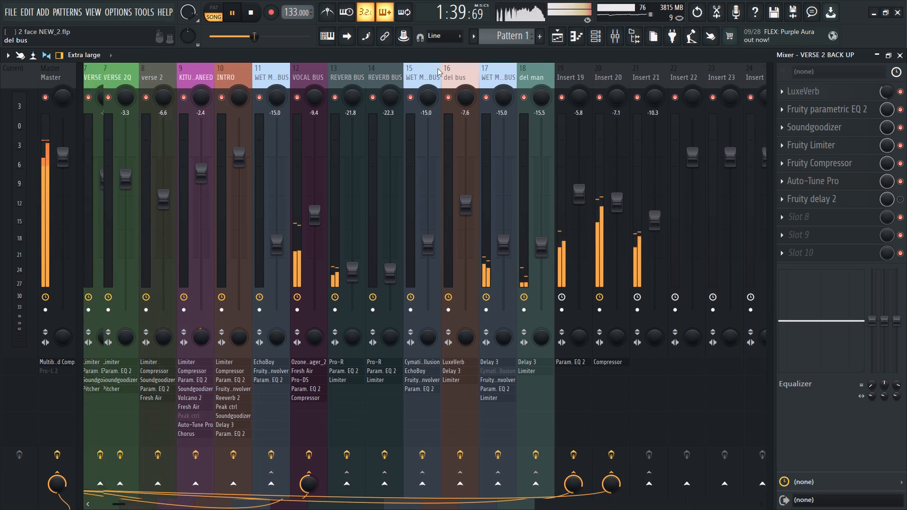
{"action": "left_click", "coordinate": [414, 72]}
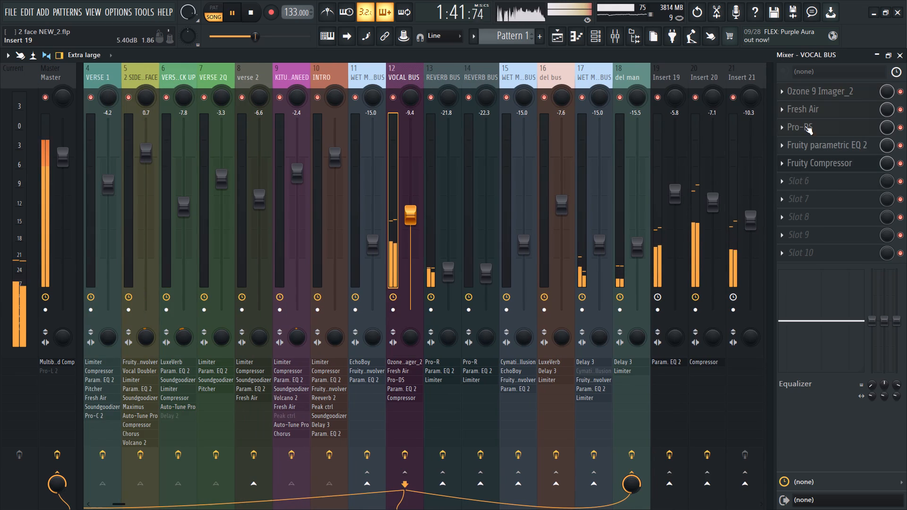
{"action": "left_click", "coordinate": [825, 143]}
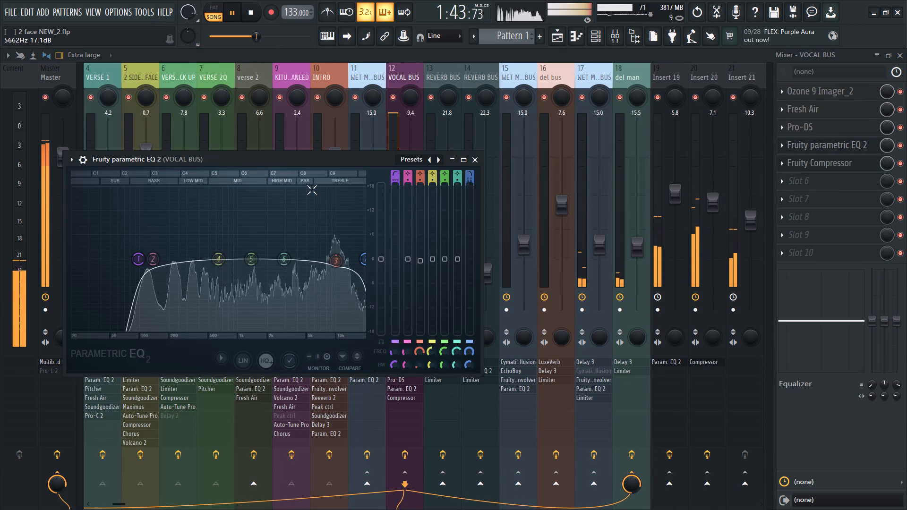
{"action": "left_click_drag", "start_coordinate": [134, 259], "coordinate": [146, 258]}
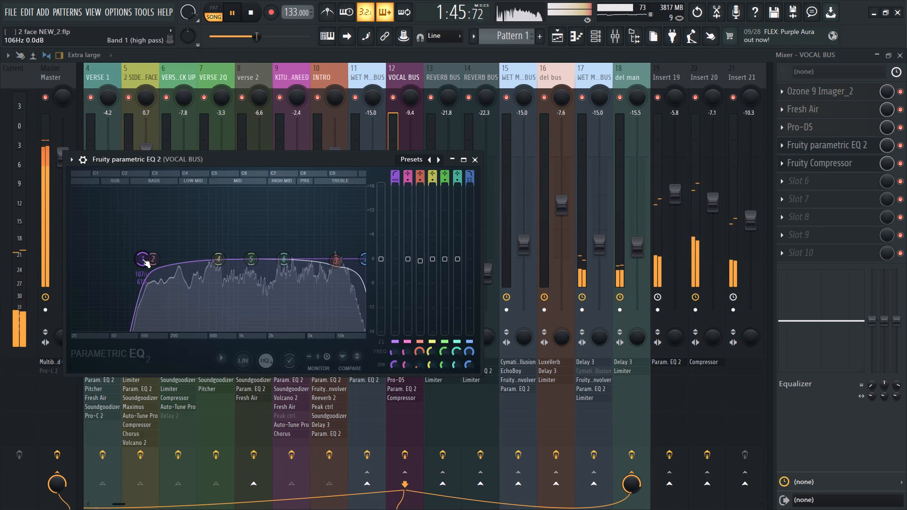
{"action": "left_click", "coordinate": [142, 259]}
{"action": "left_click", "coordinate": [143, 259]}
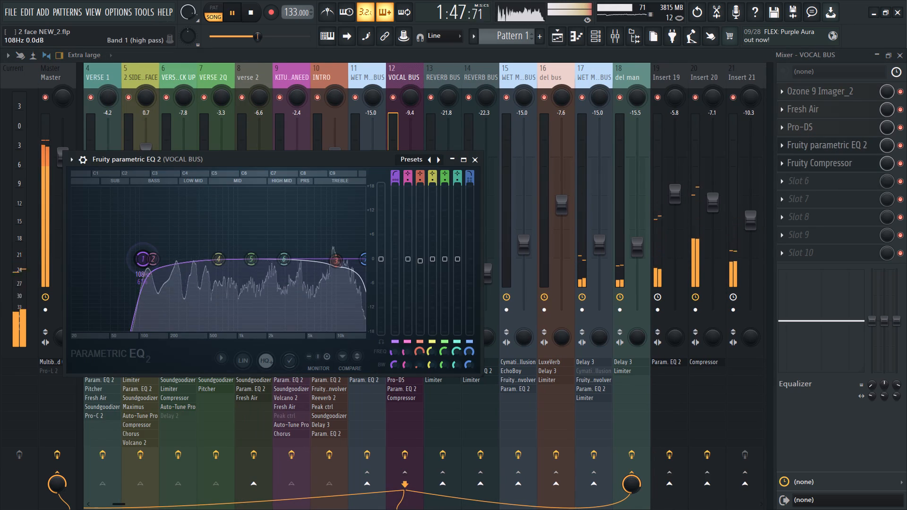
{"action": "left_click", "coordinate": [143, 259]}
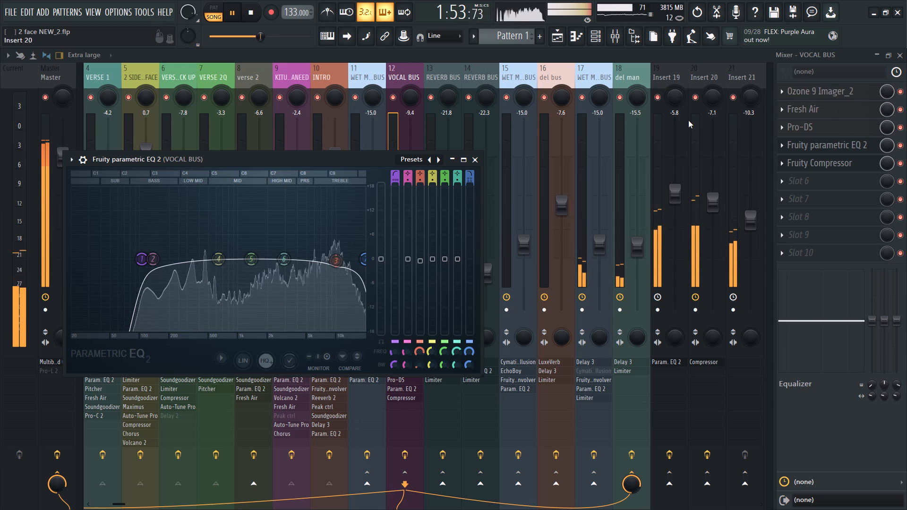
{"action": "left_click", "coordinate": [476, 163]}
Check the VERSE 1 track's existing EQ curve and add a second Fruity Parametric EQ 2 in its effect slot 5.
{"action": "scroll", "coordinate": [444, 71], "scroll_direction": "up", "scroll_amount": 2}
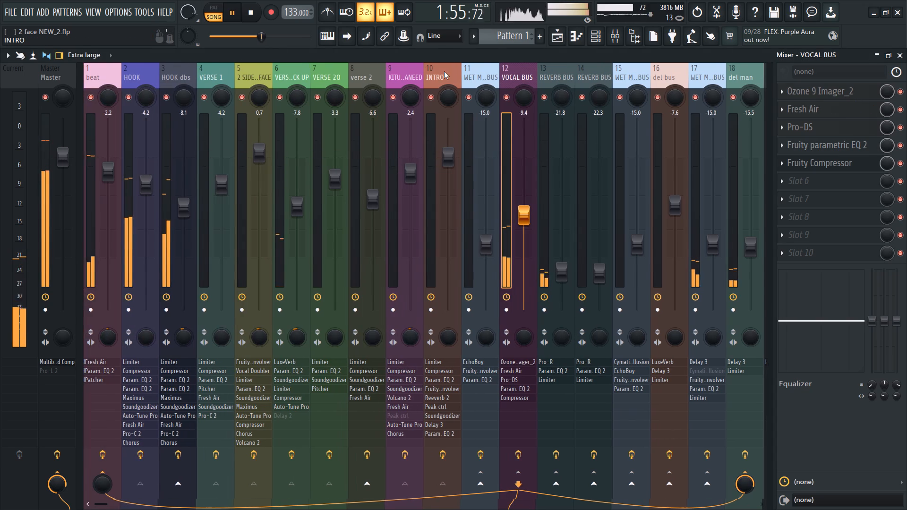
{"action": "scroll", "coordinate": [444, 71], "scroll_direction": "up", "scroll_amount": 2}
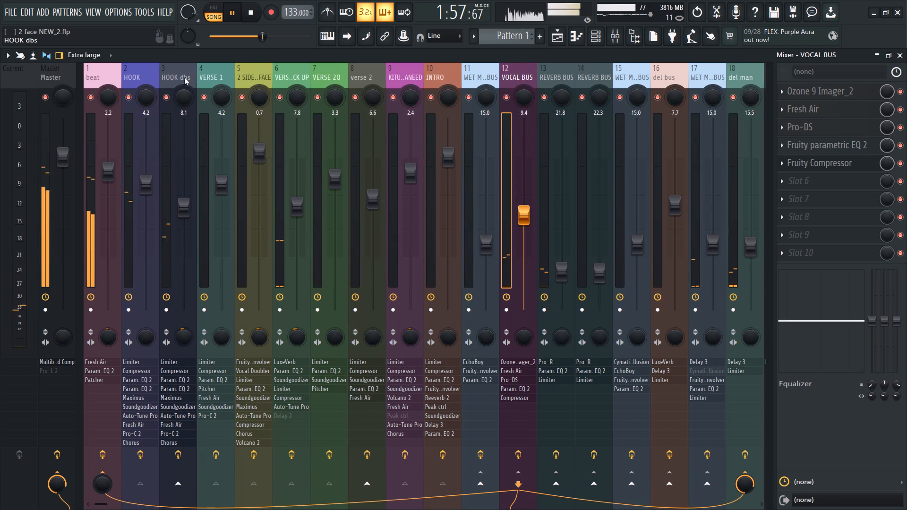
{"action": "left_click", "coordinate": [206, 73]}
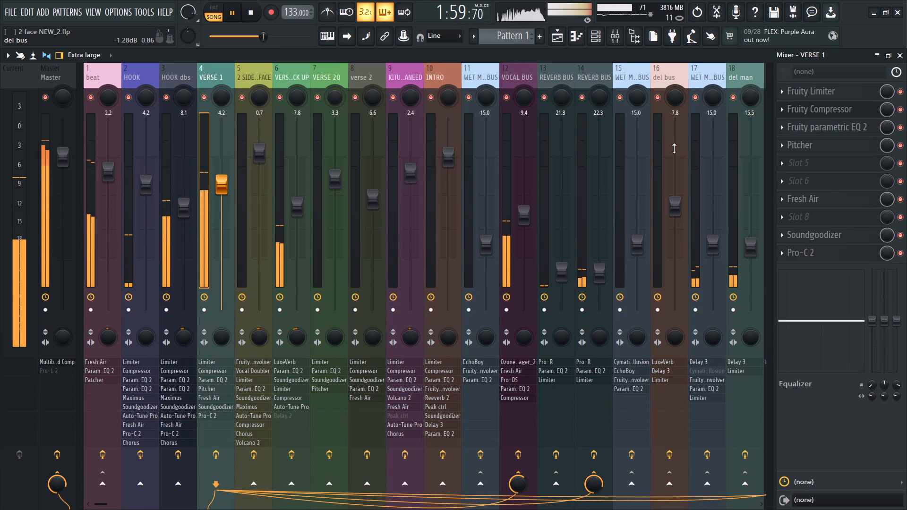
{"action": "left_click", "coordinate": [817, 127]}
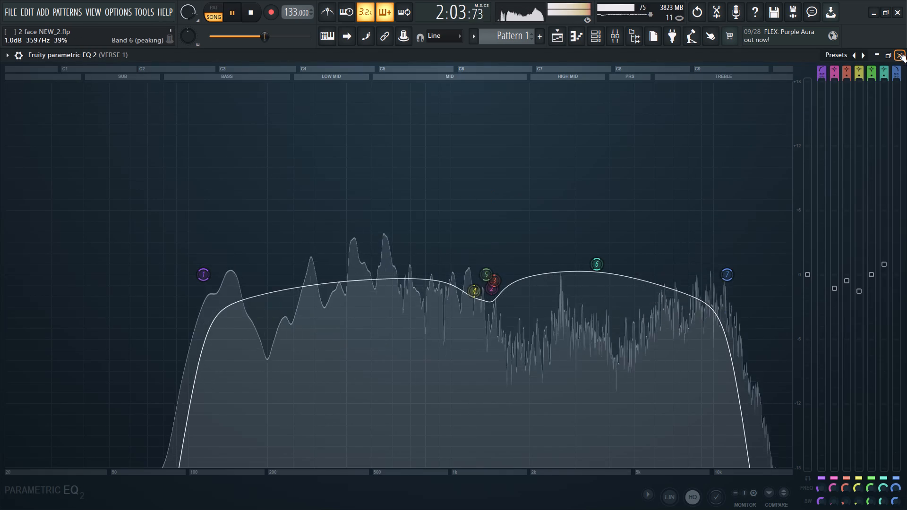
{"action": "left_click", "coordinate": [898, 53]}
{"action": "left_click", "coordinate": [797, 168]}
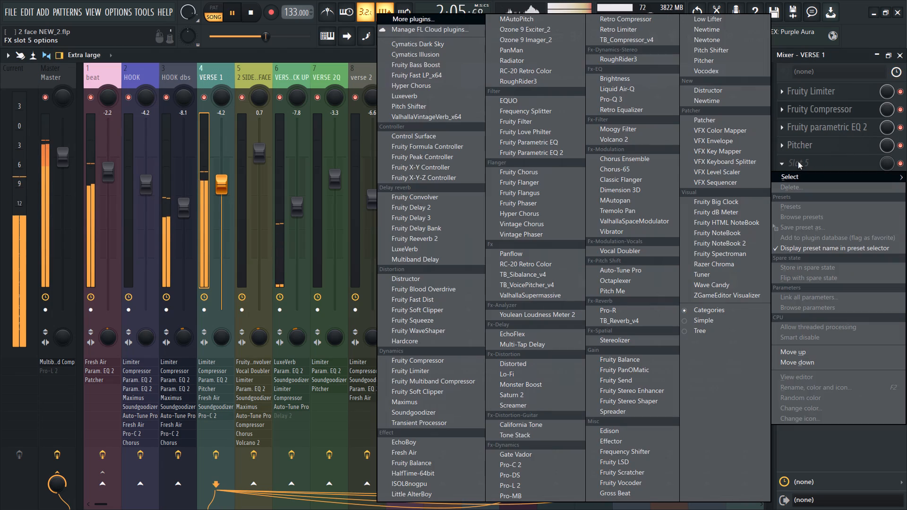
{"action": "left_click", "coordinate": [523, 157]}
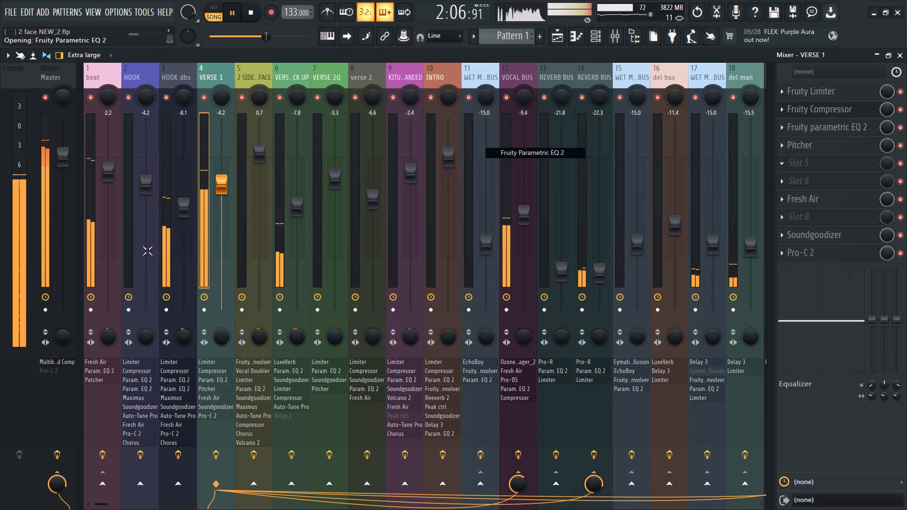
Turn band 1 of VERSE 1's new parametric EQ into a steep high-pass filter and nudge its cutoff slightly higher.
{"action": "left_click_drag", "start_coordinate": [424, 204], "coordinate": [425, 211]}
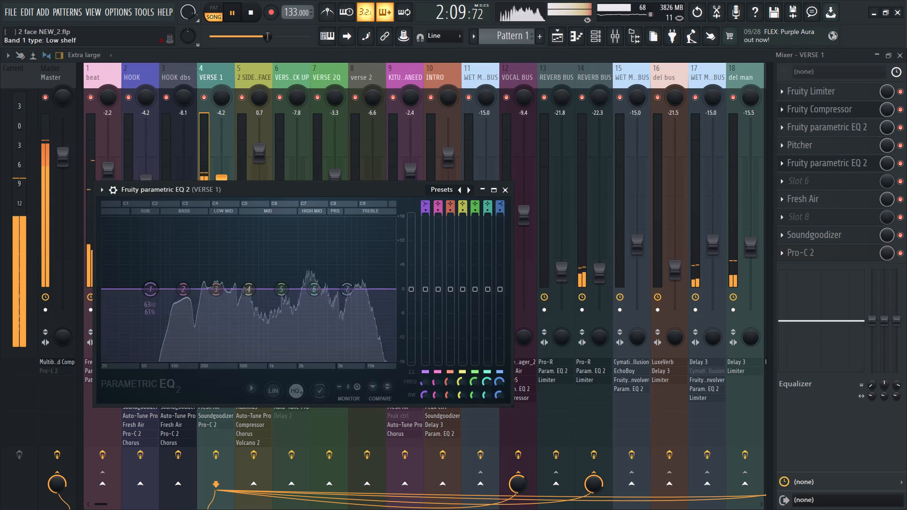
{"action": "left_click_drag", "start_coordinate": [425, 211], "coordinate": [424, 228]}
{"action": "left_click_drag", "start_coordinate": [425, 210], "coordinate": [429, 277]}
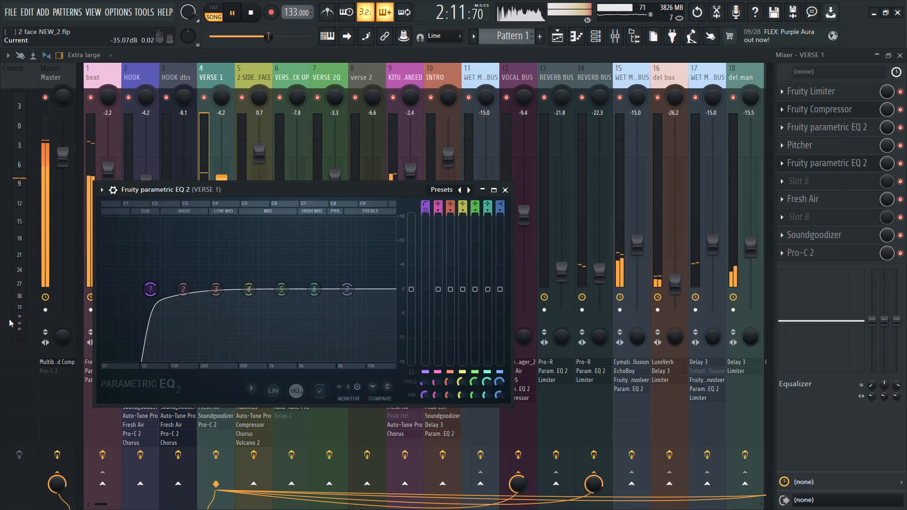
{"action": "left_click_drag", "start_coordinate": [152, 293], "coordinate": [158, 293]}
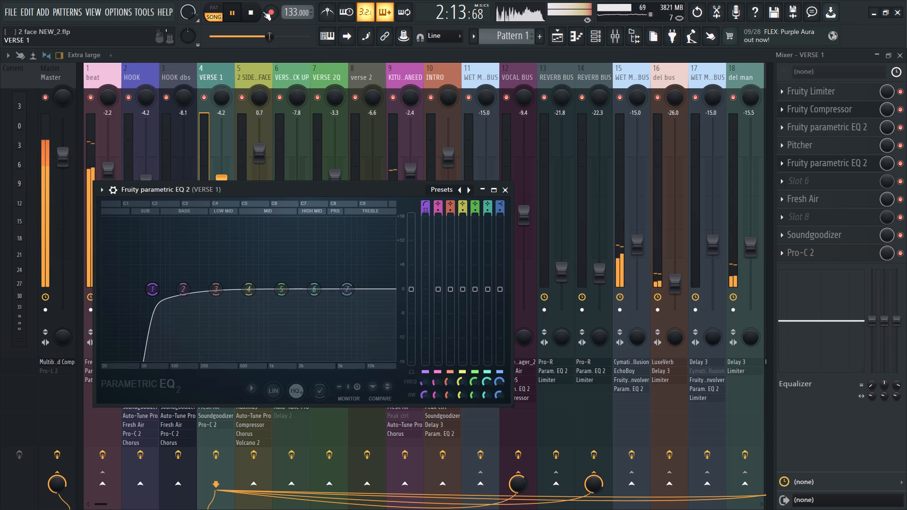
Move playback back to about 1:29 and raise the HOOK track's volume to -3.7 dB.
{"action": "left_click_drag", "start_coordinate": [265, 38], "coordinate": [253, 48]}
{"action": "left_click_drag", "start_coordinate": [257, 38], "coordinate": [251, 42]}
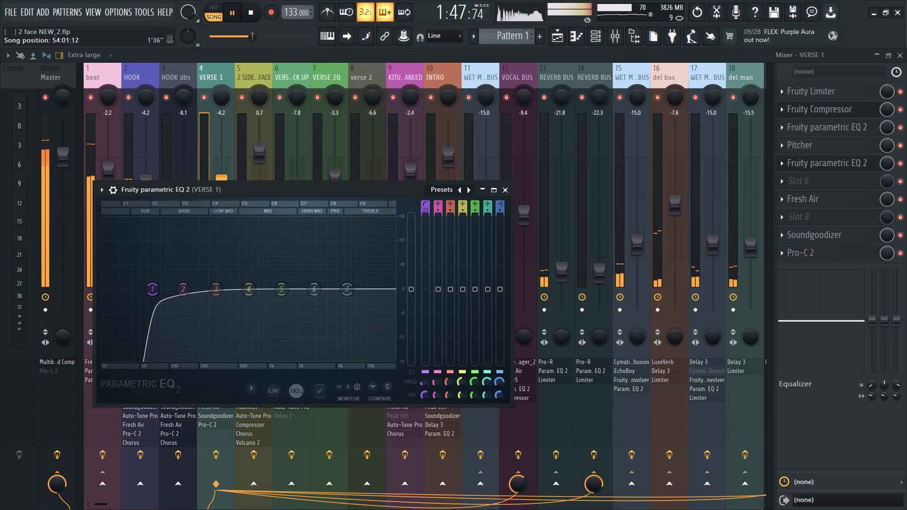
{"action": "left_click_drag", "start_coordinate": [251, 42], "coordinate": [247, 44]}
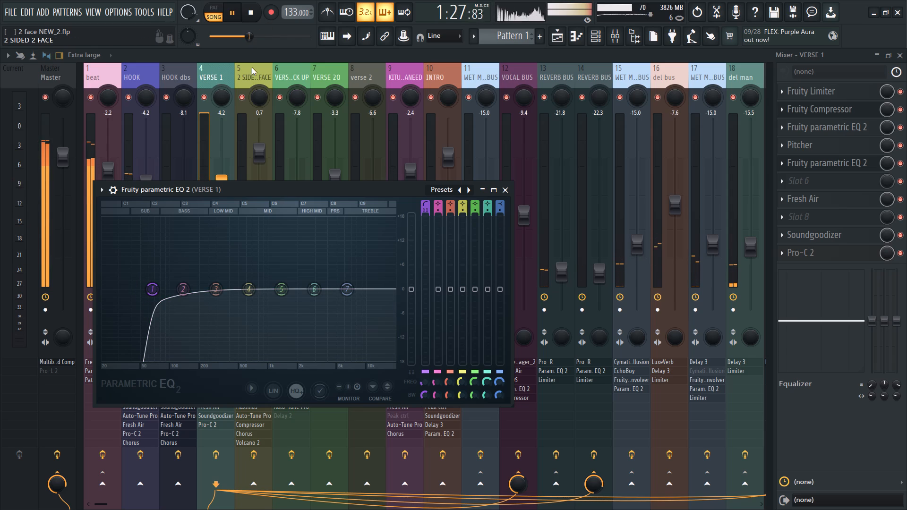
{"action": "left_click", "coordinate": [184, 84]}
{"action": "left_click", "coordinate": [145, 83]}
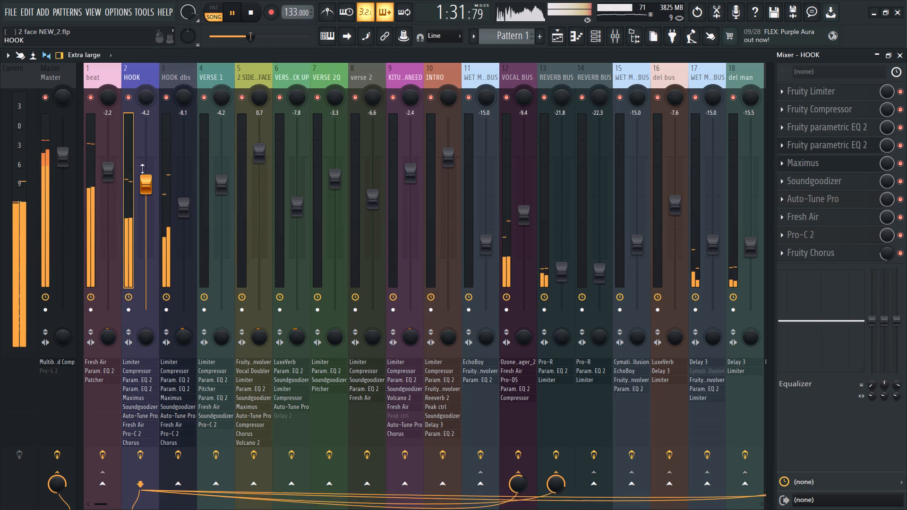
{"action": "left_click_drag", "start_coordinate": [140, 205], "coordinate": [140, 201]}
{"action": "left_click_drag", "start_coordinate": [143, 194], "coordinate": [143, 183]}
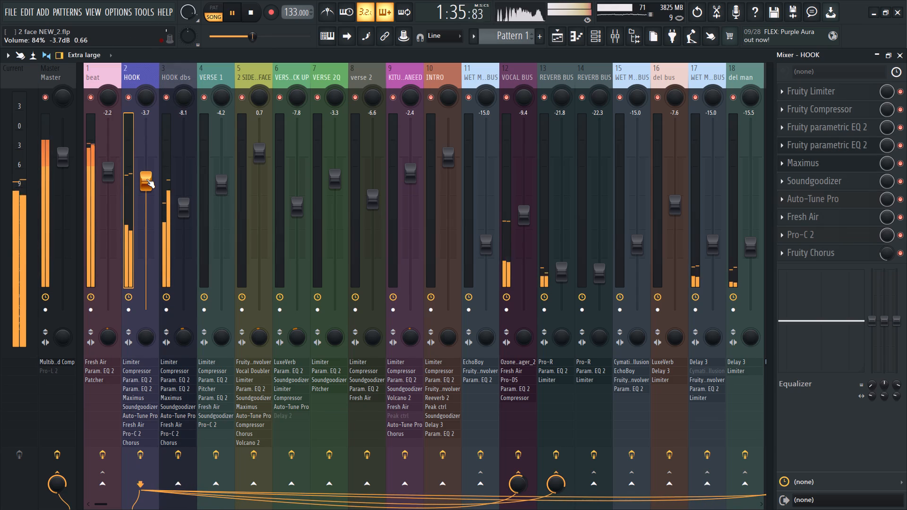
{"action": "left_click", "coordinate": [146, 179]}
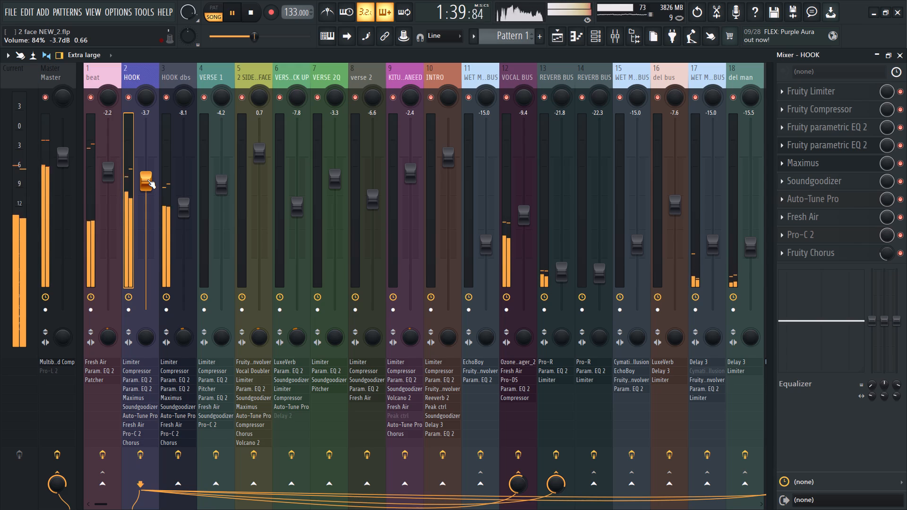
Nudge the HOOK track's volume up to -3.6 dB.
{"action": "left_click", "coordinate": [147, 179]}
{"action": "left_click", "coordinate": [147, 181]}
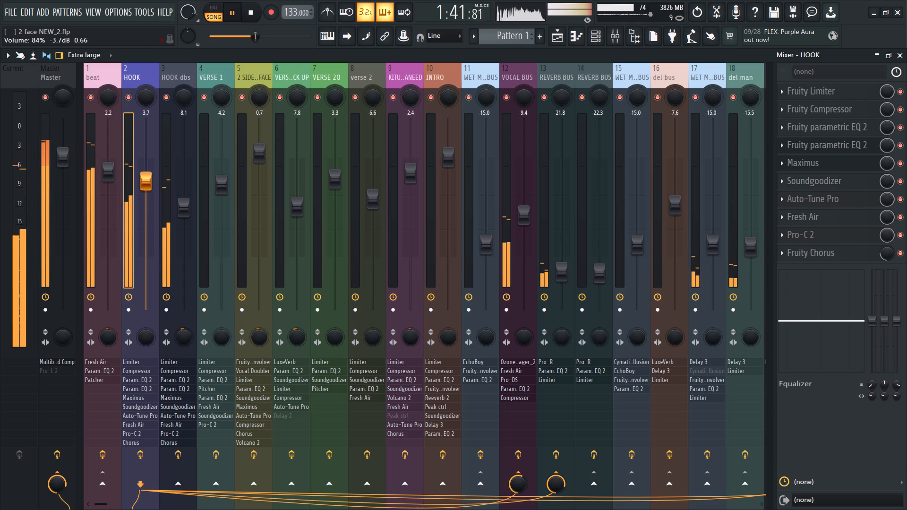
{"action": "left_click", "coordinate": [147, 180]}
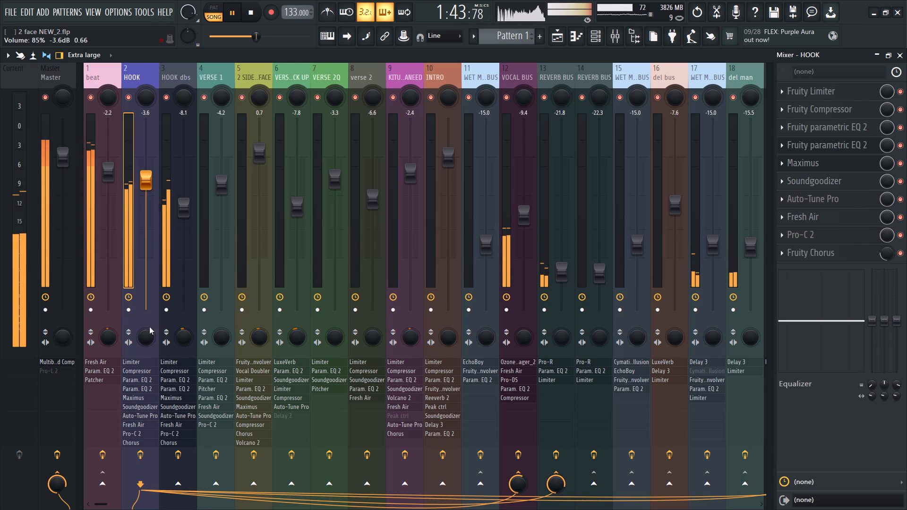
Fine-tune stereo separation to about 3% separated on HOOK and about 6% separated on HOOK dbs.
{"action": "left_click", "coordinate": [147, 339]}
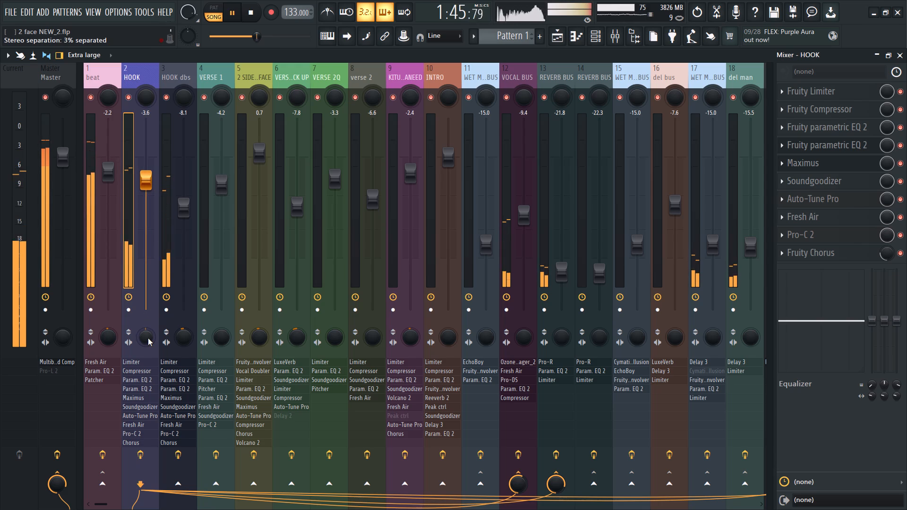
{"action": "left_click", "coordinate": [148, 337]}
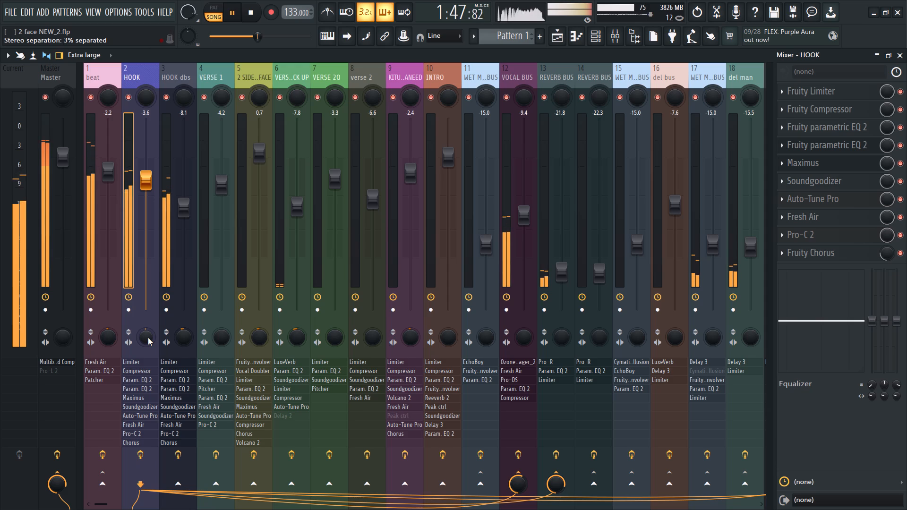
{"action": "left_click_drag", "start_coordinate": [148, 338], "coordinate": [147, 336]}
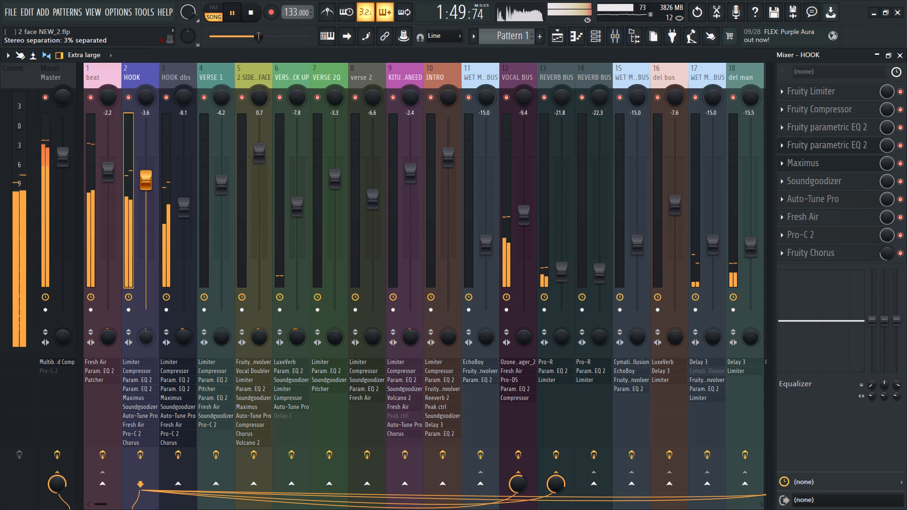
{"action": "left_click_drag", "start_coordinate": [147, 336], "coordinate": [147, 330]}
{"action": "left_click_drag", "start_coordinate": [185, 338], "coordinate": [184, 332]}
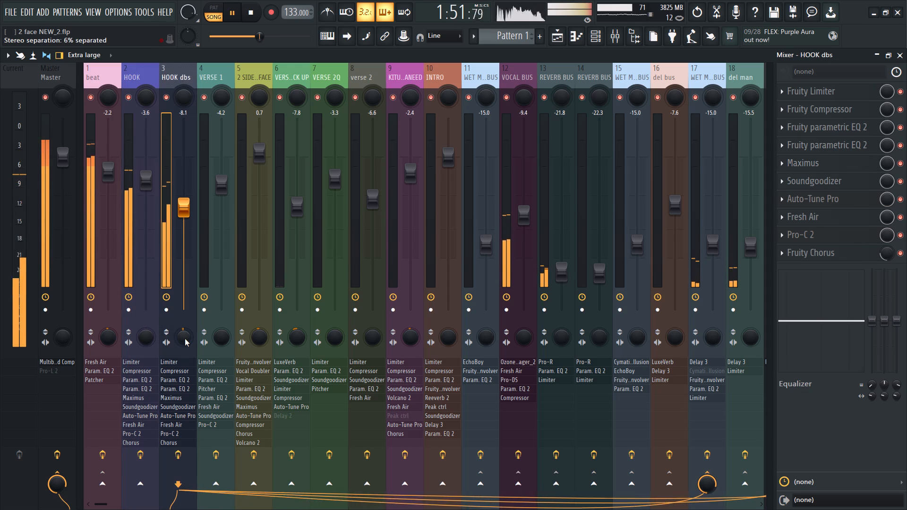
{"action": "left_click", "coordinate": [185, 339]}
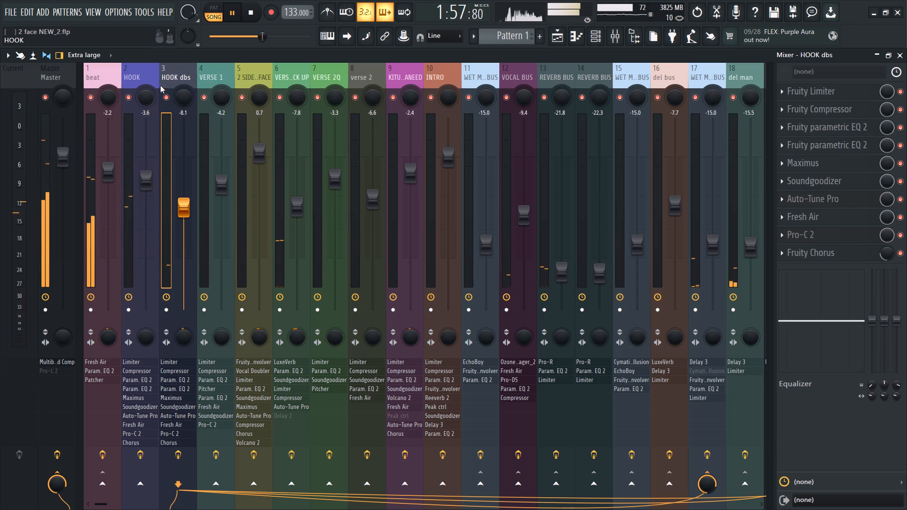
Inspect the VERSE 1 track's effect chain, routing and Fruity Compressor settings.
{"action": "left_click", "coordinate": [215, 73]}
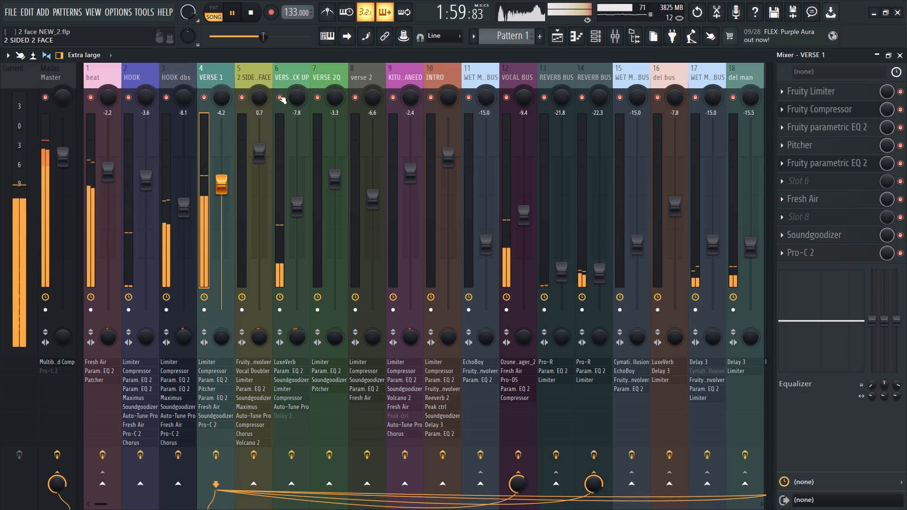
{"action": "left_click", "coordinate": [215, 73]}
{"action": "scroll", "coordinate": [215, 73], "scroll_direction": "down", "scroll_amount": 1}
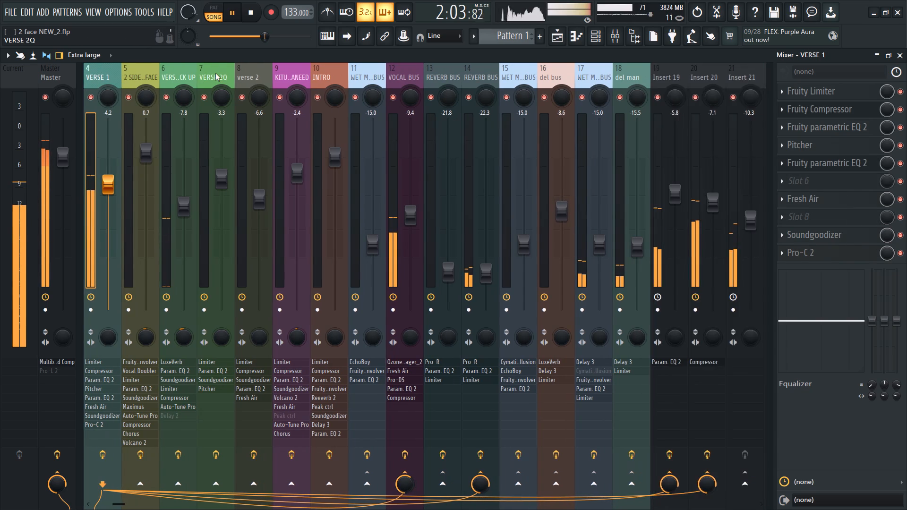
{"action": "scroll", "coordinate": [215, 73], "scroll_direction": "up", "scroll_amount": 1}
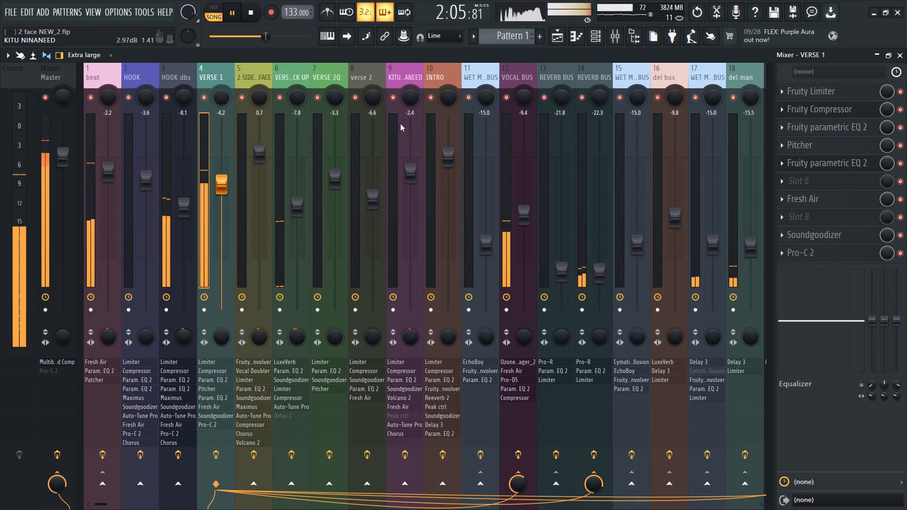
{"action": "double_click", "coordinate": [844, 109]}
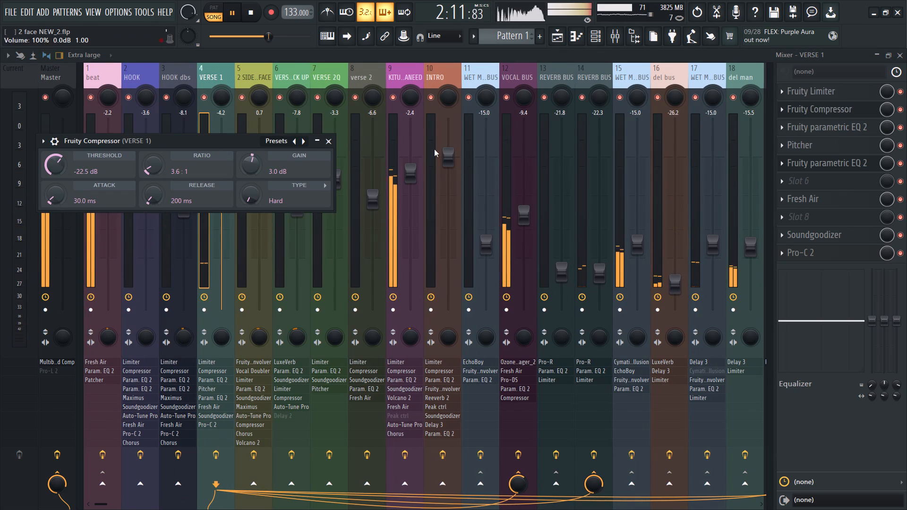
Check the KITU NINANEED track's existing EQ curve and add a second Fruity Parametric EQ 2 in its effect slot 7.
{"action": "left_click", "coordinate": [397, 76]}
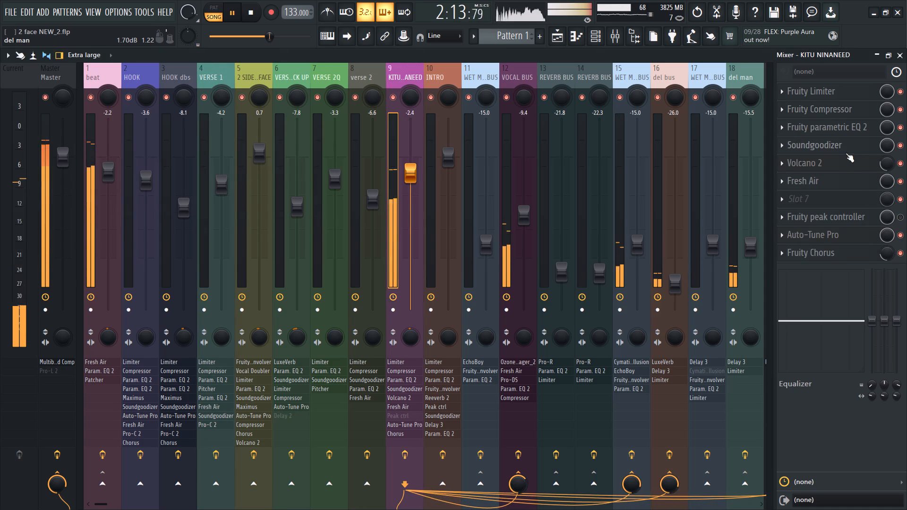
{"action": "left_click", "coordinate": [843, 128]}
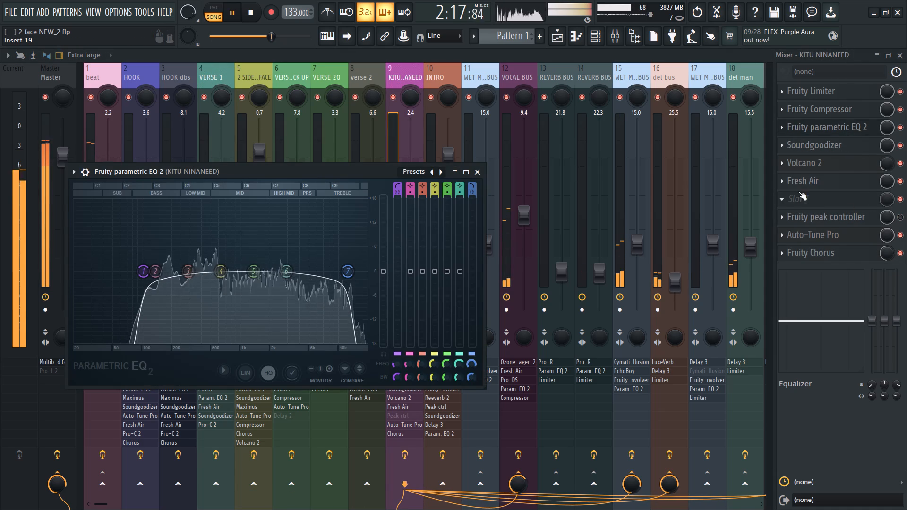
{"action": "left_click", "coordinate": [789, 200]}
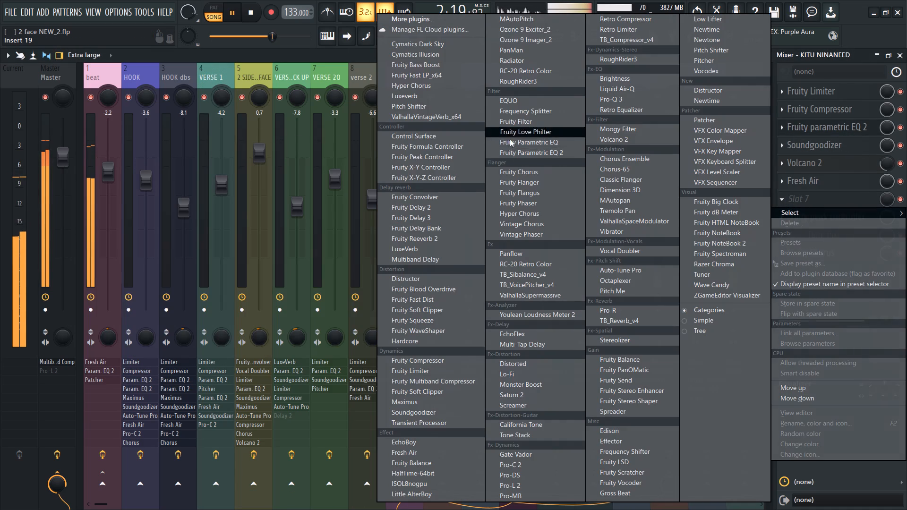
{"action": "left_click", "coordinate": [532, 154]}
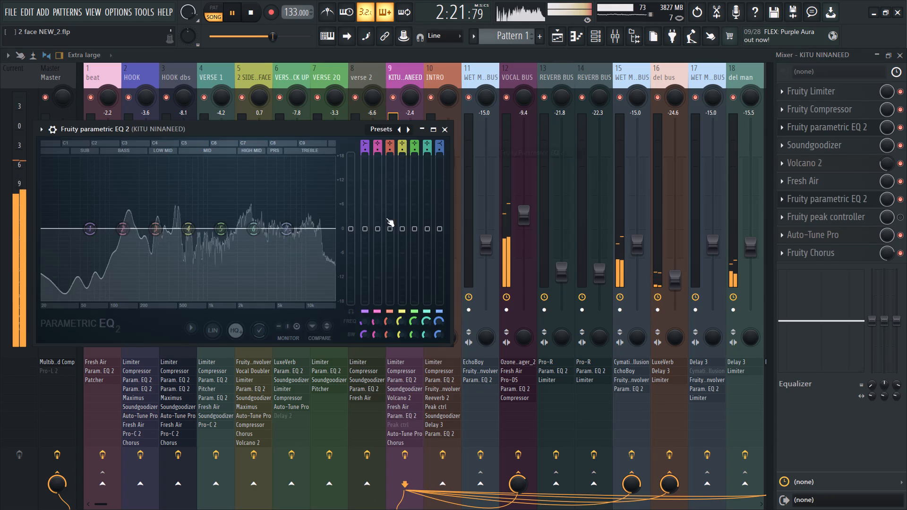
{"action": "left_click_drag", "start_coordinate": [363, 143], "coordinate": [360, 183]}
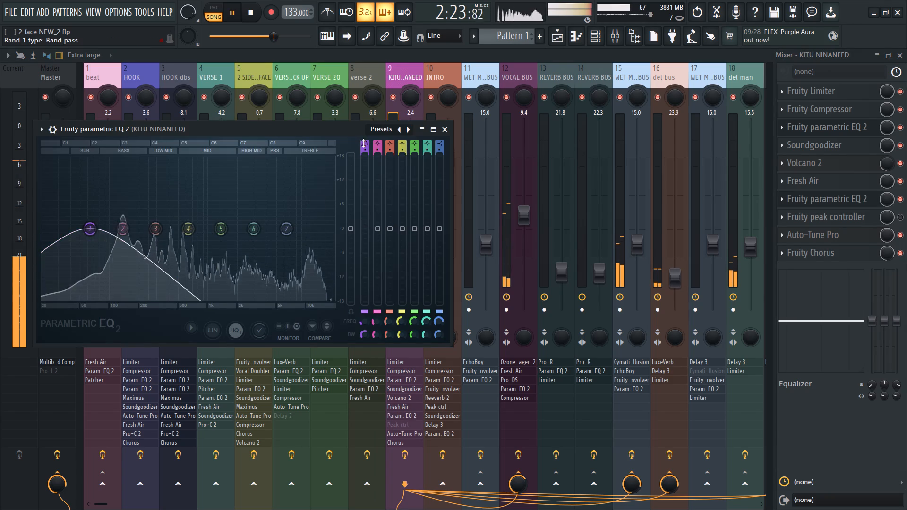
{"action": "left_click_drag", "start_coordinate": [364, 143], "coordinate": [367, 134]}
{"action": "left_click_drag", "start_coordinate": [365, 152], "coordinate": [360, 185]}
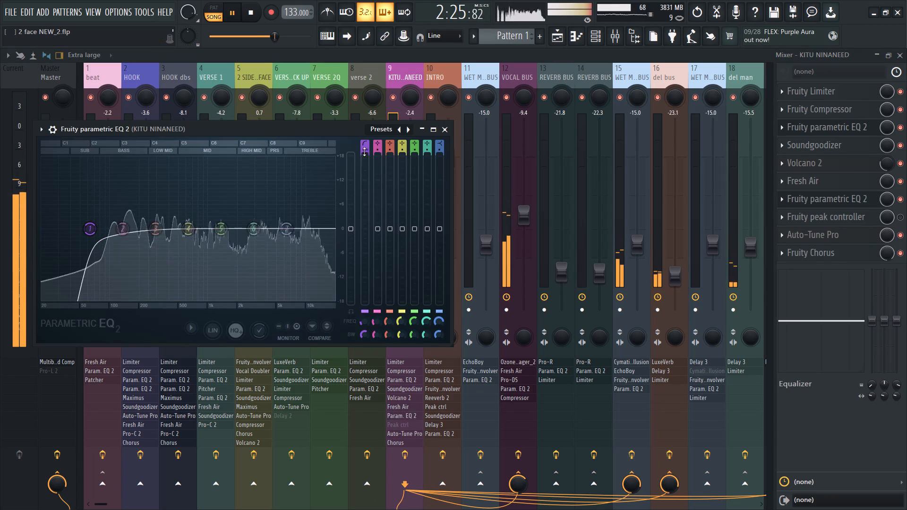
{"action": "left_click_drag", "start_coordinate": [89, 228], "coordinate": [77, 229]}
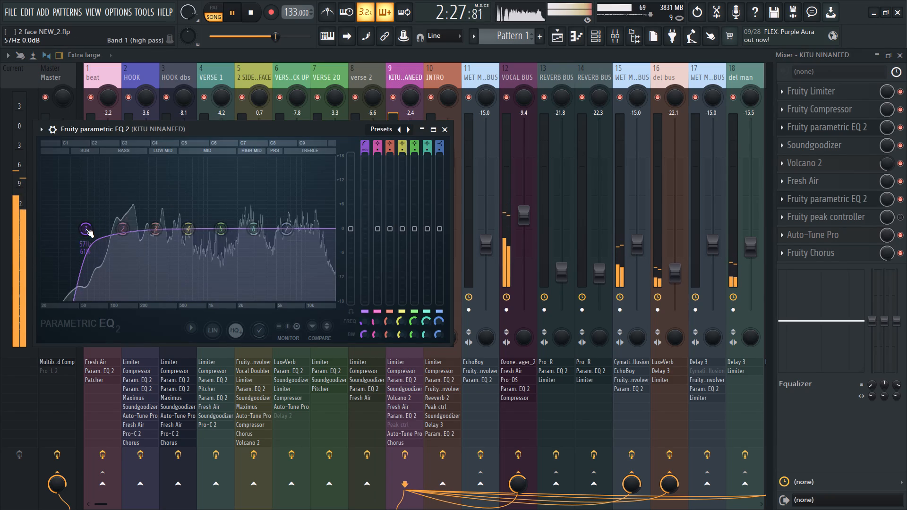
{"action": "left_click", "coordinate": [86, 229]}
{"action": "left_click", "coordinate": [86, 229]}
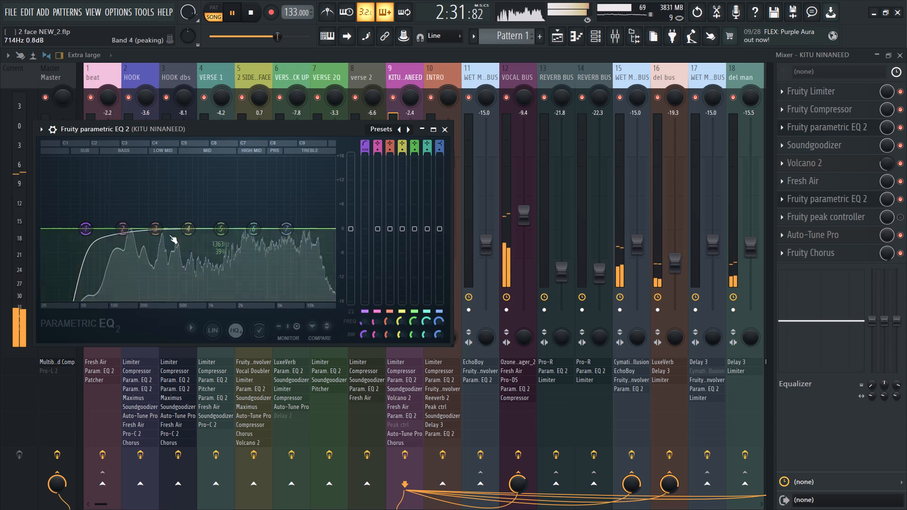
Boost band 3, sweep it through the high frequencies, and narrow it to 9% bandwidth at about 5831 Hz.
{"action": "left_click_drag", "start_coordinate": [158, 224], "coordinate": [319, 136]}
{"action": "left_click_drag", "start_coordinate": [211, 204], "coordinate": [347, 158]}
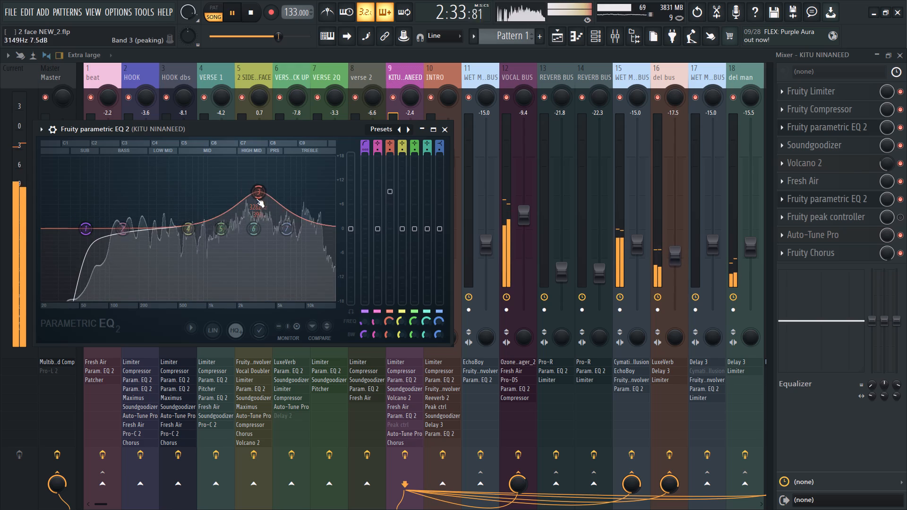
{"action": "left_click_drag", "start_coordinate": [256, 195], "coordinate": [323, 180]}
{"action": "left_click_drag", "start_coordinate": [281, 187], "coordinate": [344, 173]}
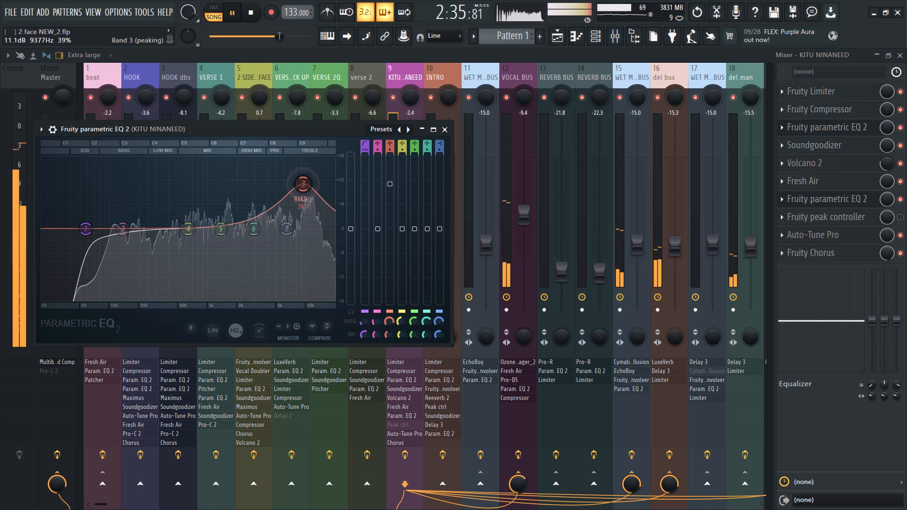
{"action": "left_click_drag", "start_coordinate": [344, 173], "coordinate": [285, 157]}
{"action": "scroll", "coordinate": [282, 179], "scroll_direction": "down", "scroll_amount": 6}
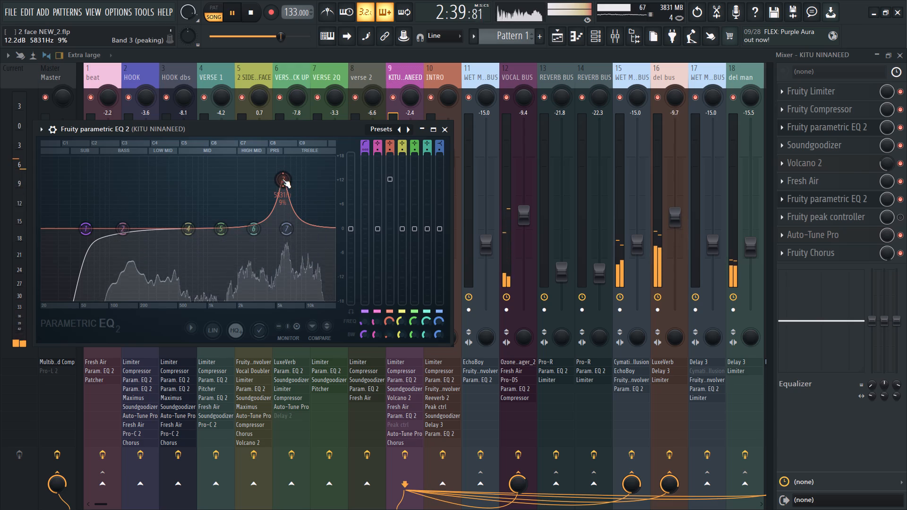
Lower band 3's gain to a slight cut just below 0 dB and close the equalizer.
{"action": "left_click_drag", "start_coordinate": [395, 179], "coordinate": [390, 289]}
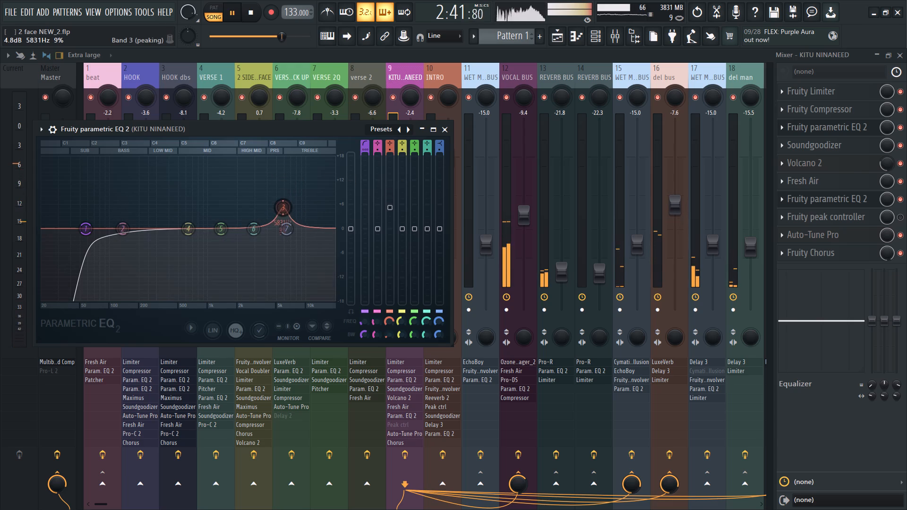
{"action": "left_click_drag", "start_coordinate": [390, 289], "coordinate": [391, 289]}
{"action": "left_click_drag", "start_coordinate": [393, 206], "coordinate": [388, 260]}
{"action": "left_click_drag", "start_coordinate": [395, 226], "coordinate": [393, 239]}
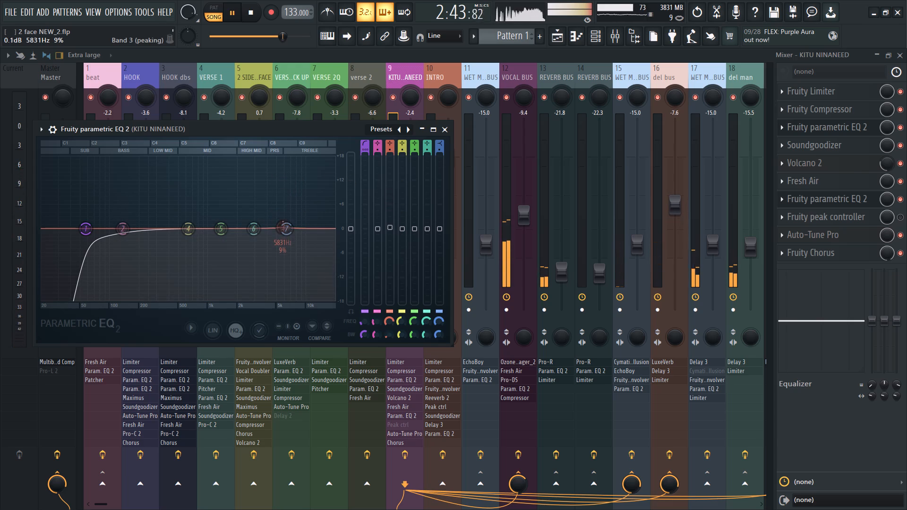
{"action": "left_click_drag", "start_coordinate": [393, 239], "coordinate": [391, 269]}
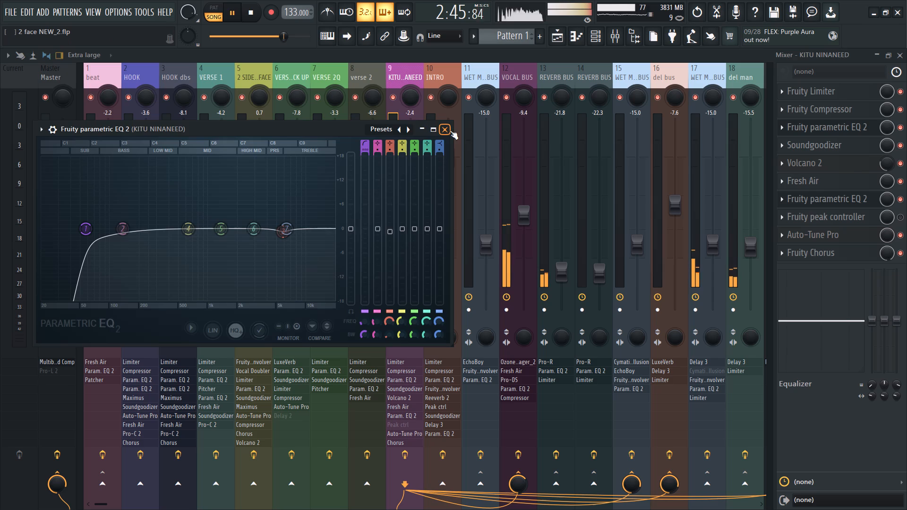
{"action": "left_click", "coordinate": [450, 130]}
Rebalance the hook vocals by setting HOOK to -3.0 dB and HOOK dbs to -8.0 dB.
{"action": "left_click", "coordinate": [147, 79]}
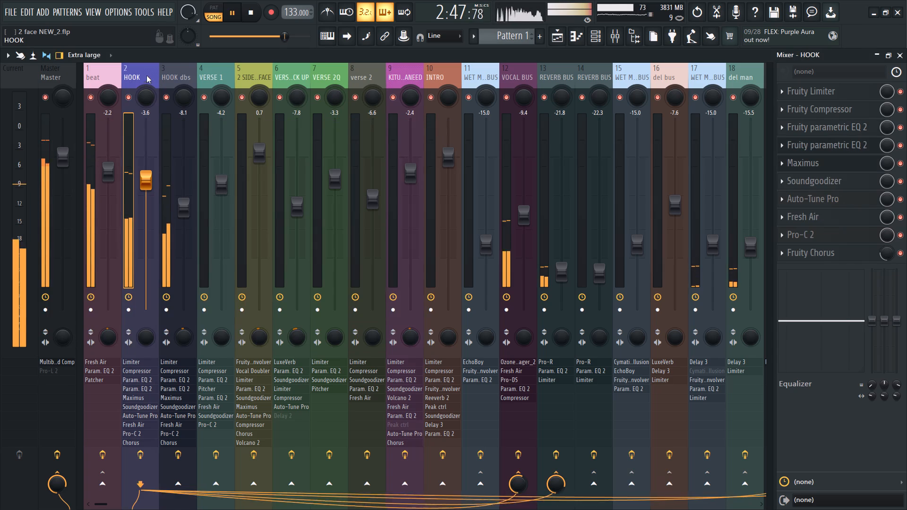
{"action": "left_click", "coordinate": [153, 178]}
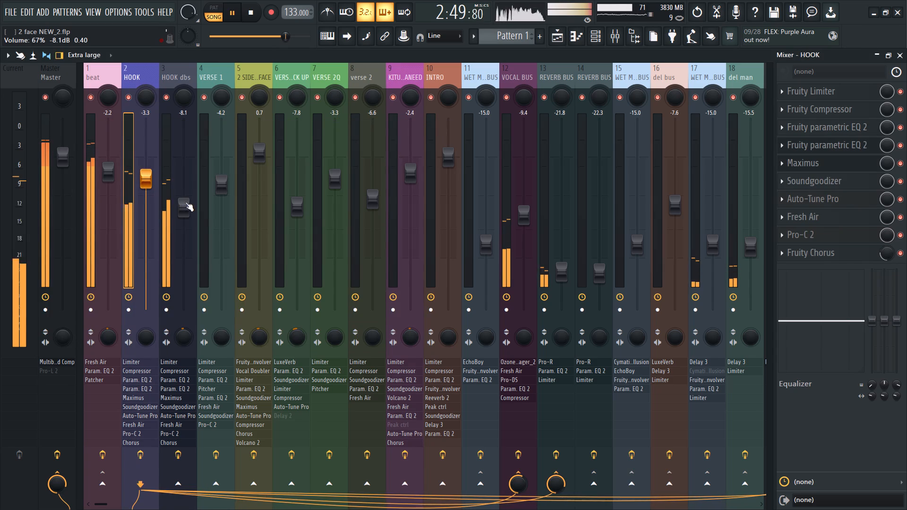
{"action": "left_click_drag", "start_coordinate": [186, 202], "coordinate": [186, 198]}
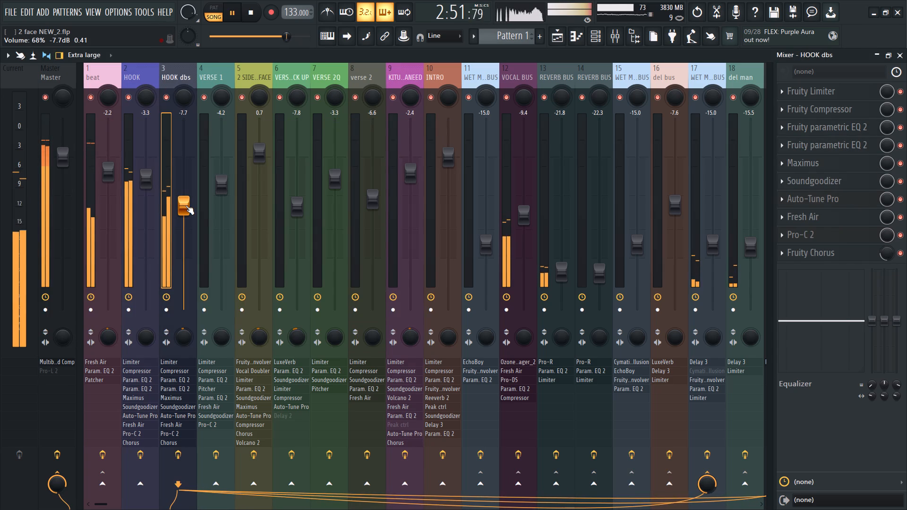
{"action": "left_click", "coordinate": [186, 205]}
{"action": "left_click", "coordinate": [186, 205]}
{"action": "left_click_drag", "start_coordinate": [185, 205], "coordinate": [184, 210]}
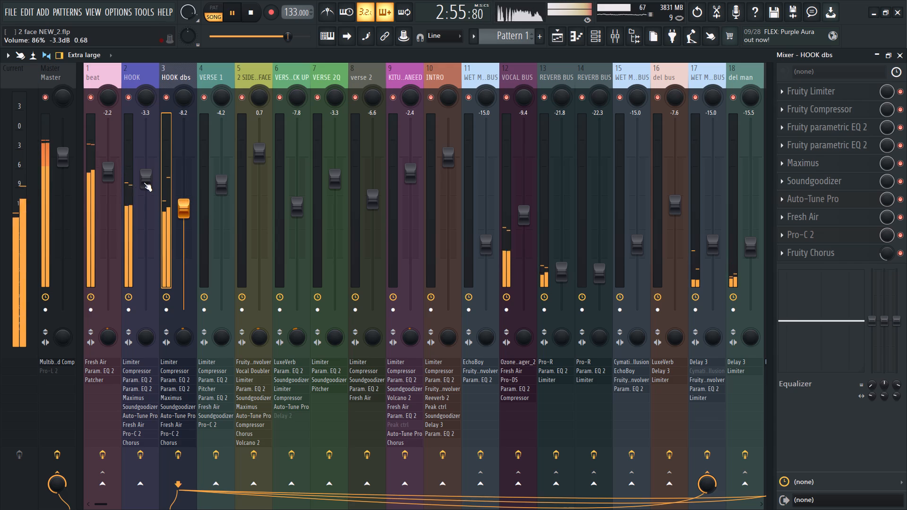
{"action": "left_click", "coordinate": [144, 181]}
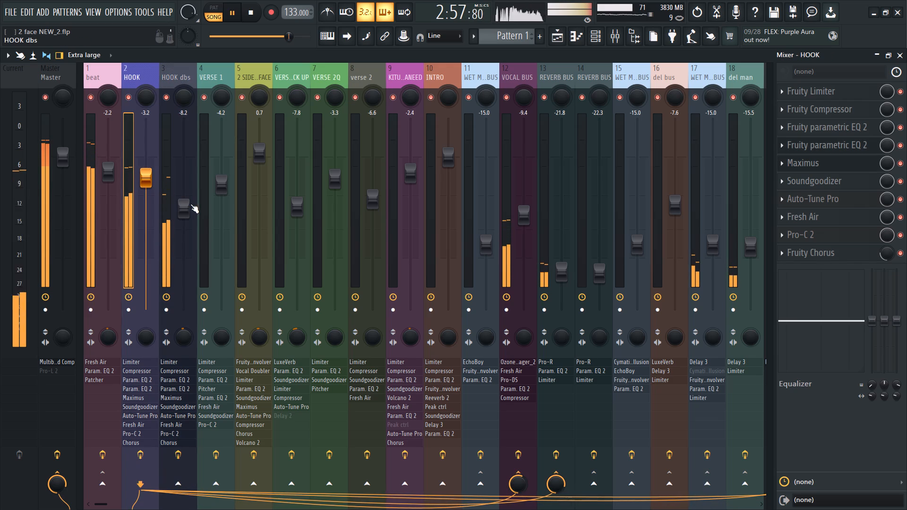
{"action": "left_click", "coordinate": [188, 204]}
{"action": "left_click", "coordinate": [188, 208]}
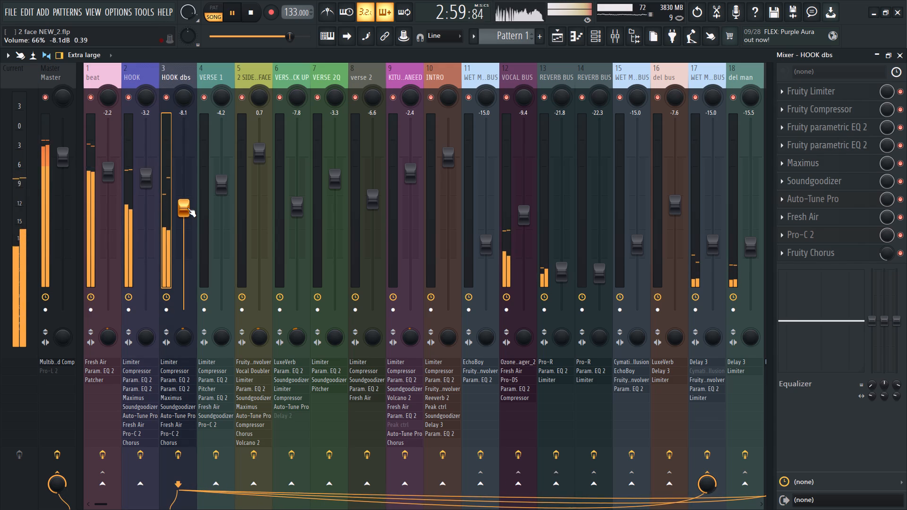
{"action": "left_click", "coordinate": [149, 186]}
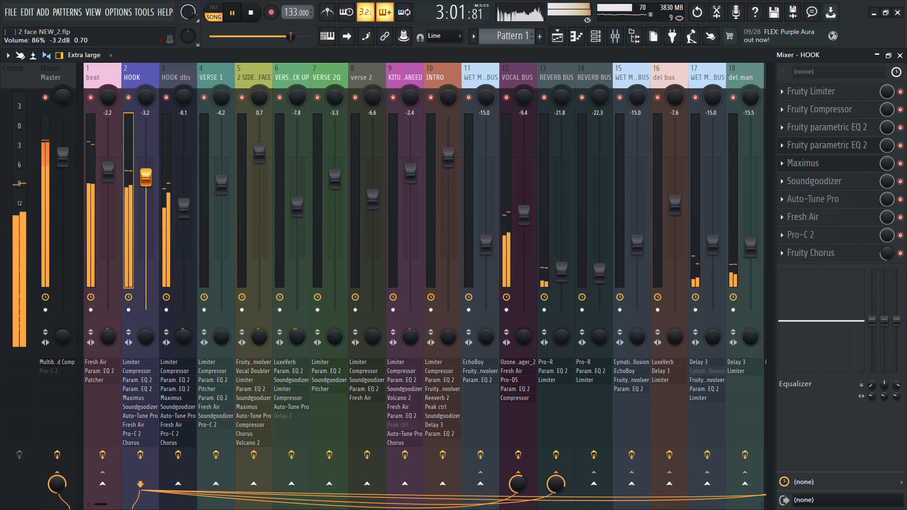
{"action": "left_click", "coordinate": [149, 177]}
{"action": "left_click", "coordinate": [187, 207]}
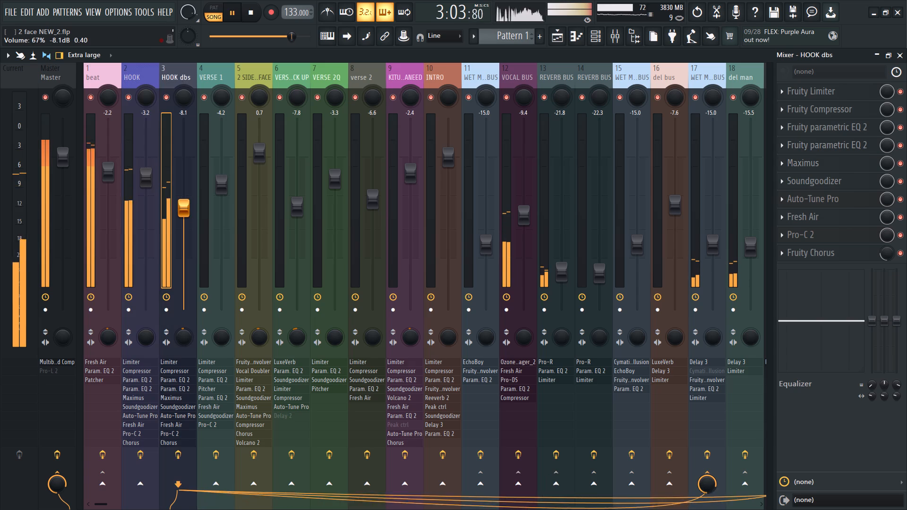
{"action": "left_click", "coordinate": [141, 180]}
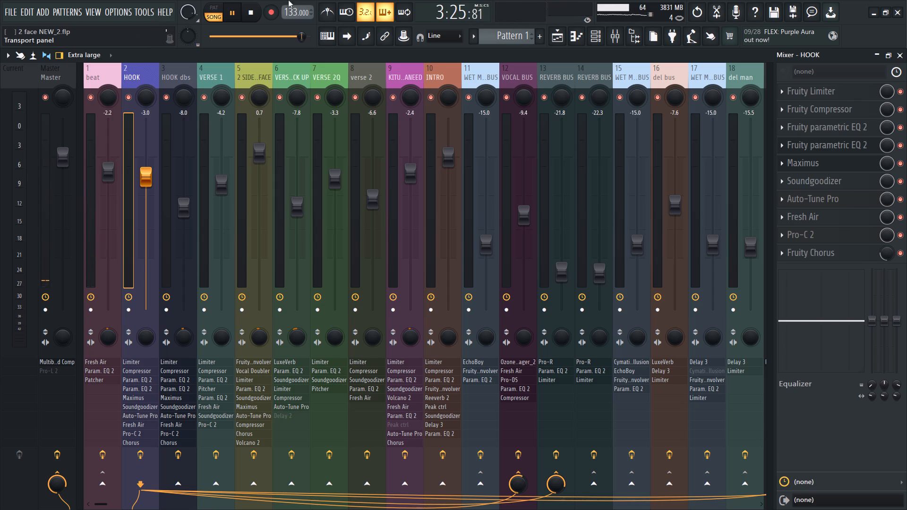
Stop playback and restart the song from the beginning to listen through the mix.
{"action": "double_click", "coordinate": [257, 17]}
{"action": "key", "text": "space"}
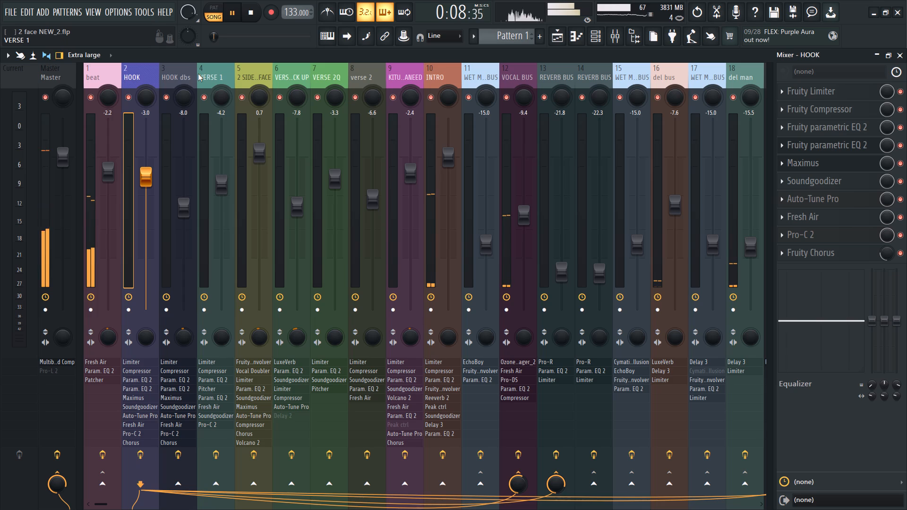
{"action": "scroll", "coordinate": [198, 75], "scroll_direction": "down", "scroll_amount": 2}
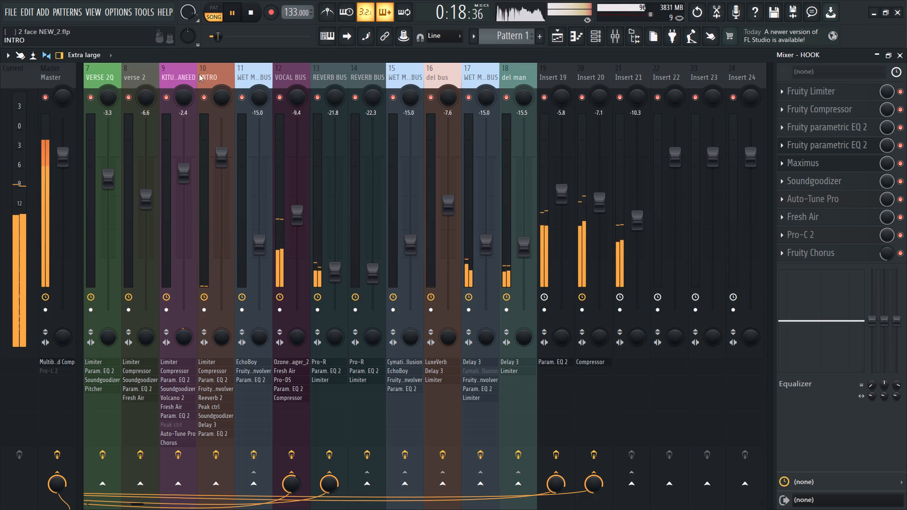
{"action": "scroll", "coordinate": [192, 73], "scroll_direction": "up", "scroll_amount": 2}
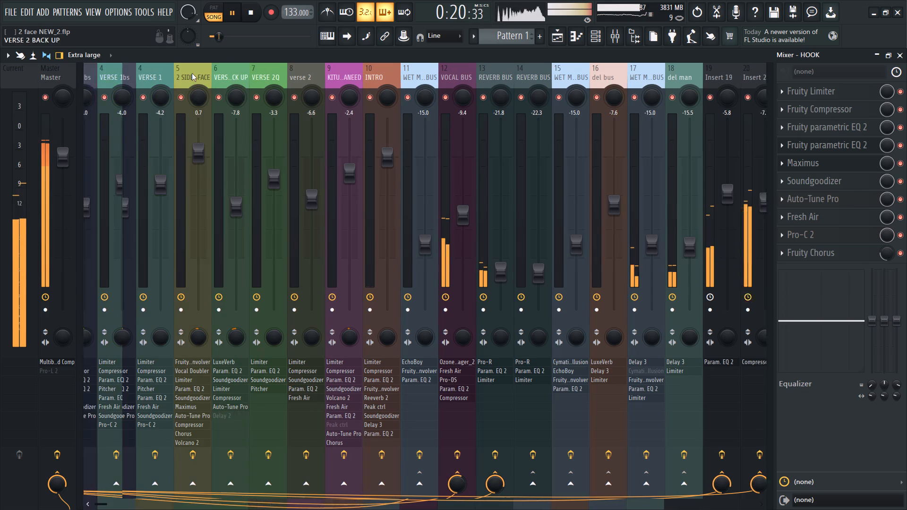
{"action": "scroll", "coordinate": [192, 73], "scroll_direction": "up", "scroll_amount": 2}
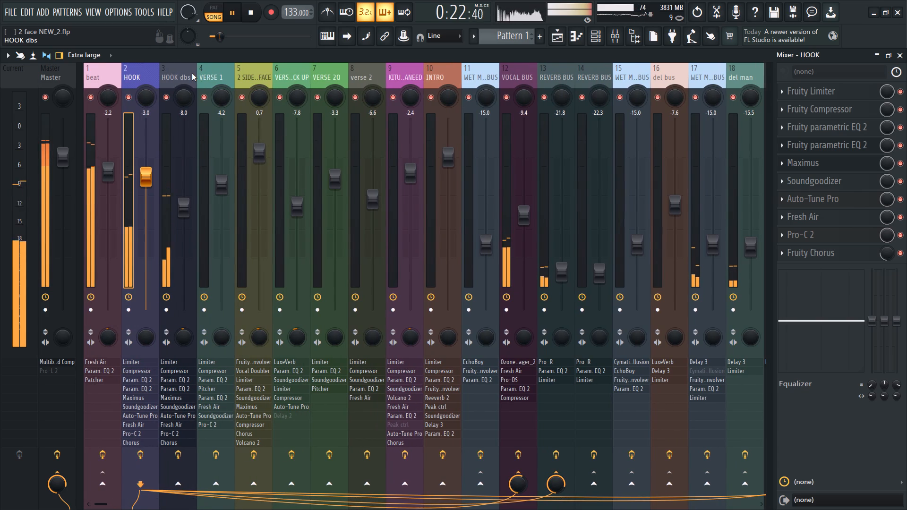
In the HOOK track's first parametric EQ, boost band 5 and sweep it from the mids up to about 4 kHz.
{"action": "left_click", "coordinate": [141, 75]}
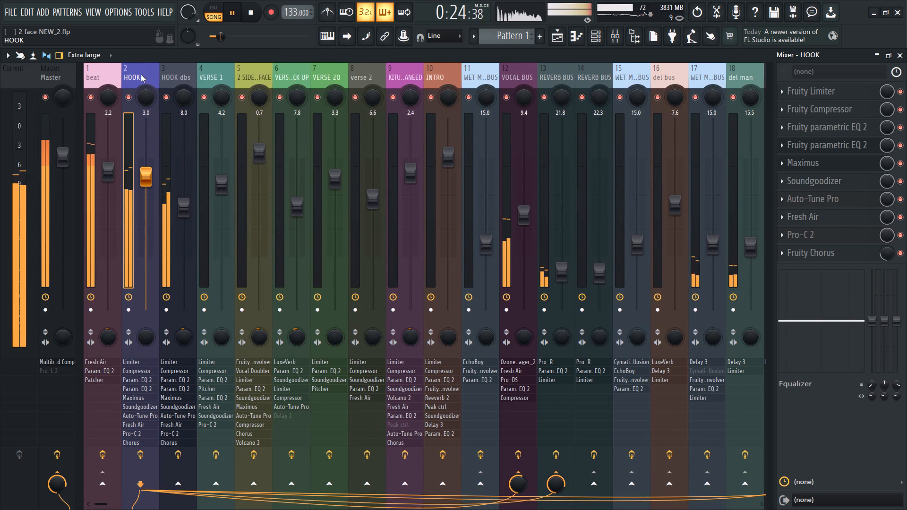
{"action": "left_click", "coordinate": [821, 148]}
{"action": "left_click", "coordinate": [821, 148]}
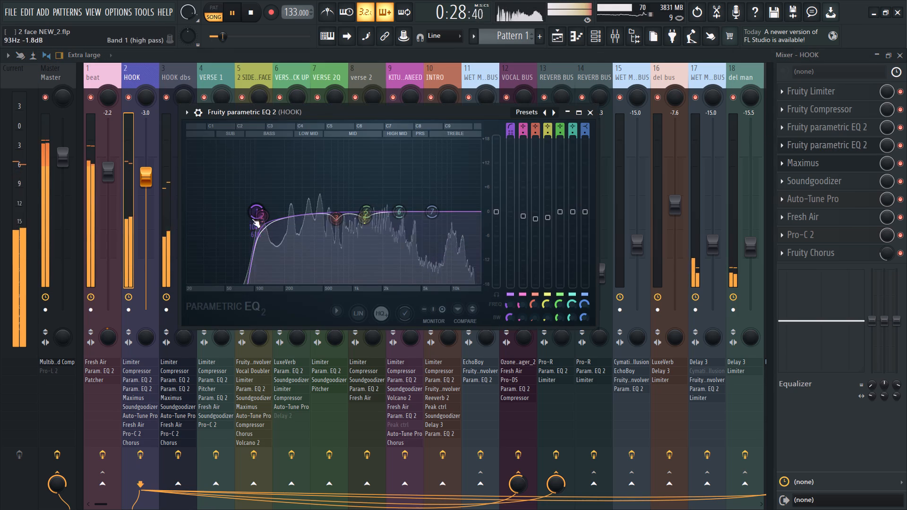
{"action": "left_click", "coordinate": [795, 127]}
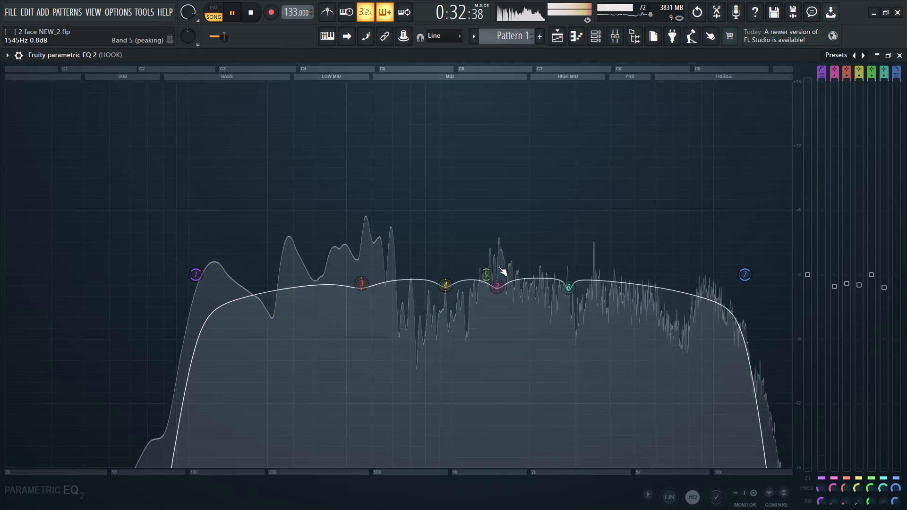
{"action": "left_click_drag", "start_coordinate": [482, 268], "coordinate": [408, 120]}
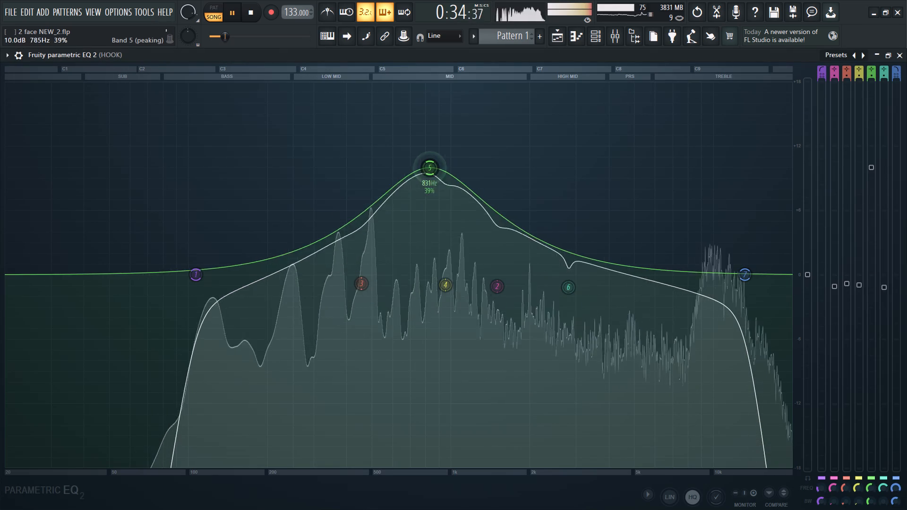
{"action": "left_click_drag", "start_coordinate": [408, 120], "coordinate": [616, 222]}
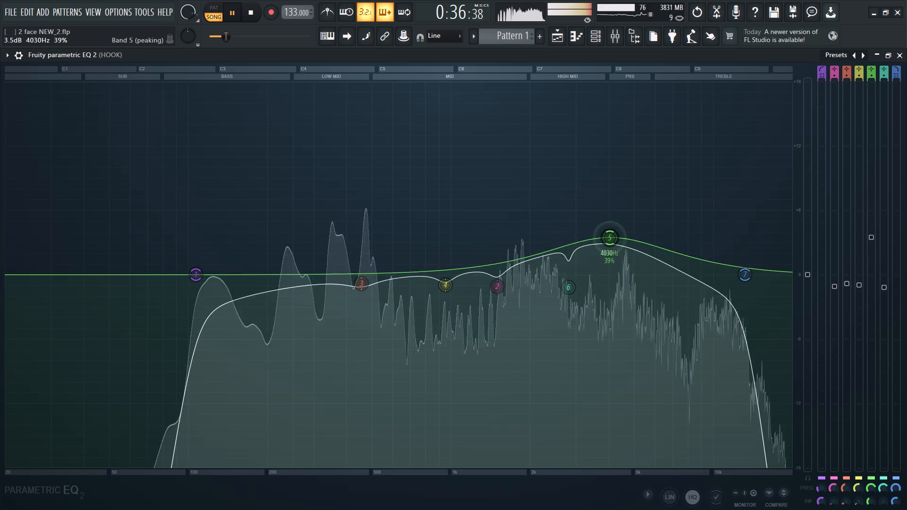
Reduce HOOK's band 5 to a slight boost under 1 dB near 3762 Hz and close the equalizer.
{"action": "left_click_drag", "start_coordinate": [616, 222], "coordinate": [616, 225]}
{"action": "left_click_drag", "start_coordinate": [610, 243], "coordinate": [590, 261]}
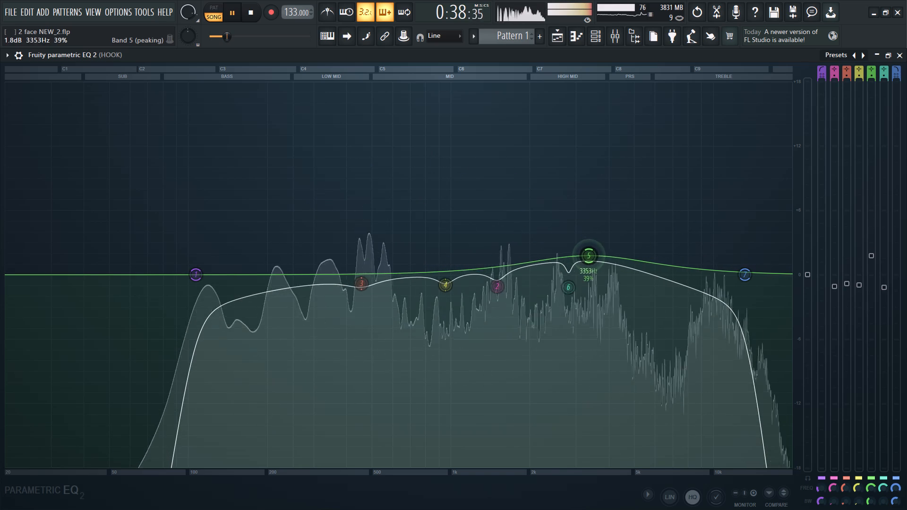
{"action": "left_click_drag", "start_coordinate": [590, 261], "coordinate": [593, 262]}
{"action": "left_click_drag", "start_coordinate": [595, 257], "coordinate": [602, 264]}
{"action": "left_click", "coordinate": [602, 262]}
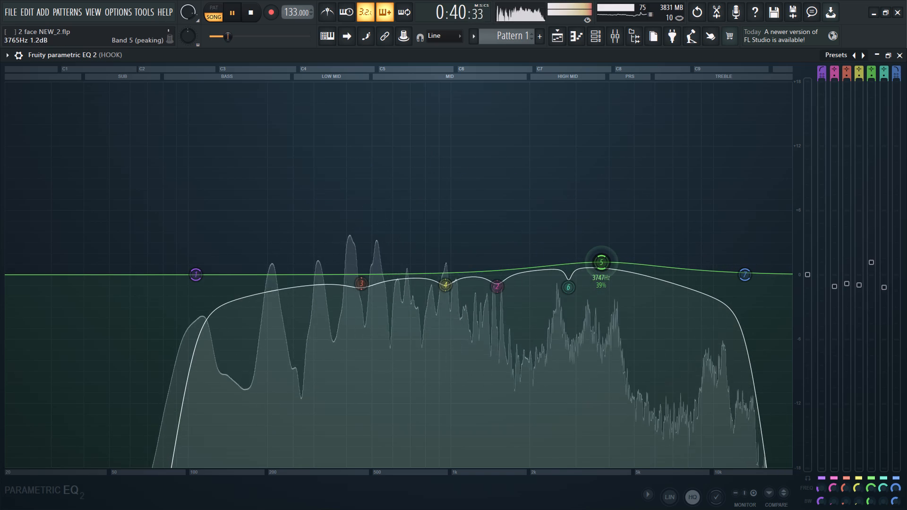
{"action": "left_click", "coordinate": [602, 263]}
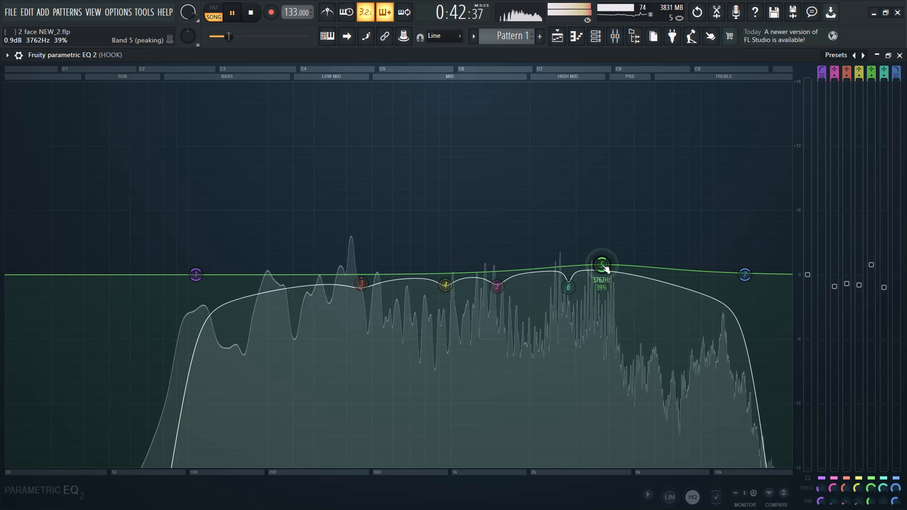
{"action": "left_click", "coordinate": [602, 264]}
{"action": "left_click", "coordinate": [602, 265]}
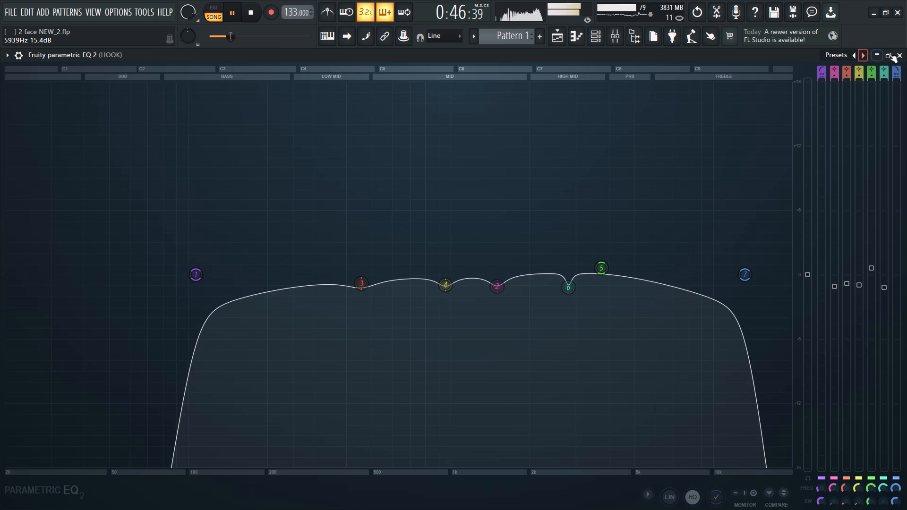
{"action": "left_click", "coordinate": [898, 54]}
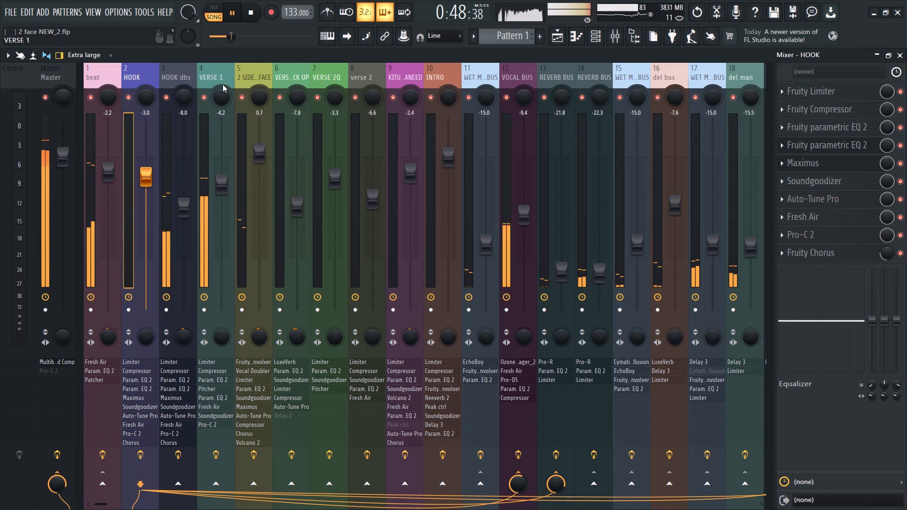
Raise the band 1 high-pass cutoff slightly in the VERSE 1 track's second parametric EQ.
{"action": "left_click", "coordinate": [220, 85]}
{"action": "double_click", "coordinate": [838, 162]}
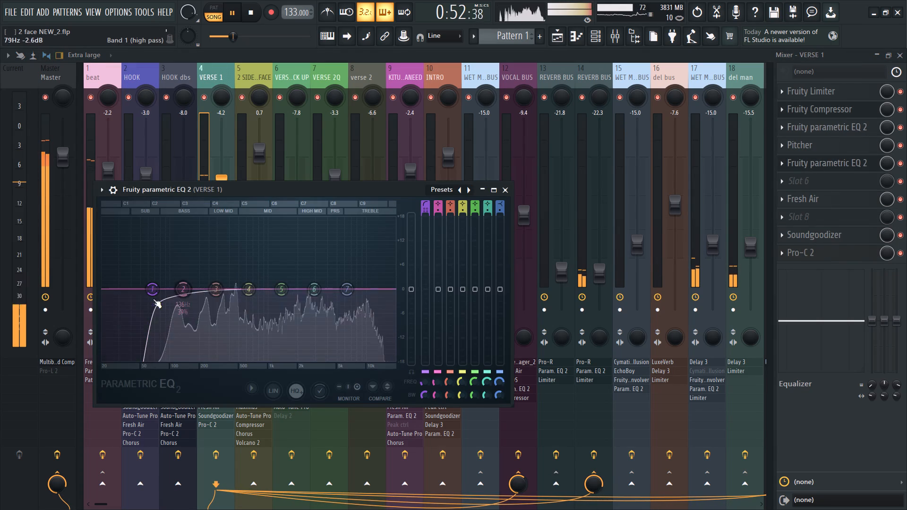
{"action": "left_click_drag", "start_coordinate": [145, 294], "coordinate": [152, 297]}
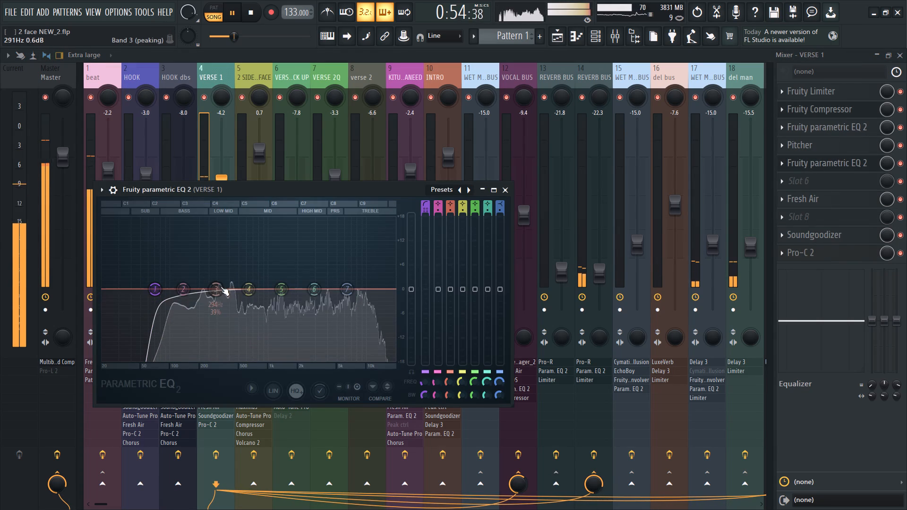
Boost and sweep VERSE 1's band 3, settle it at a slight boost under 1 dB near 2710 Hz, and close the equalizer.
{"action": "left_click_drag", "start_coordinate": [226, 287], "coordinate": [338, 211]}
{"action": "left_click_drag", "start_coordinate": [249, 266], "coordinate": [376, 299]}
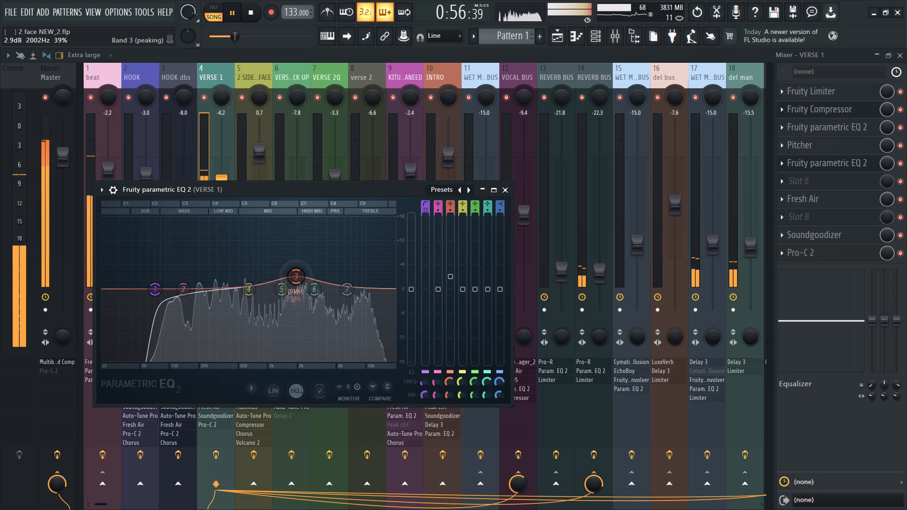
{"action": "left_click_drag", "start_coordinate": [376, 299], "coordinate": [406, 319]}
{"action": "left_click_drag", "start_coordinate": [309, 279], "coordinate": [315, 287]}
{"action": "left_click", "coordinate": [311, 285]}
{"action": "left_click", "coordinate": [311, 285]}
{"action": "left_click", "coordinate": [311, 285]}
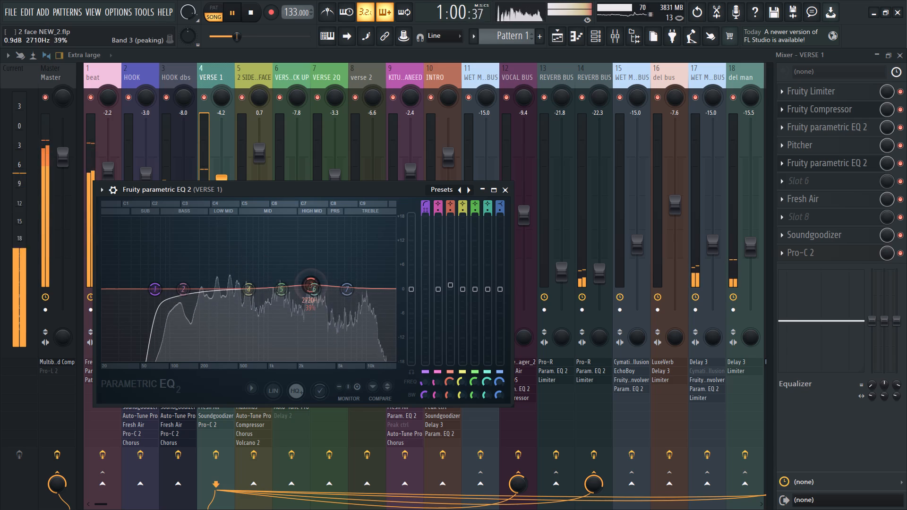
{"action": "left_click", "coordinate": [310, 285]}
{"action": "left_click", "coordinate": [310, 286]}
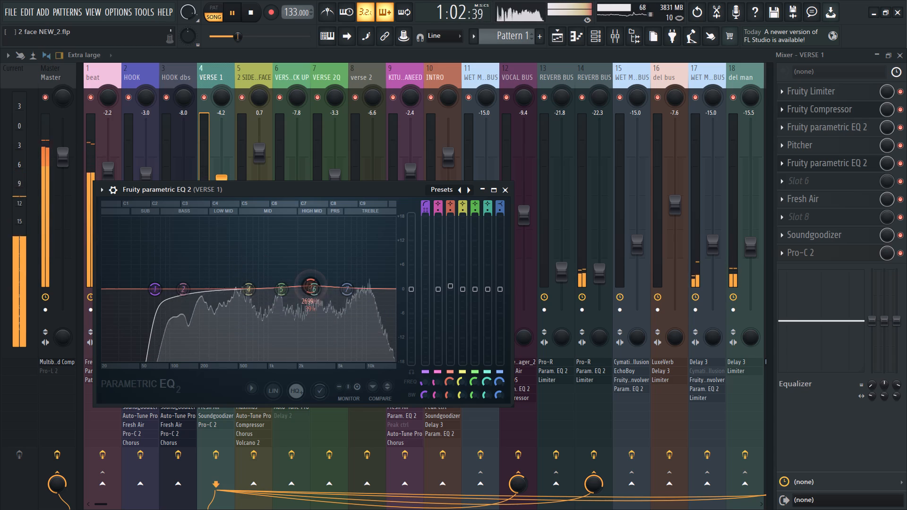
{"action": "left_click", "coordinate": [507, 187]}
Load Saturn 2 into effect slot 6 of the VOCAL BUS track.
{"action": "left_click", "coordinate": [210, 73]}
{"action": "scroll", "coordinate": [210, 72], "scroll_direction": "down", "scroll_amount": 1}
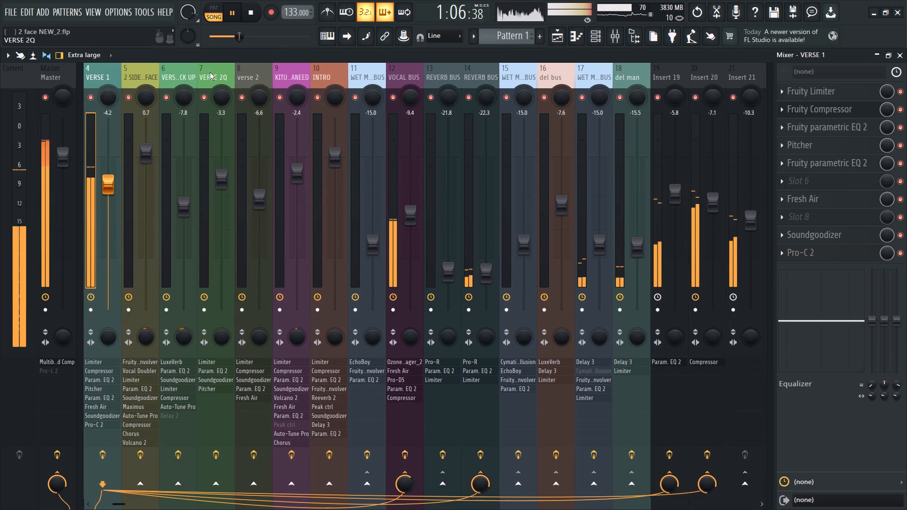
{"action": "left_click", "coordinate": [404, 72]}
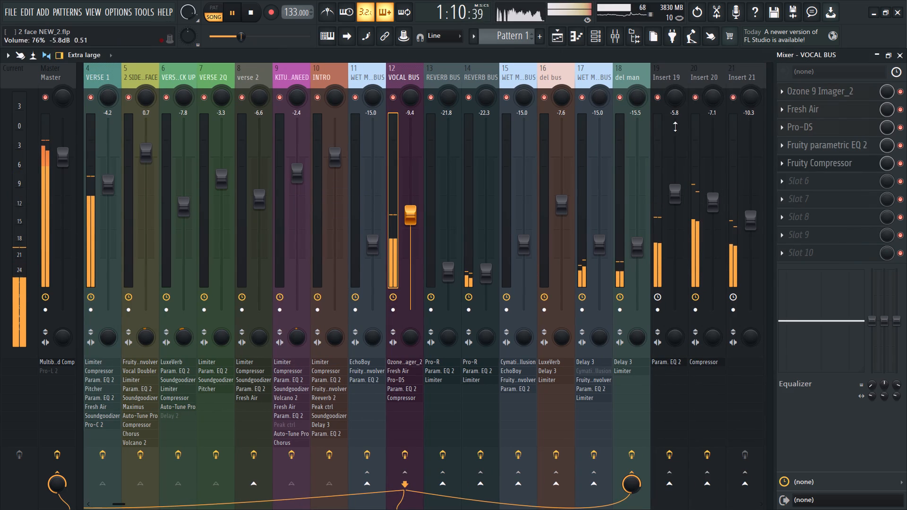
{"action": "left_click", "coordinate": [795, 178]}
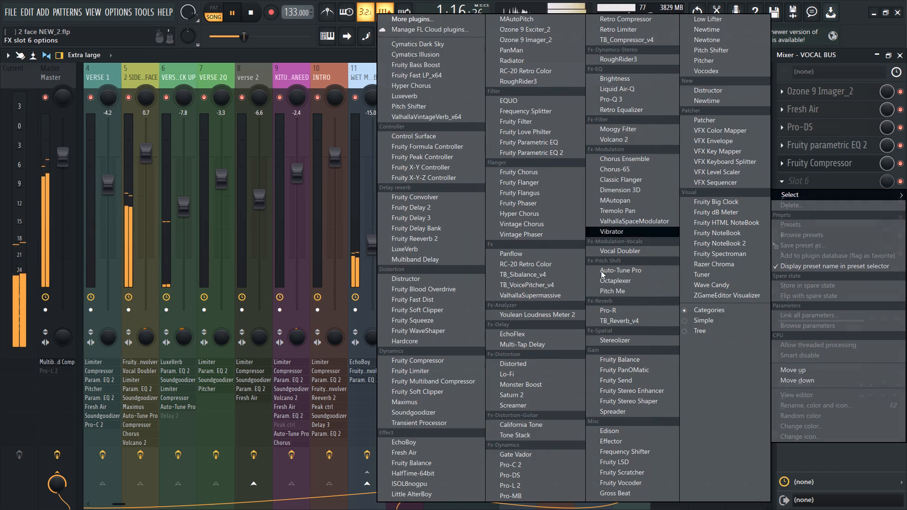
{"action": "left_click", "coordinate": [517, 396]}
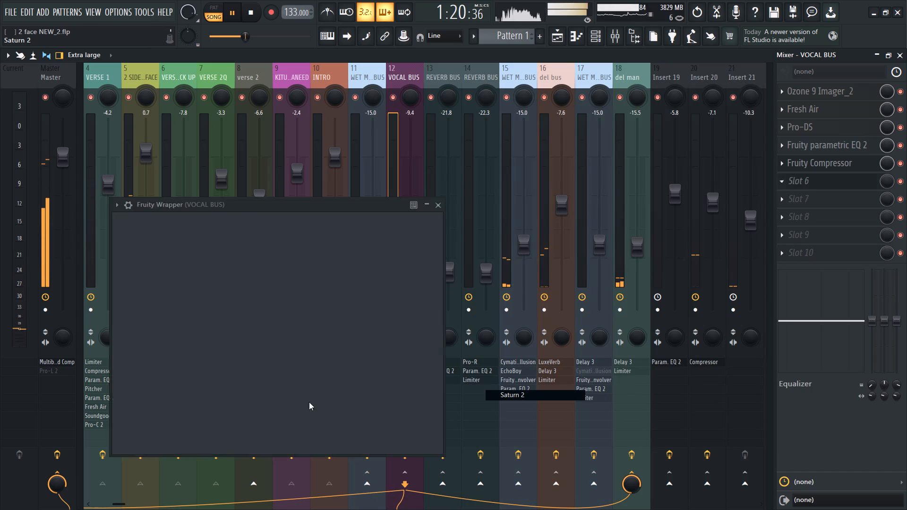
Change Saturn 2's band 1 style to Subtle Saturation.
{"action": "left_click", "coordinate": [240, 339]}
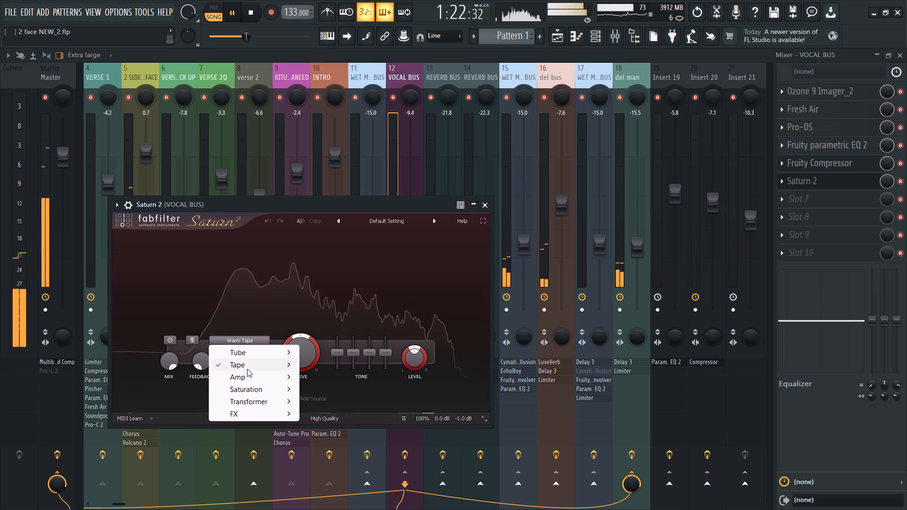
{"action": "left_click", "coordinate": [251, 391]}
{"action": "left_click", "coordinate": [325, 392]}
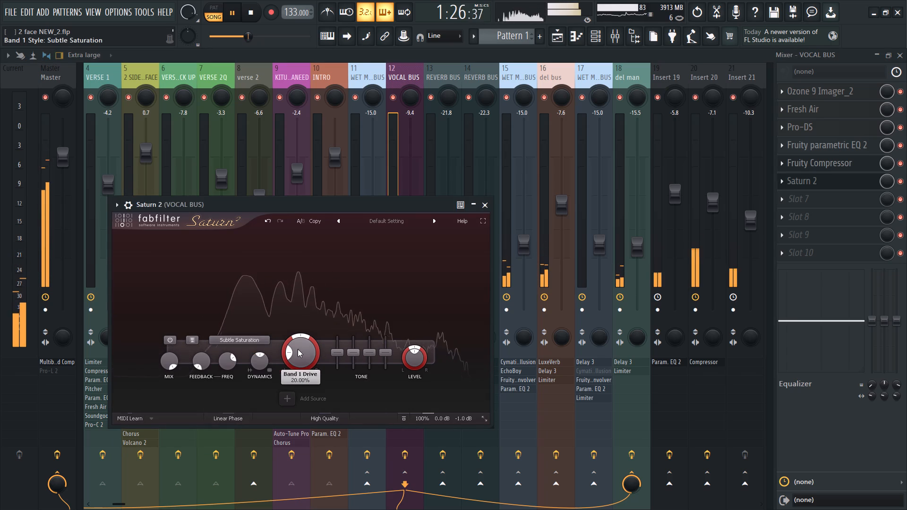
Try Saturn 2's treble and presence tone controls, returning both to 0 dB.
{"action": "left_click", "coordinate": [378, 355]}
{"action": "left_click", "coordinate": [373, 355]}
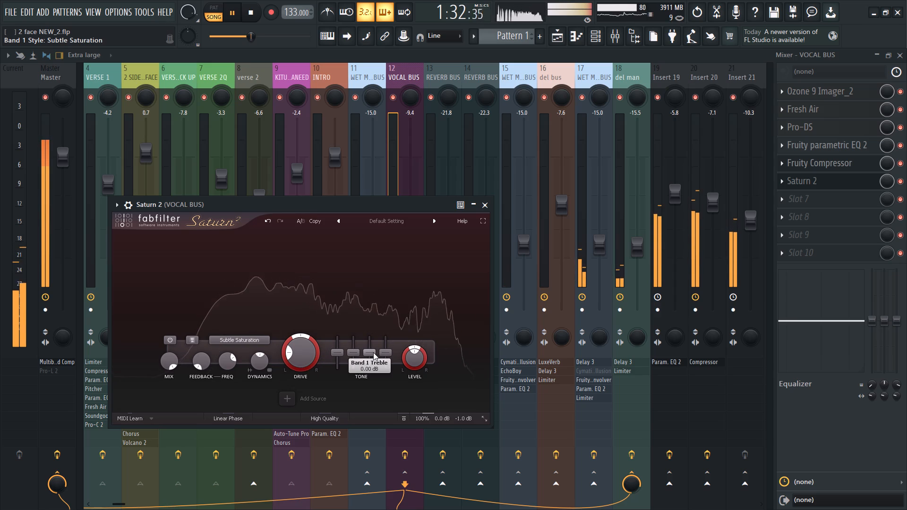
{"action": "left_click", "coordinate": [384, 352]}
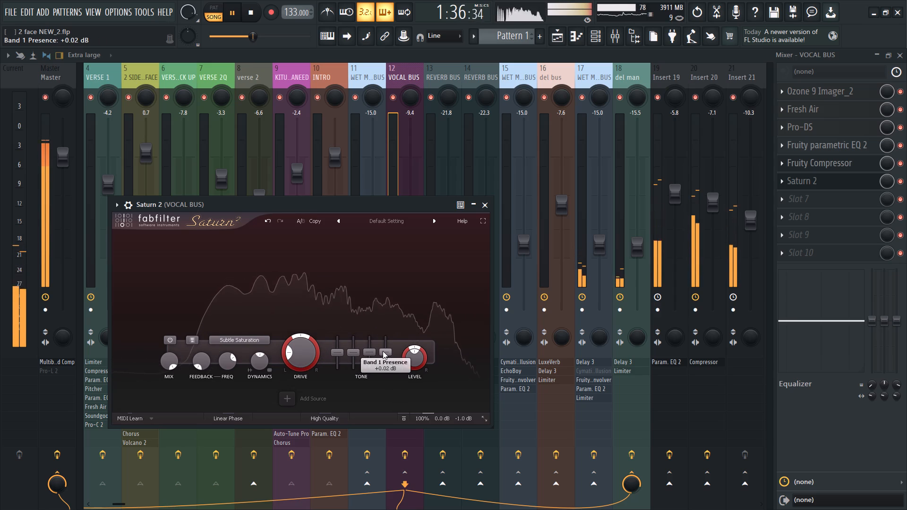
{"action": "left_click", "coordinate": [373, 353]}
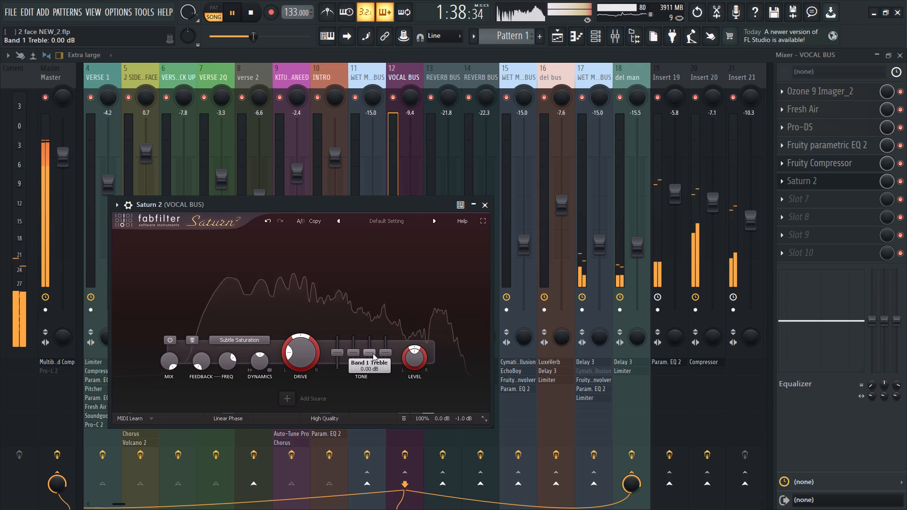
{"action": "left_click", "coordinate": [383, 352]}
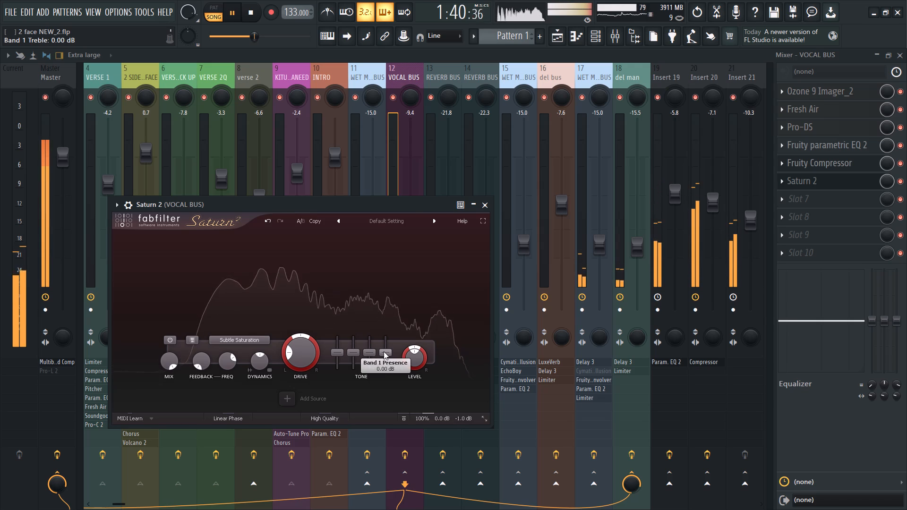
Nudge Saturn 2's band 1 drive up to about 20% and close the plugin.
{"action": "scroll", "coordinate": [311, 353], "scroll_direction": "up", "scroll_amount": 2}
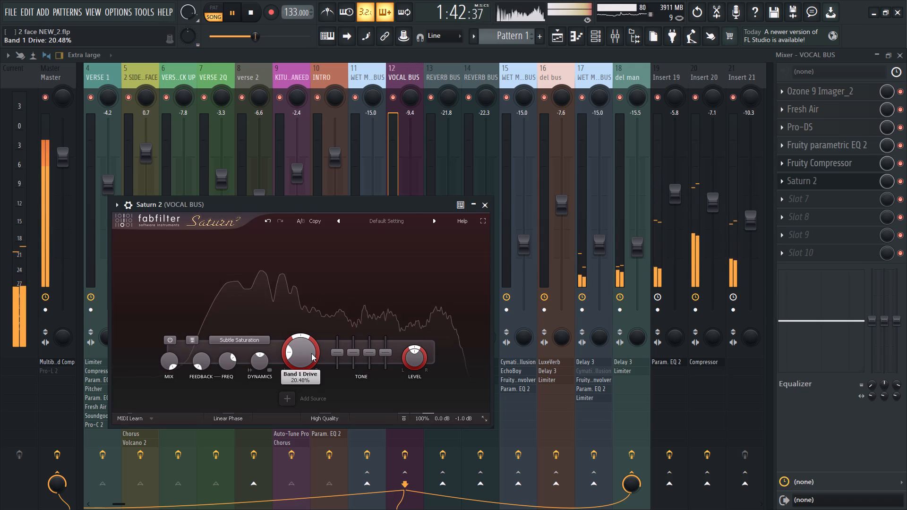
{"action": "scroll", "coordinate": [311, 353], "scroll_direction": "up", "scroll_amount": 1}
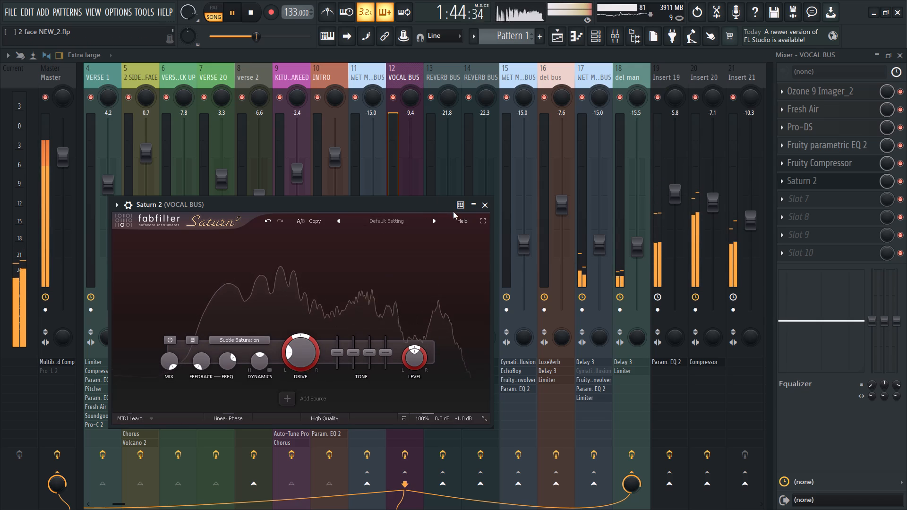
{"action": "left_click", "coordinate": [479, 208]}
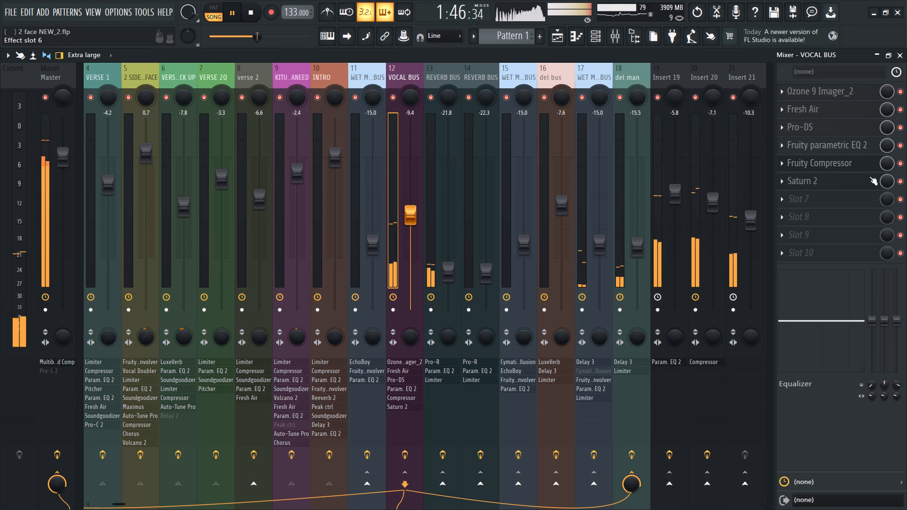
Bypass Saturn 2 on the VOCAL BUS and move it up to slot 3, between Fresh Air and Pro-DS.
{"action": "left_click", "coordinate": [903, 181]}
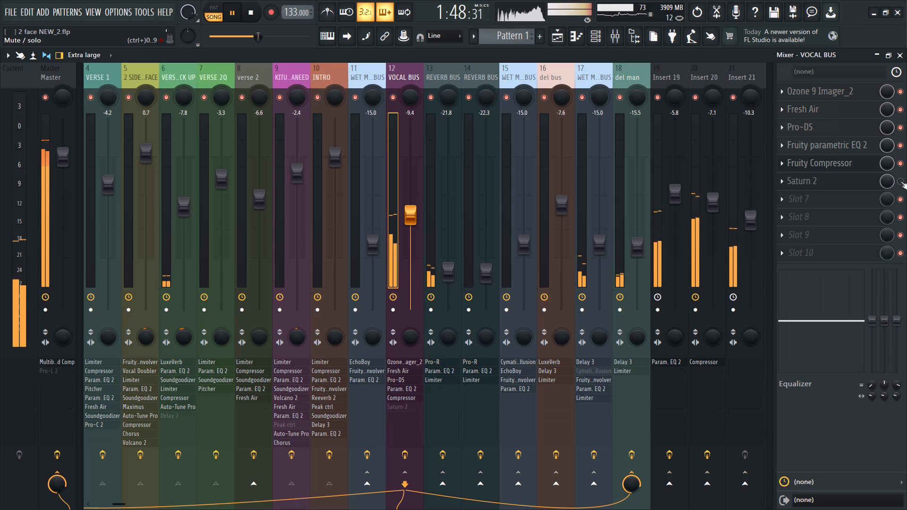
{"action": "scroll", "coordinate": [843, 181], "scroll_direction": "up", "scroll_amount": 4}
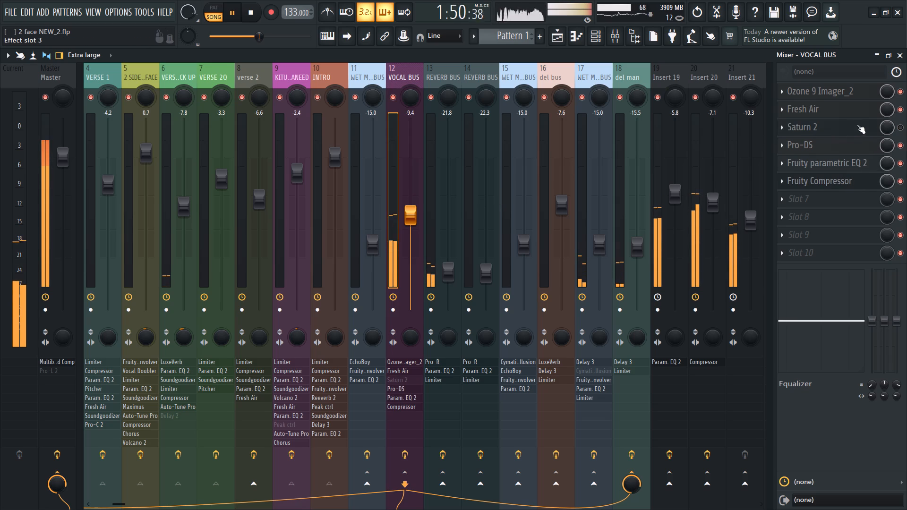
Compare the VOCAL BUS with Saturn 2 bypassed and active, and leave Saturn 2 enabled.
{"action": "left_click", "coordinate": [903, 128]}
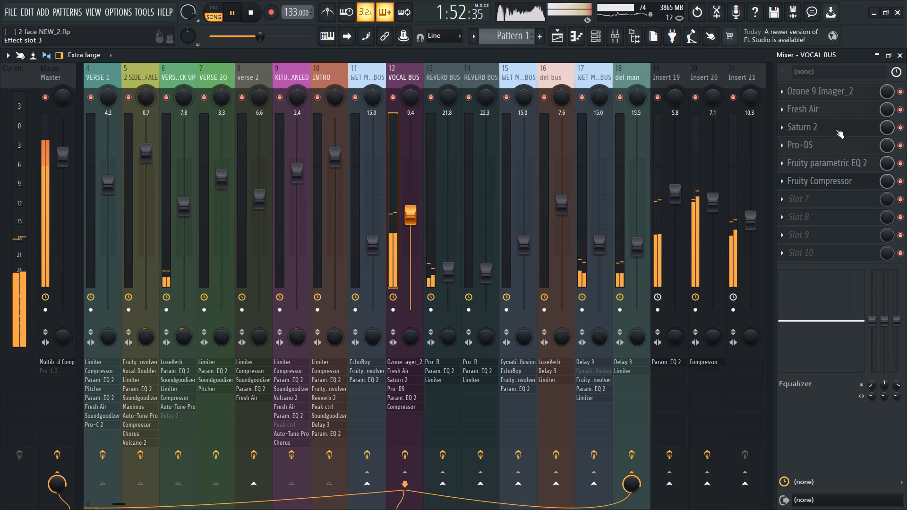
{"action": "left_click", "coordinate": [901, 128]}
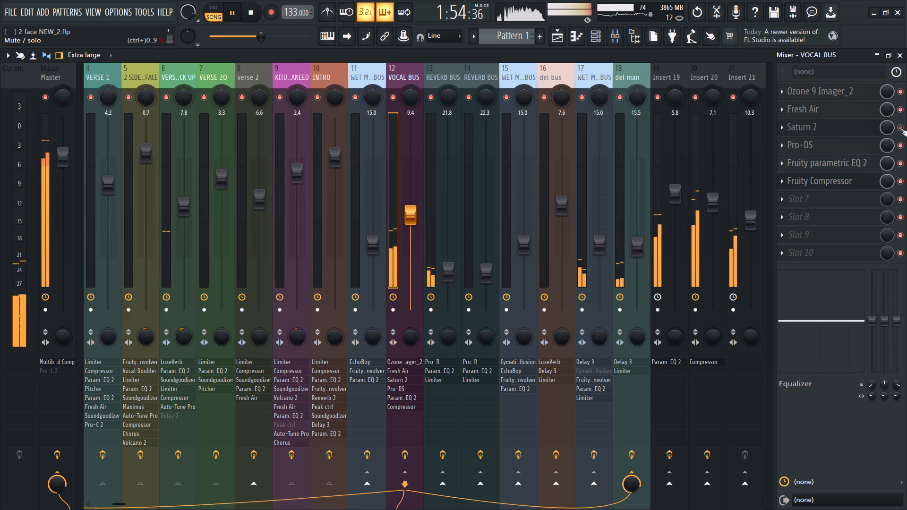
{"action": "left_click", "coordinate": [901, 128]}
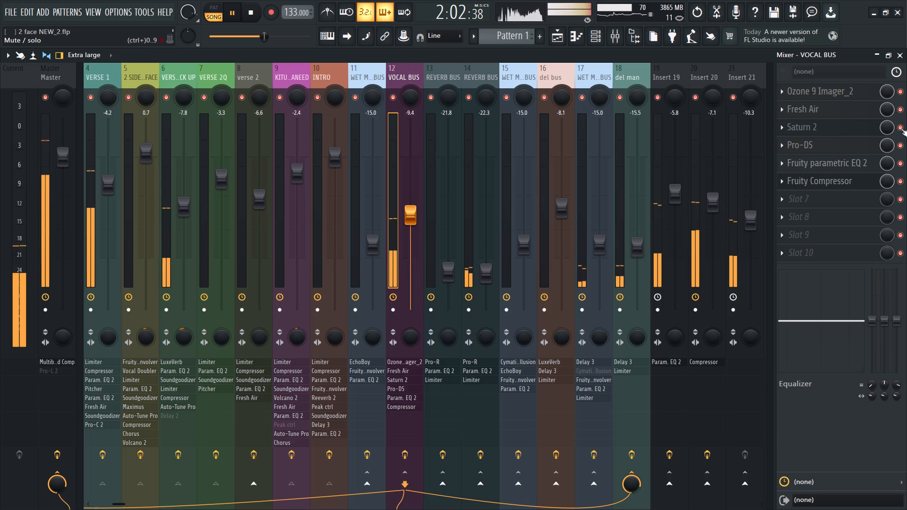
{"action": "left_click", "coordinate": [901, 128]}
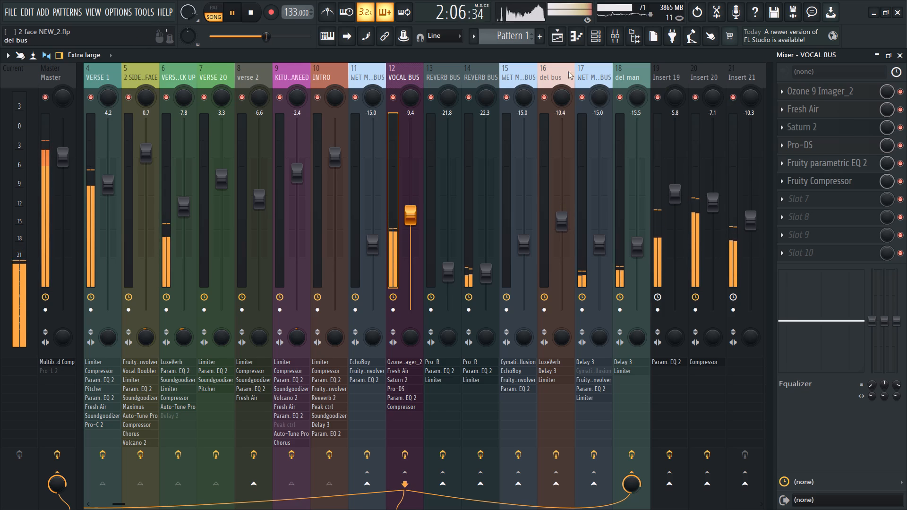
In the beat track's Parametric EQ 2, set band 1 to high pass and lower its cutoff to the bottom of the spectrum.
{"action": "scroll", "coordinate": [405, 75], "scroll_direction": "up", "scroll_amount": 1}
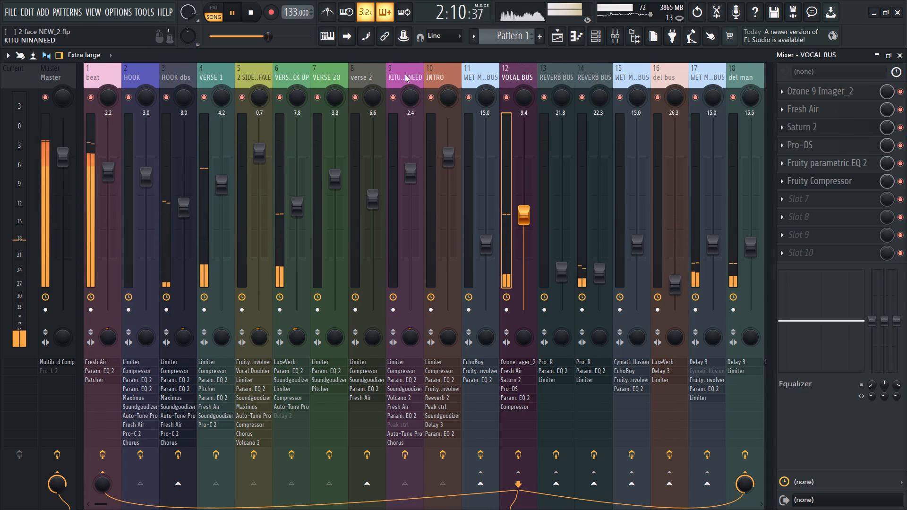
{"action": "left_click", "coordinate": [107, 76]}
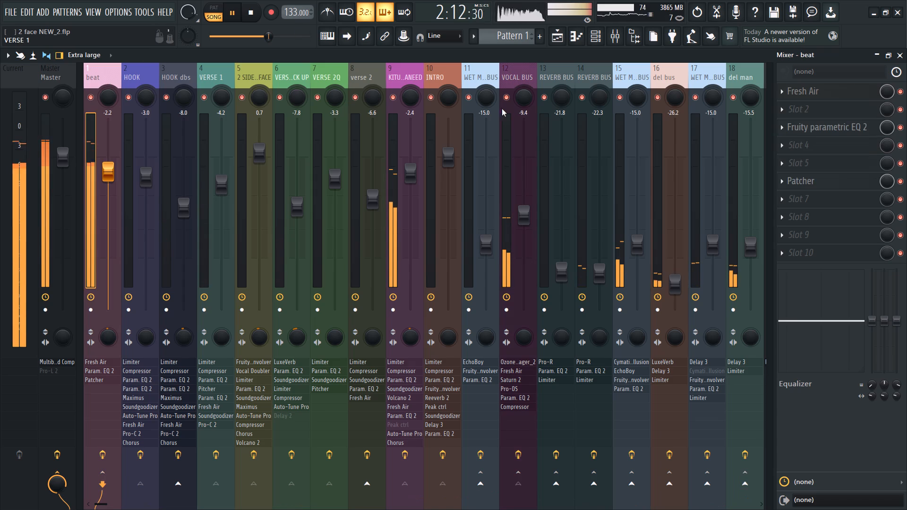
{"action": "left_click", "coordinate": [829, 130]}
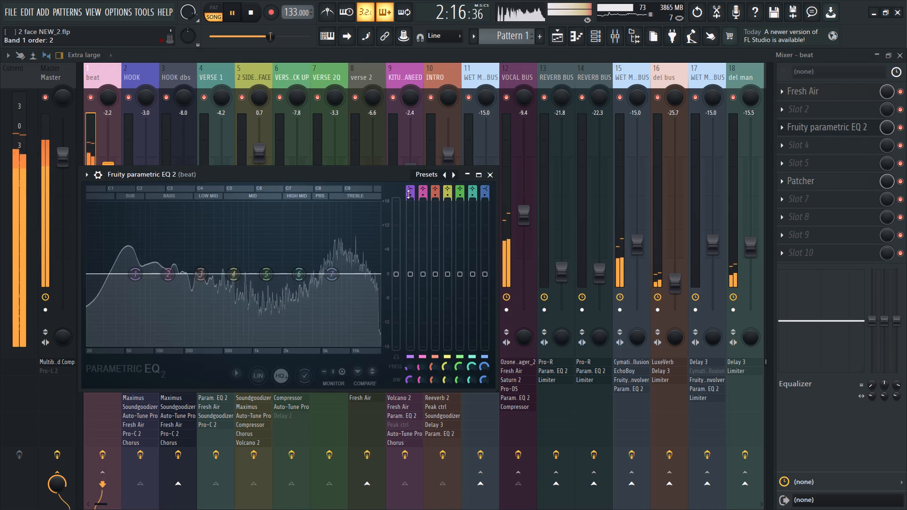
{"action": "left_click_drag", "start_coordinate": [410, 187], "coordinate": [409, 213]}
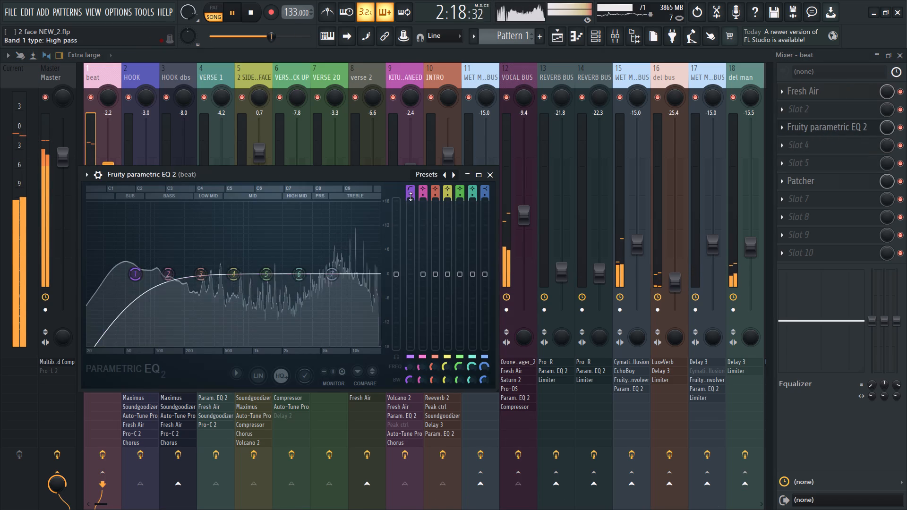
{"action": "left_click_drag", "start_coordinate": [411, 197], "coordinate": [359, 318]}
{"action": "left_click_drag", "start_coordinate": [139, 273], "coordinate": [44, 285]}
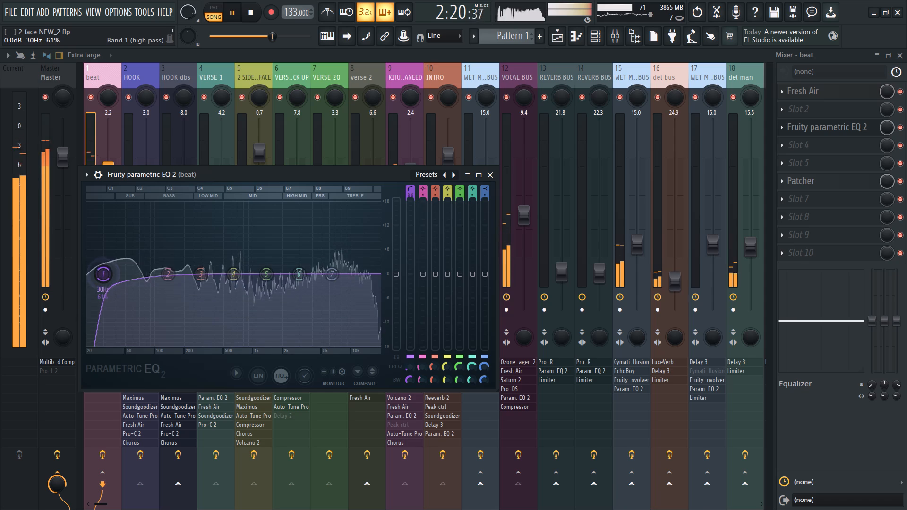
{"action": "left_click_drag", "start_coordinate": [44, 285], "coordinate": [879, 292]}
{"action": "left_click_drag", "start_coordinate": [88, 273], "coordinate": [79, 273]}
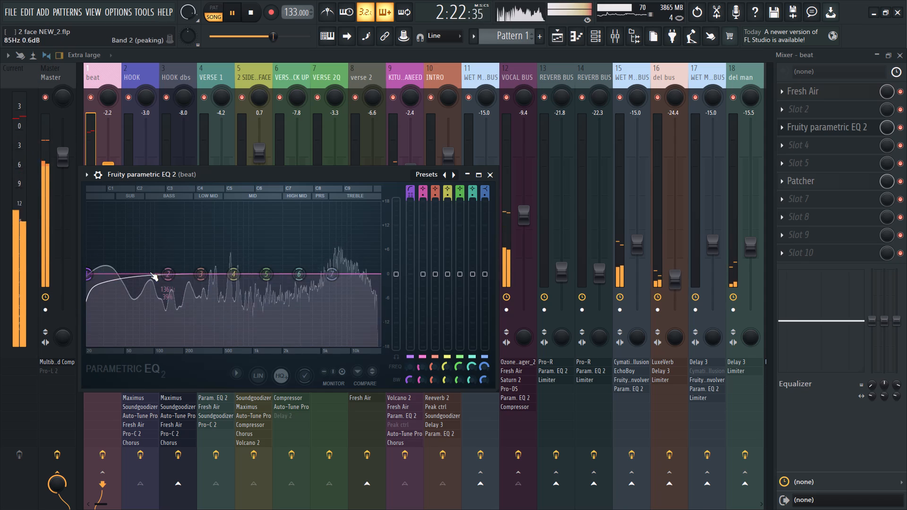
Boost band 2 of the beat EQ by just under 1 dB at about 53 Hz.
{"action": "left_click_drag", "start_coordinate": [170, 280], "coordinate": [54, 248]}
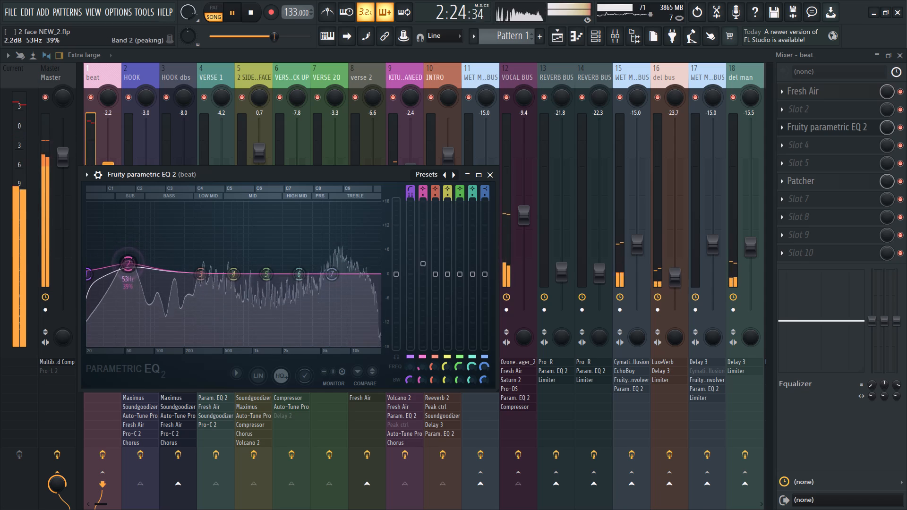
{"action": "left_click_drag", "start_coordinate": [54, 248], "coordinate": [54, 267]}
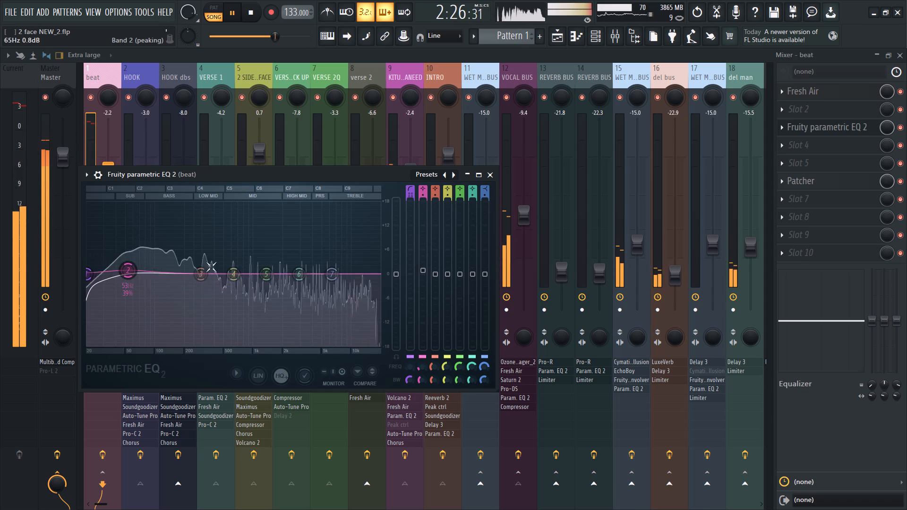
Sweep a band 3 boost through the beat's mids and settle the band nearly flat at about 1.7 kHz.
{"action": "left_click_drag", "start_coordinate": [205, 274], "coordinate": [342, 179]}
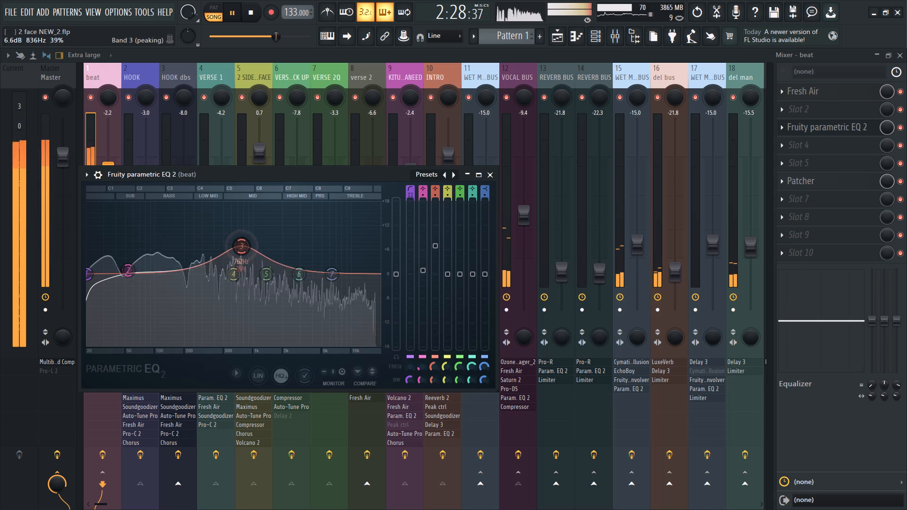
{"action": "left_click_drag", "start_coordinate": [342, 179], "coordinate": [415, 162]}
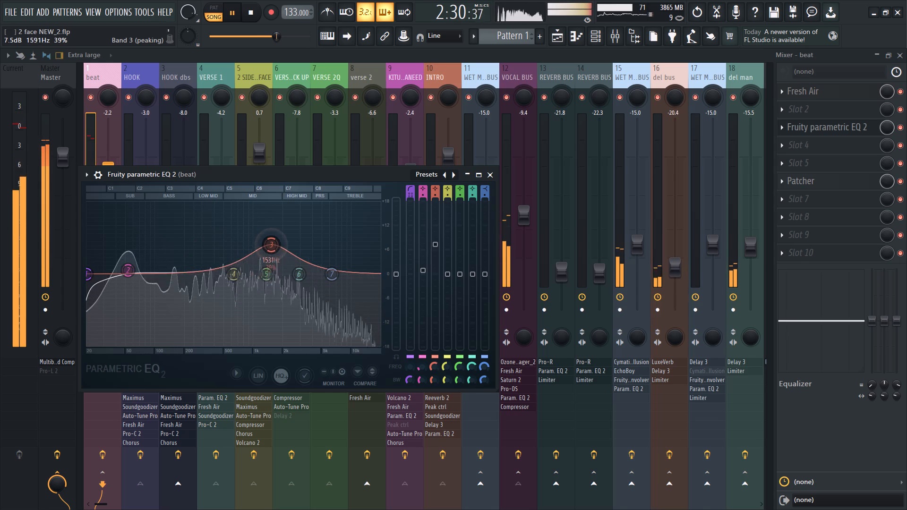
{"action": "left_click_drag", "start_coordinate": [415, 162], "coordinate": [293, 143]}
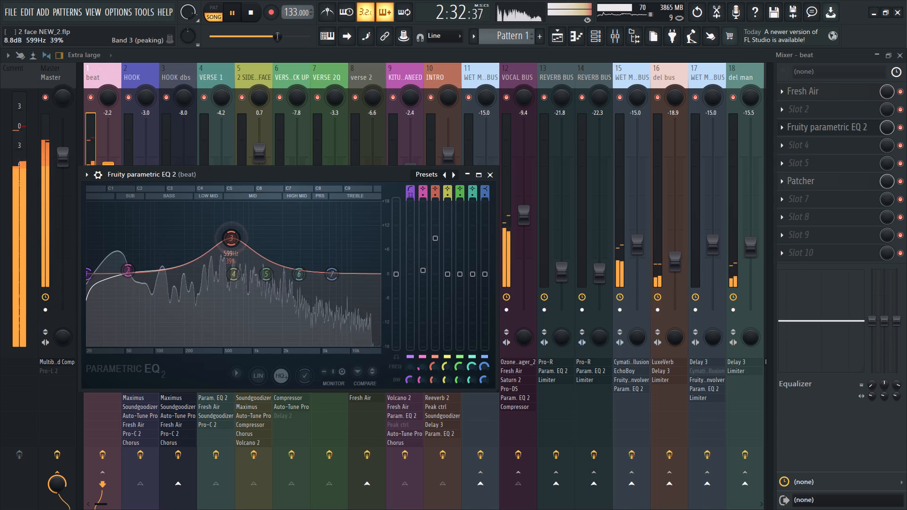
{"action": "left_click_drag", "start_coordinate": [293, 143], "coordinate": [381, 182]}
{"action": "left_click_drag", "start_coordinate": [257, 247], "coordinate": [260, 246]}
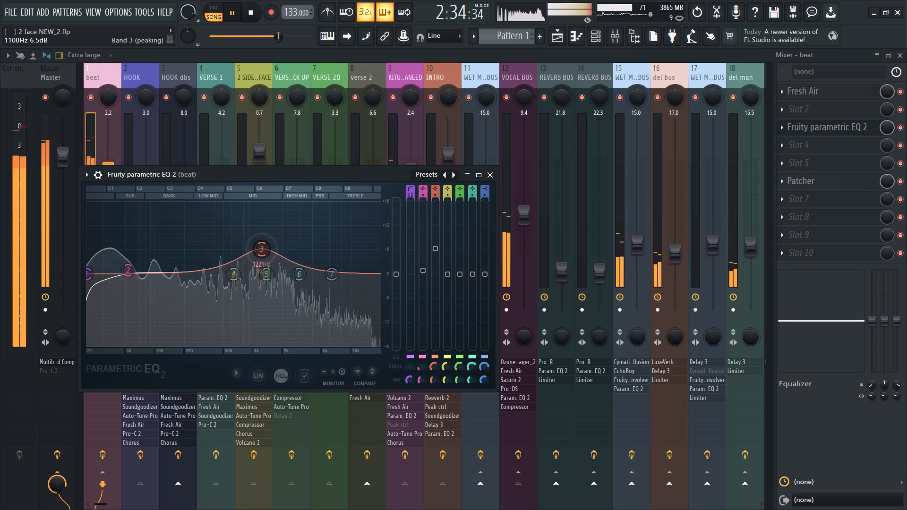
{"action": "left_click_drag", "start_coordinate": [260, 246], "coordinate": [302, 333]}
{"action": "left_click", "coordinate": [275, 276]}
{"action": "left_click", "coordinate": [276, 272]}
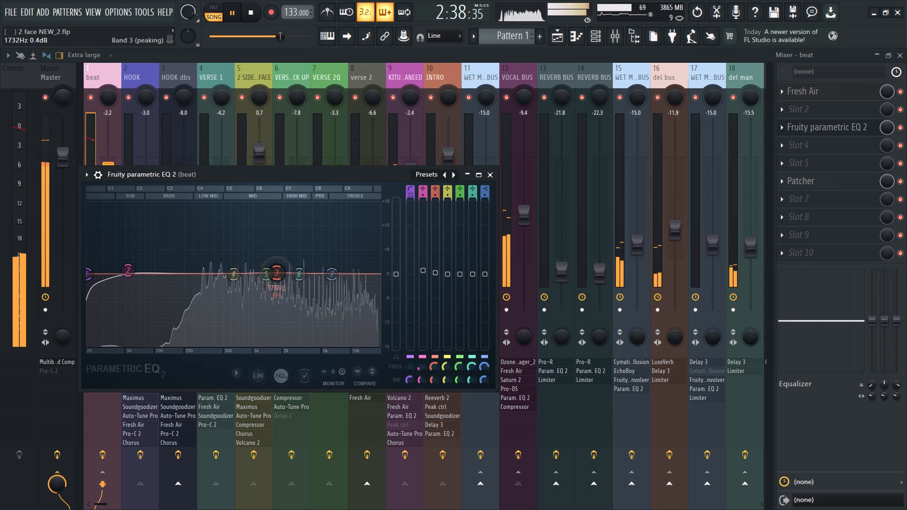
{"action": "left_click", "coordinate": [276, 273]}
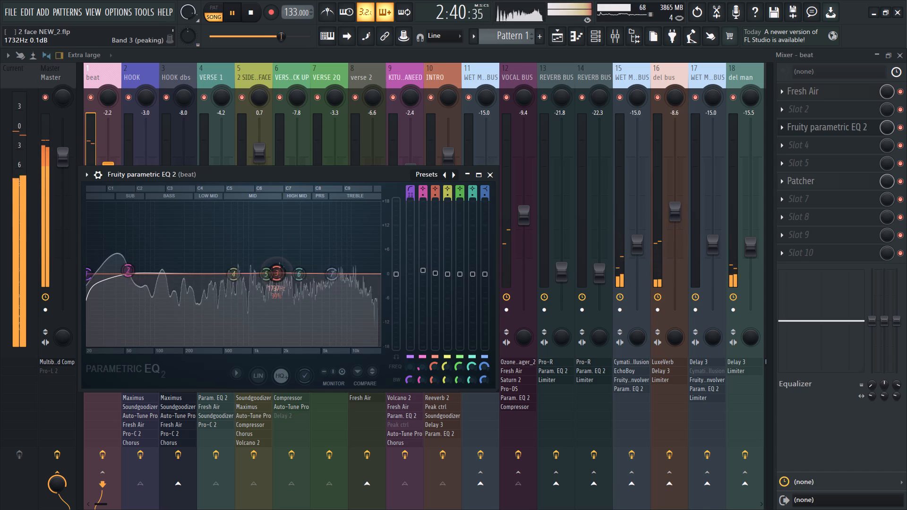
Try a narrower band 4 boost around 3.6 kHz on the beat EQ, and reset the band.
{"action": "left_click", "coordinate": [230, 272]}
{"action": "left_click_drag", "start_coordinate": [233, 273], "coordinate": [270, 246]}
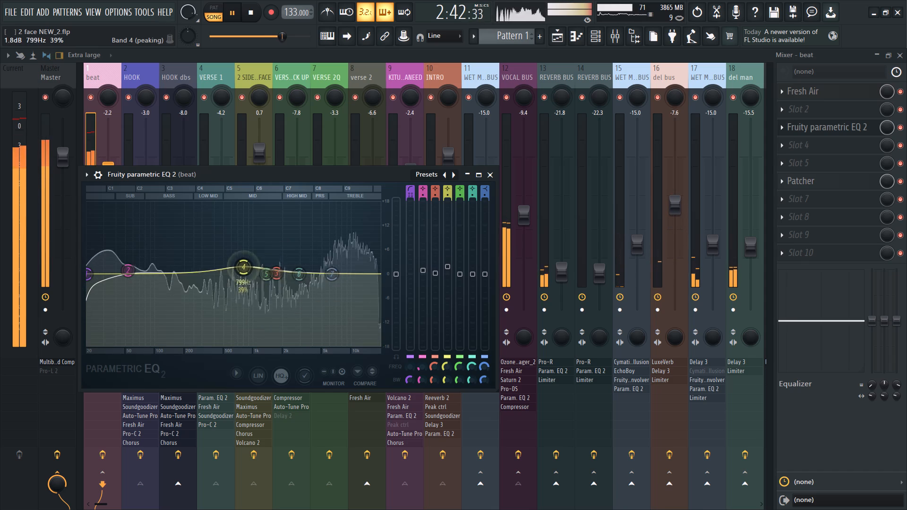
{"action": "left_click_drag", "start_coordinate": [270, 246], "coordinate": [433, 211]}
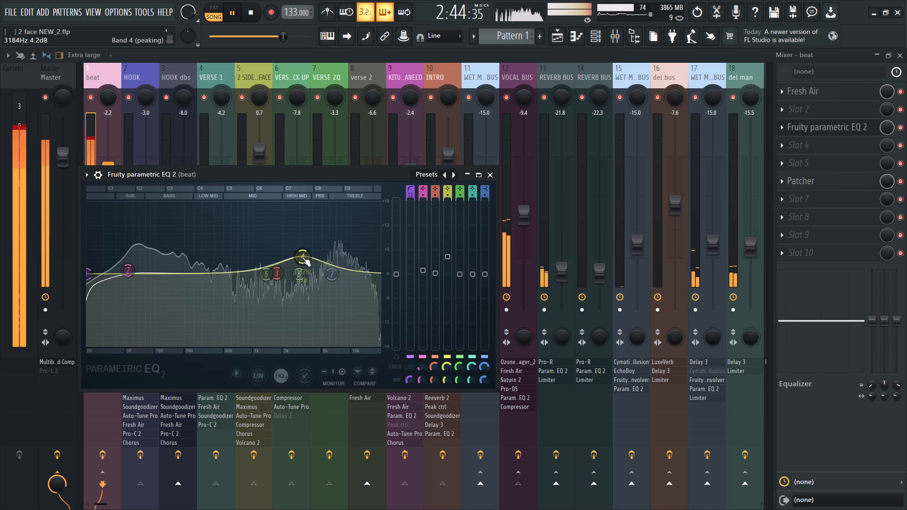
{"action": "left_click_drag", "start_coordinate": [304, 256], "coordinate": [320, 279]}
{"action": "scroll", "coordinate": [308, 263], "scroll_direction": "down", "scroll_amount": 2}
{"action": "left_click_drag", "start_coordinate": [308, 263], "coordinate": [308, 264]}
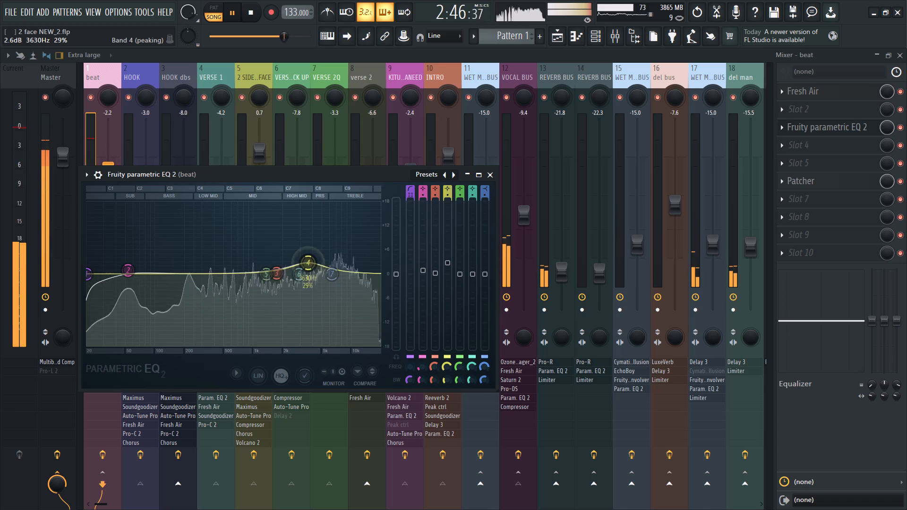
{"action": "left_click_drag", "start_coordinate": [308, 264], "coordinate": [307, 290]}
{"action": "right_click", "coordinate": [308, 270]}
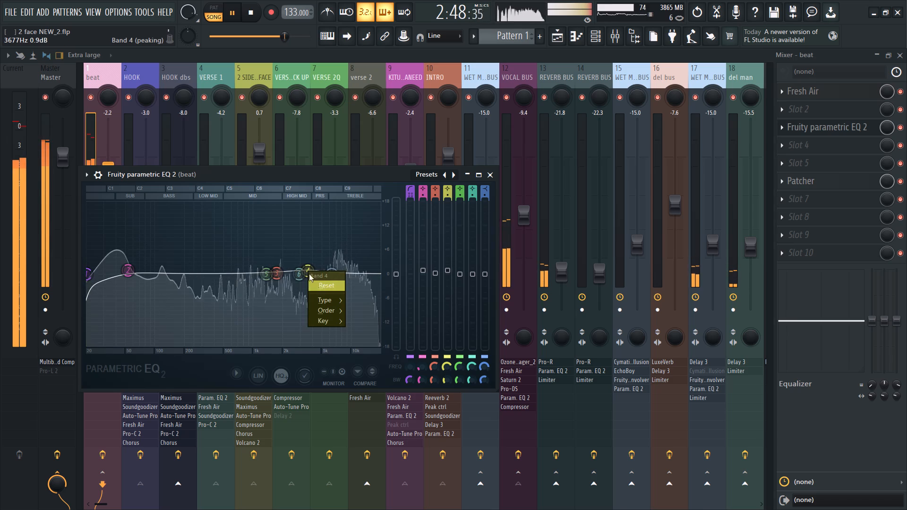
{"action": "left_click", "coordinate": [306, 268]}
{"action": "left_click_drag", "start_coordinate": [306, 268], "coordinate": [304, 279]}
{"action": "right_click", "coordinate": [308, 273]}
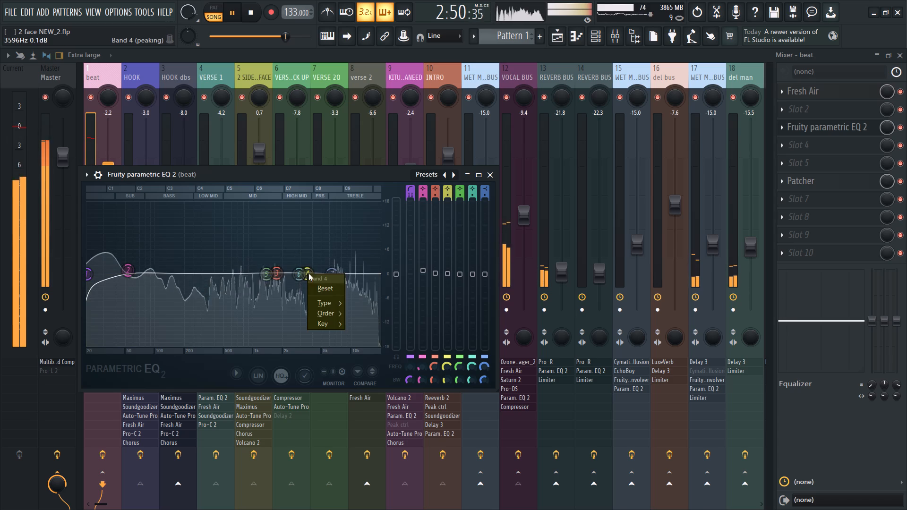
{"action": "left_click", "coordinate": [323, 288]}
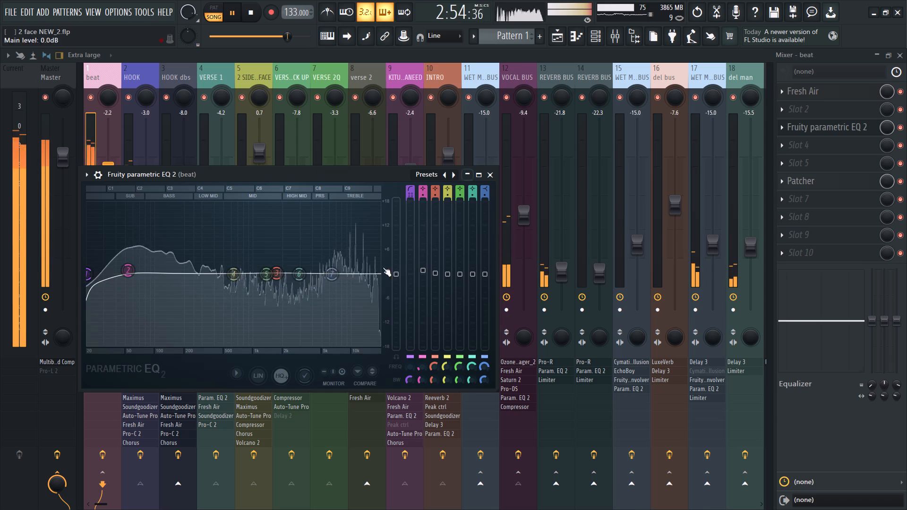
Sweep band 6 of the beat EQ and settle it at about 2424 Hz with a 0.4 dB boost.
{"action": "left_click_drag", "start_coordinate": [291, 276], "coordinate": [334, 268]}
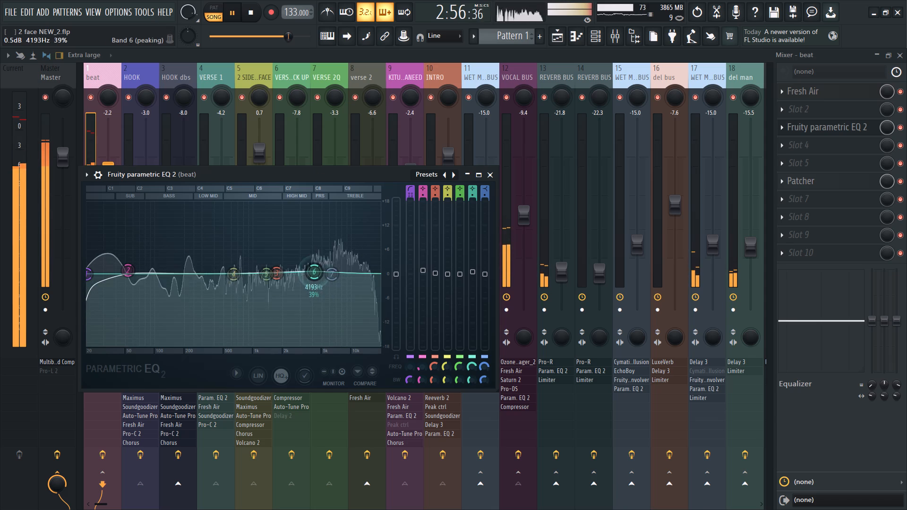
{"action": "left_click_drag", "start_coordinate": [334, 268], "coordinate": [253, 223]}
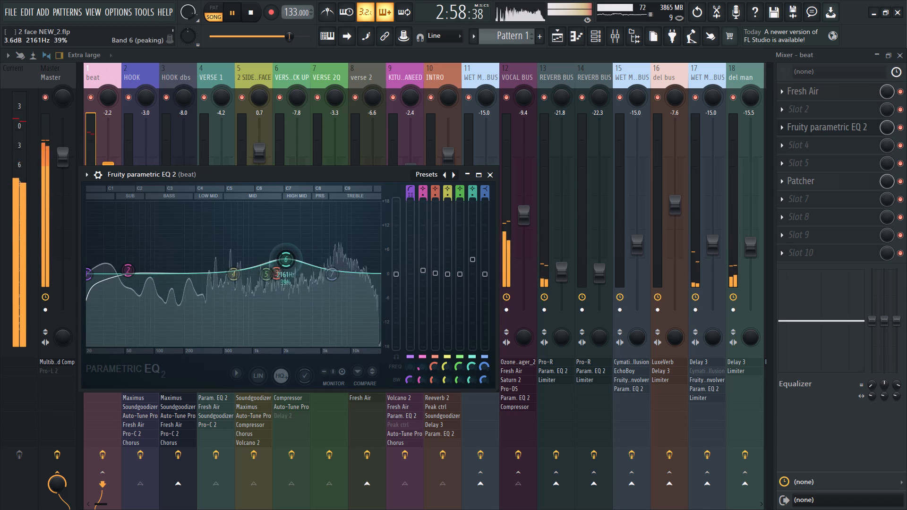
{"action": "left_click_drag", "start_coordinate": [253, 223], "coordinate": [267, 271]}
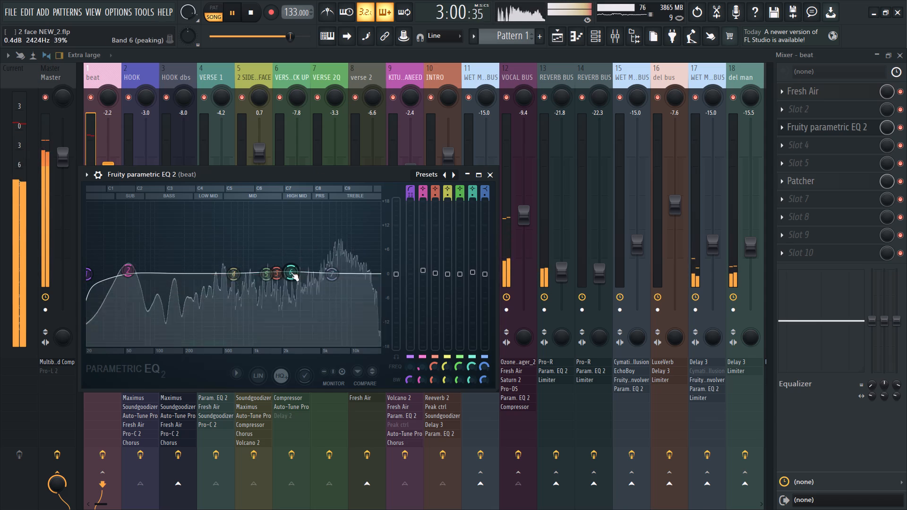
{"action": "left_click", "coordinate": [291, 272]}
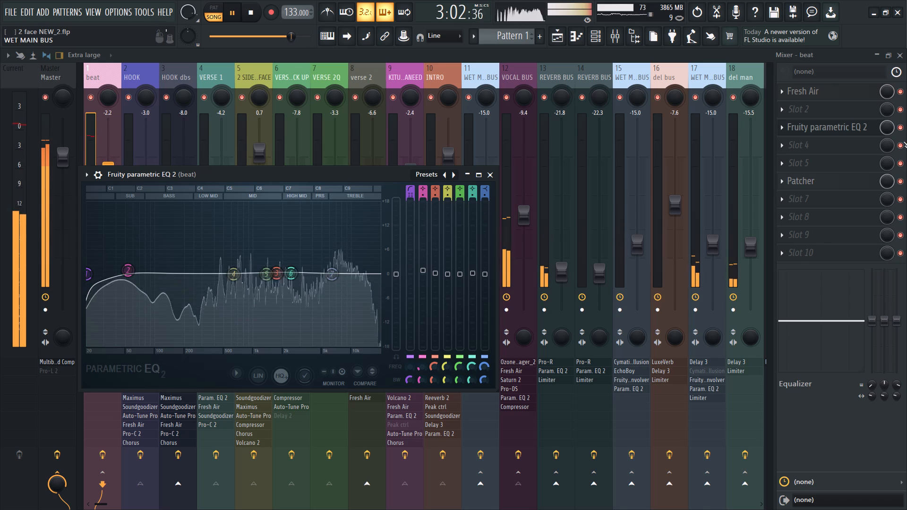
Compare the beat with its Parametric EQ 2 bypassed and active.
{"action": "left_click", "coordinate": [902, 129]}
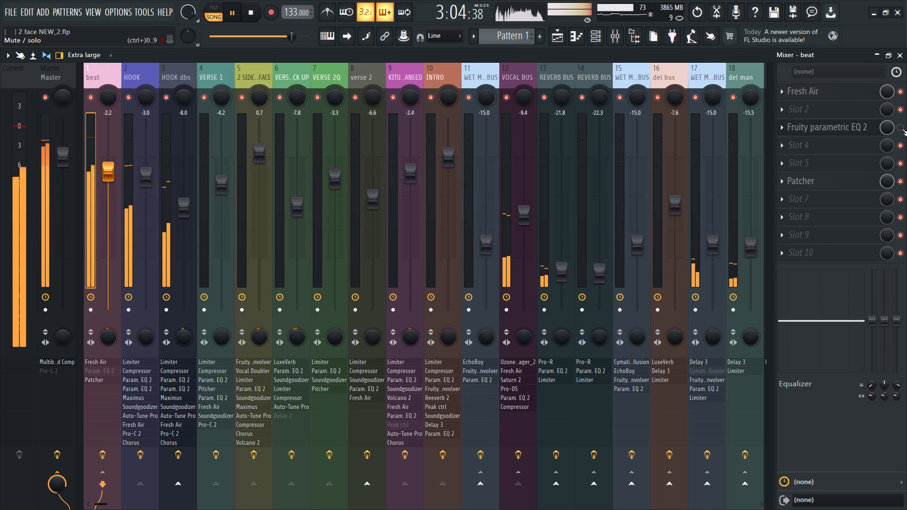
{"action": "left_click", "coordinate": [902, 129]}
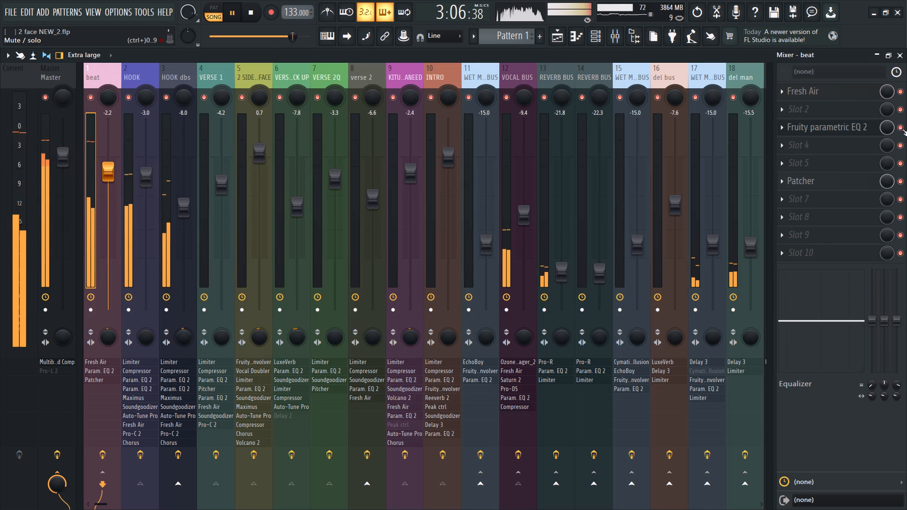
Move band 4 of the beat's Parametric EQ 2 to about 6.8 kHz and settle it nearly flat during playback from the start.
{"action": "left_click", "coordinate": [832, 129]}
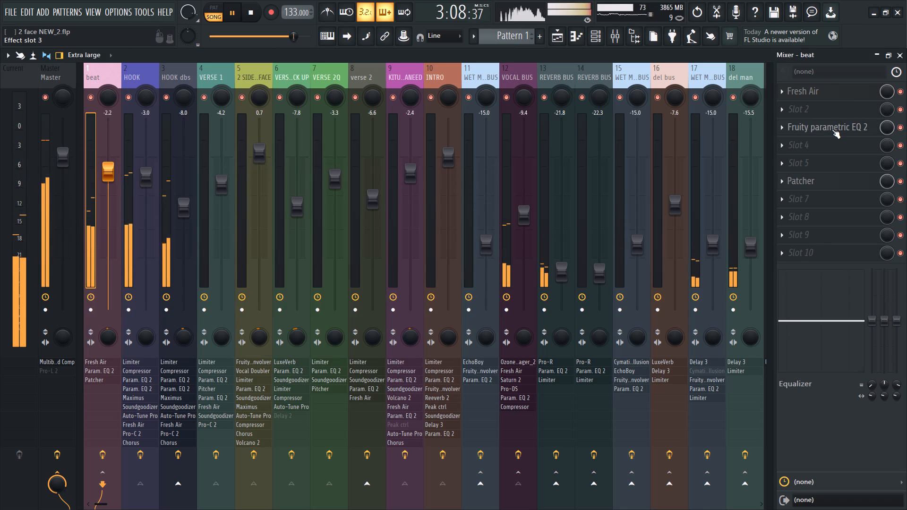
{"action": "left_click", "coordinate": [832, 129]}
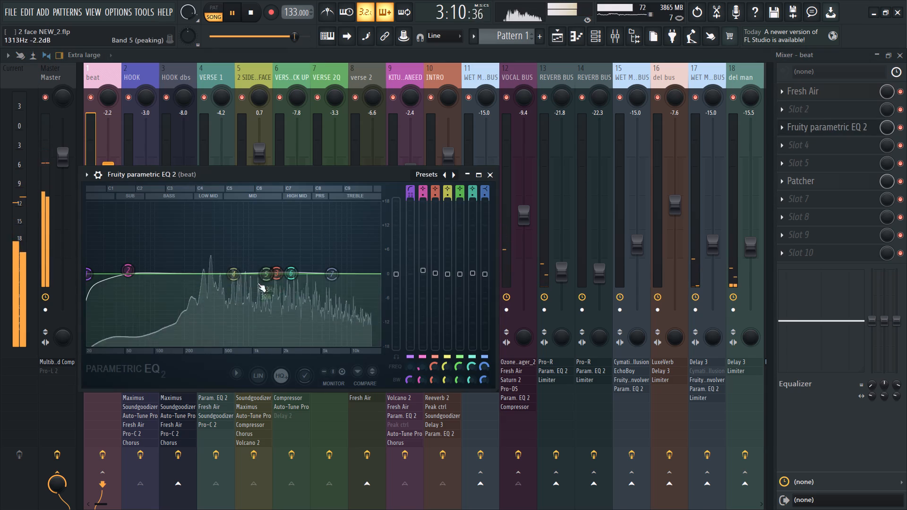
{"action": "key", "text": "space"}
{"action": "key", "text": "space"}
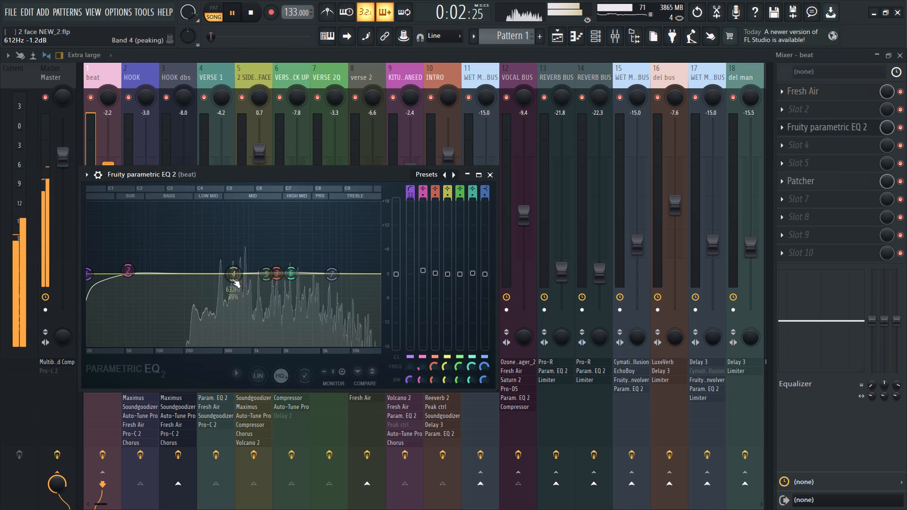
{"action": "left_click_drag", "start_coordinate": [232, 278], "coordinate": [402, 273]}
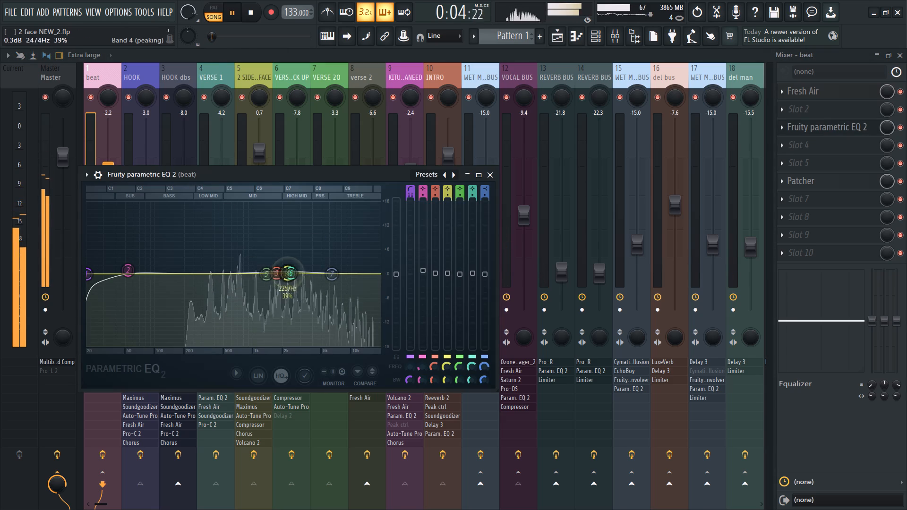
{"action": "left_click_drag", "start_coordinate": [402, 273], "coordinate": [520, 264]}
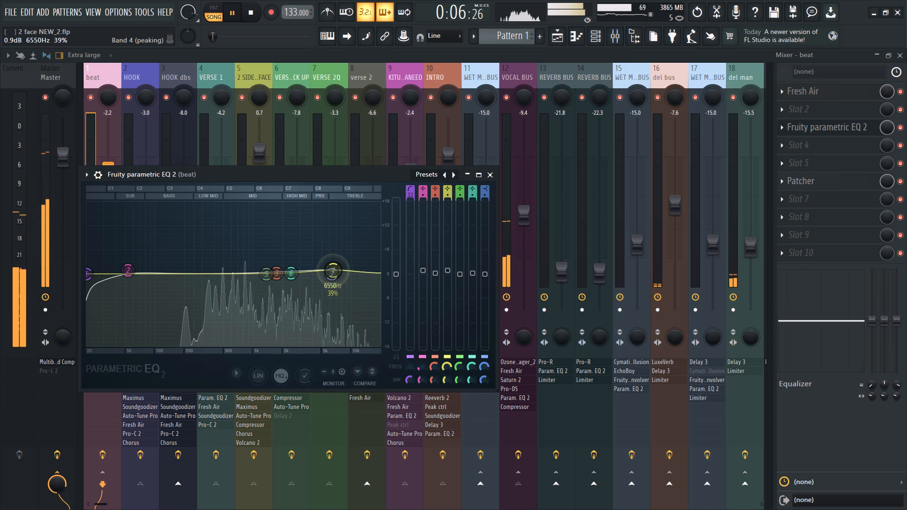
{"action": "left_click_drag", "start_coordinate": [520, 264], "coordinate": [527, 269]}
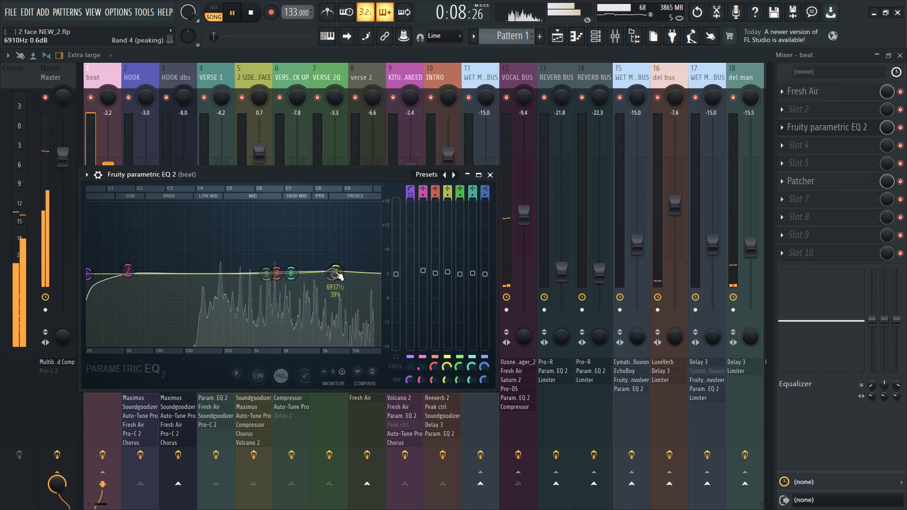
{"action": "left_click_drag", "start_coordinate": [337, 272], "coordinate": [335, 274]}
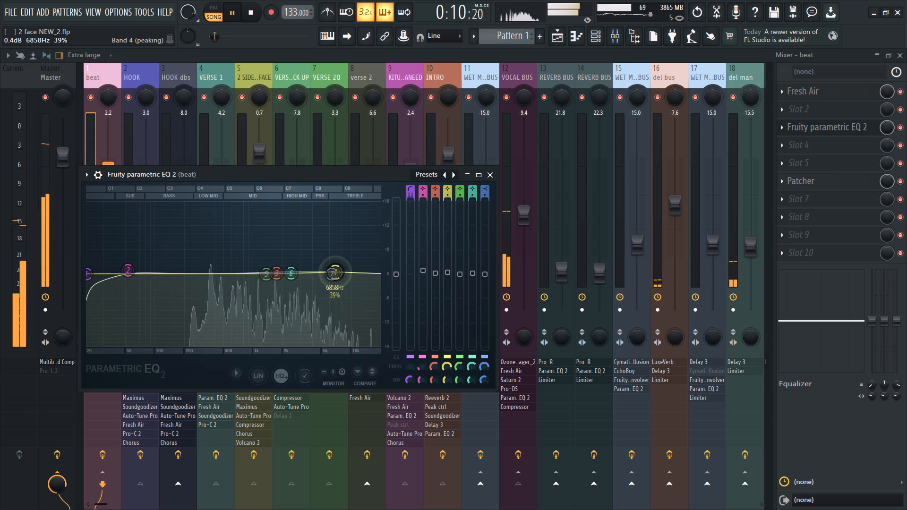
{"action": "left_click_drag", "start_coordinate": [335, 274], "coordinate": [334, 276]}
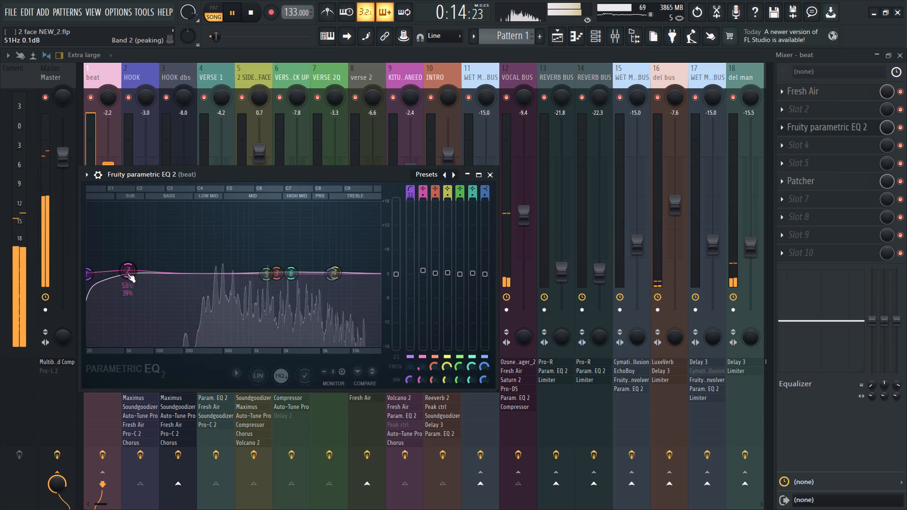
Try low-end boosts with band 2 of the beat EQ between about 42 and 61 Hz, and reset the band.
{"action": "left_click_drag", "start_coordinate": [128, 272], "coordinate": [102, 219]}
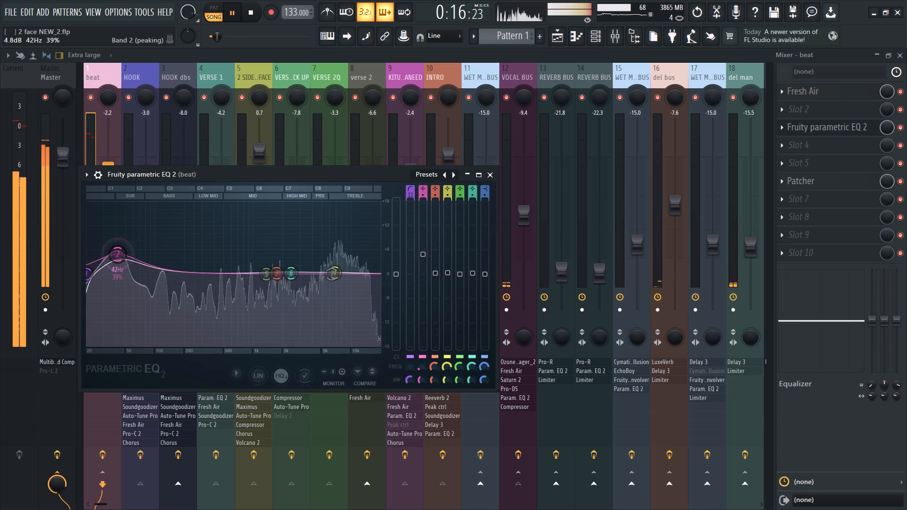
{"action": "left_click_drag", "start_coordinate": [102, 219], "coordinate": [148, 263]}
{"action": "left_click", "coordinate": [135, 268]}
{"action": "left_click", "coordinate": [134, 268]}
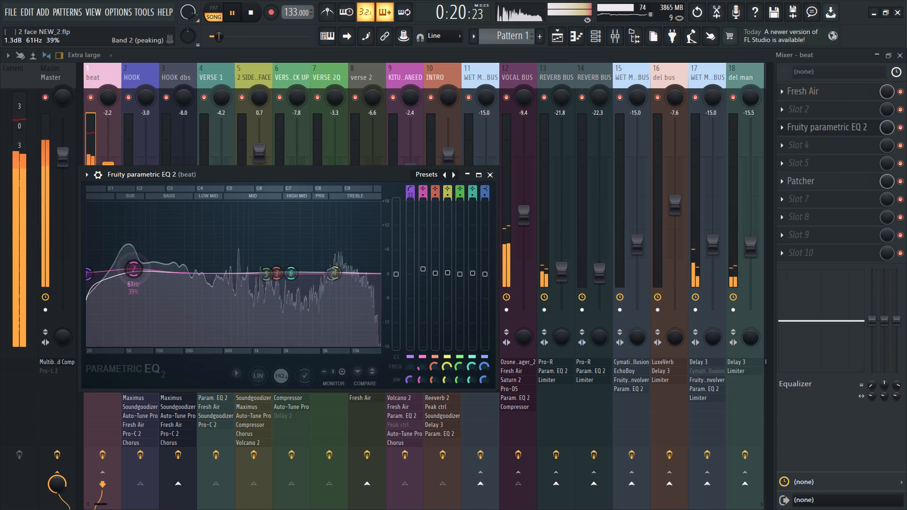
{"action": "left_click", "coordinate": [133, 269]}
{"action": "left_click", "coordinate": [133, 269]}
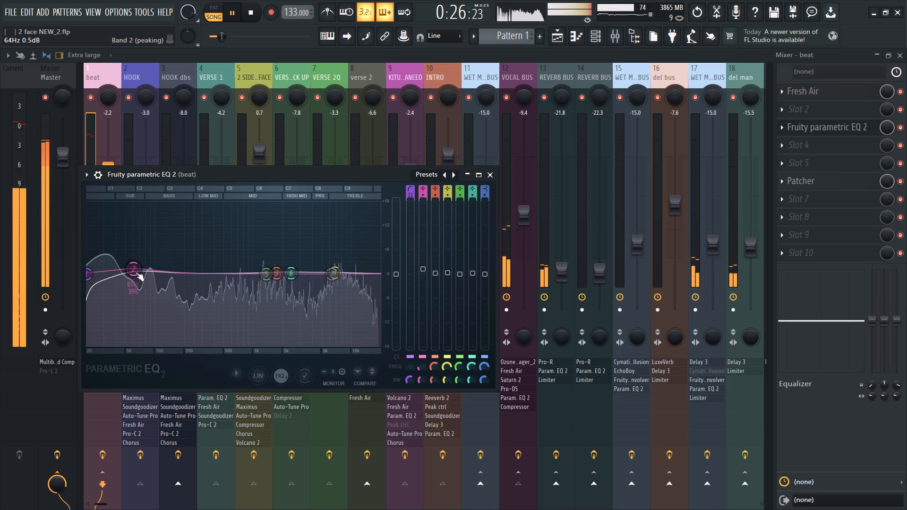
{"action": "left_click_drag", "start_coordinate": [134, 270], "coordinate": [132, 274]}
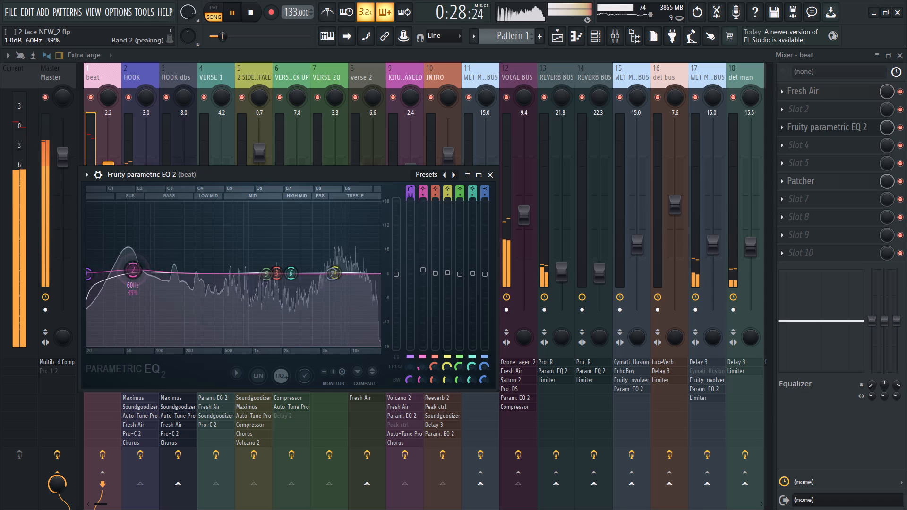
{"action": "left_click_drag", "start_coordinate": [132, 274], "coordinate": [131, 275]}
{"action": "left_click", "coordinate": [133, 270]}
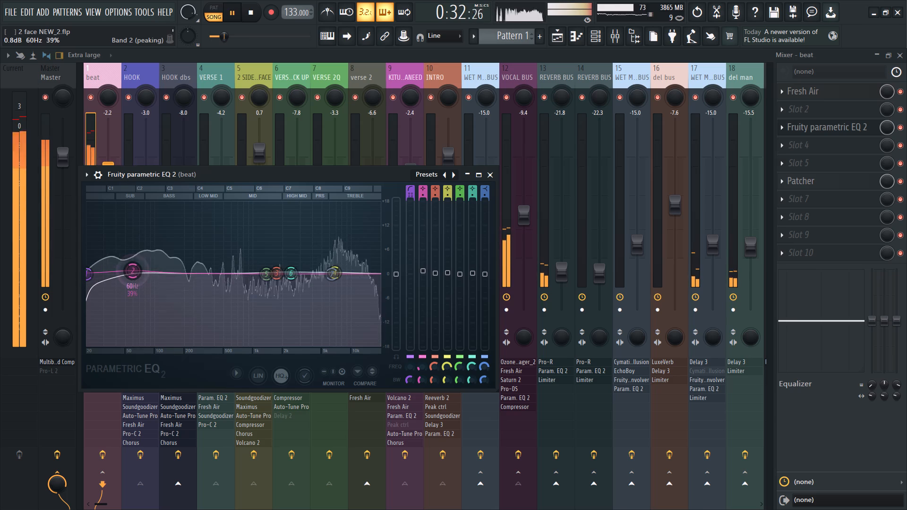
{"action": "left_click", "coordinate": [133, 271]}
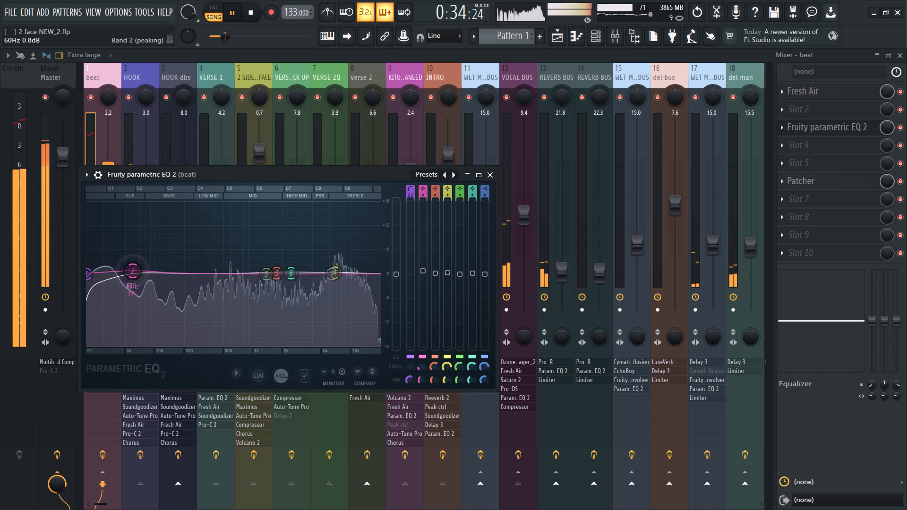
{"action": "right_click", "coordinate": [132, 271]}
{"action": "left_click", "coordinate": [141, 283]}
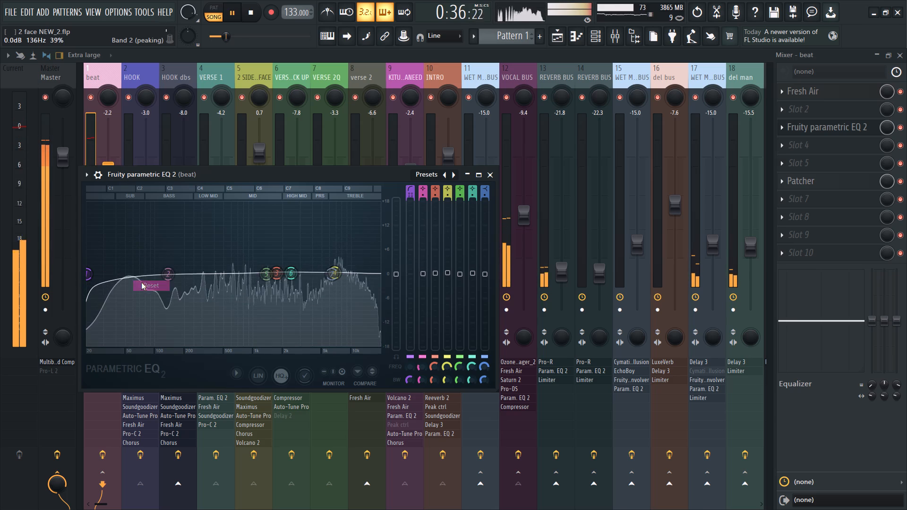
Set band 2 of the beat EQ to about 52 Hz with a boost of about 0.7 dB.
{"action": "left_click_drag", "start_coordinate": [167, 275], "coordinate": [109, 267]}
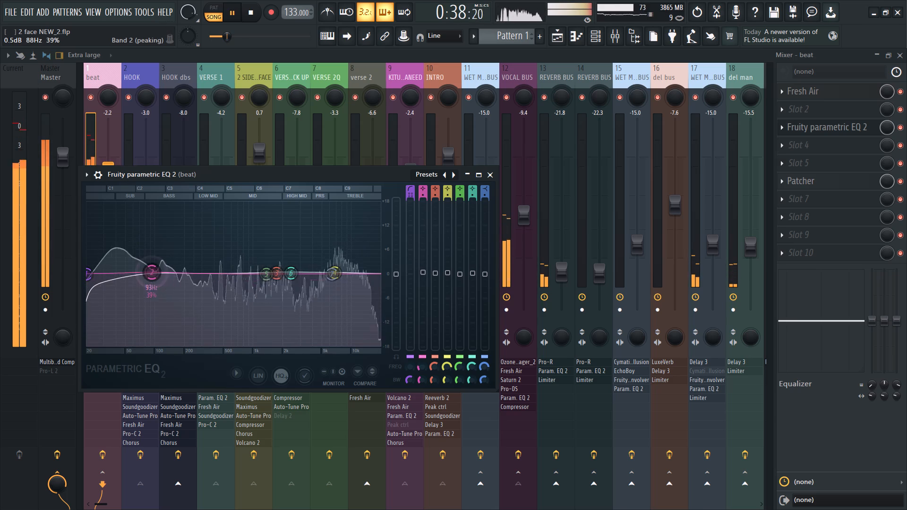
{"action": "left_click_drag", "start_coordinate": [109, 267], "coordinate": [70, 264]}
{"action": "left_click_drag", "start_coordinate": [137, 268], "coordinate": [116, 268]}
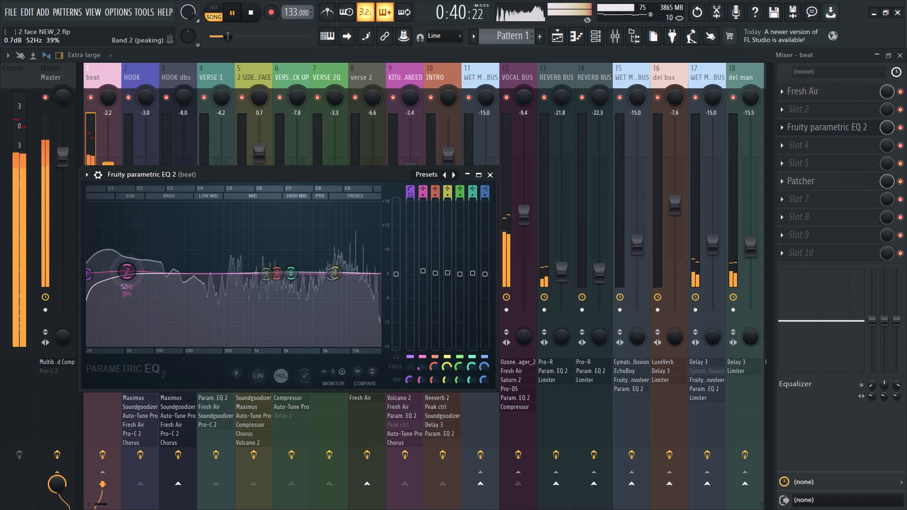
{"action": "left_click_drag", "start_coordinate": [116, 268], "coordinate": [116, 265]}
{"action": "left_click", "coordinate": [128, 270]}
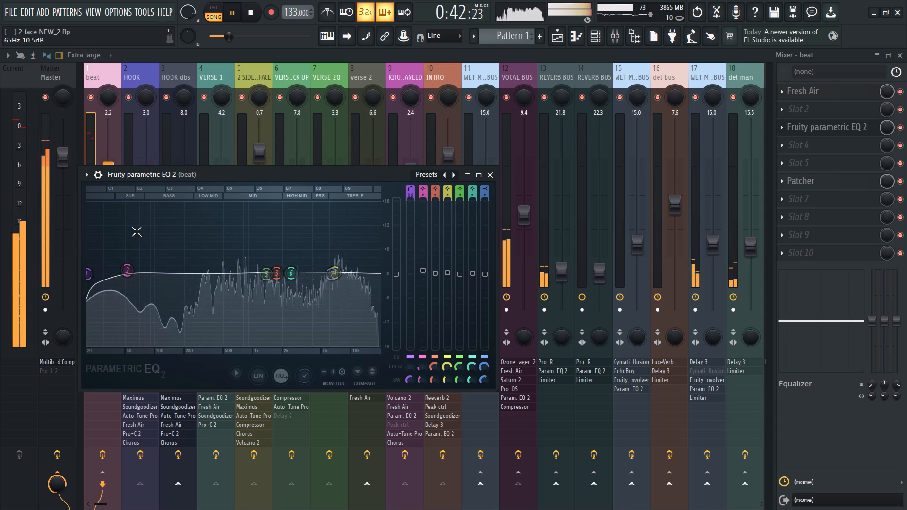
Set the beat track's stereo separation to 6% separated.
{"action": "left_click", "coordinate": [136, 74]}
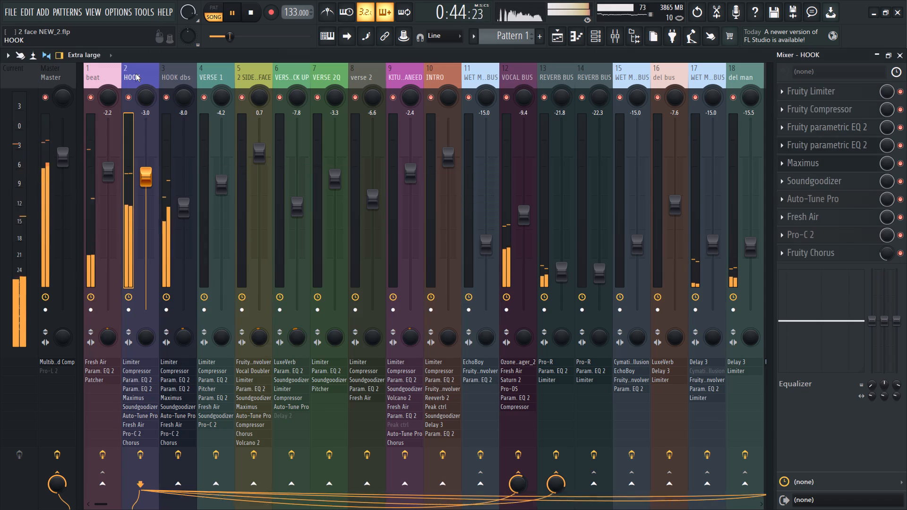
{"action": "left_click", "coordinate": [109, 78]}
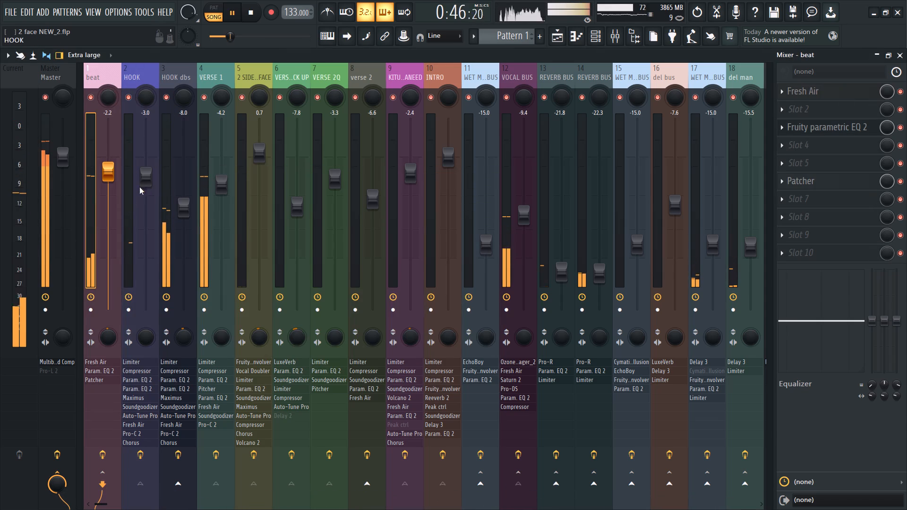
{"action": "left_click_drag", "start_coordinate": [108, 333], "coordinate": [107, 323]}
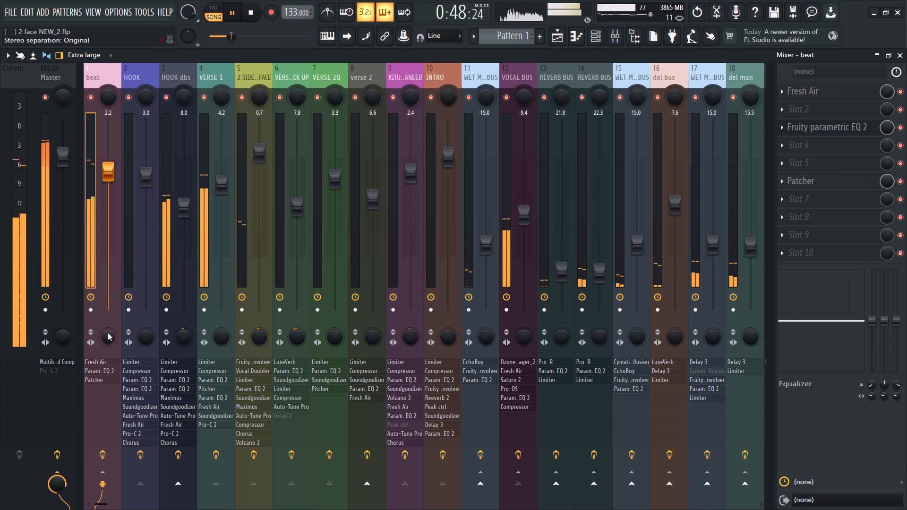
{"action": "left_click_drag", "start_coordinate": [107, 335], "coordinate": [107, 339]}
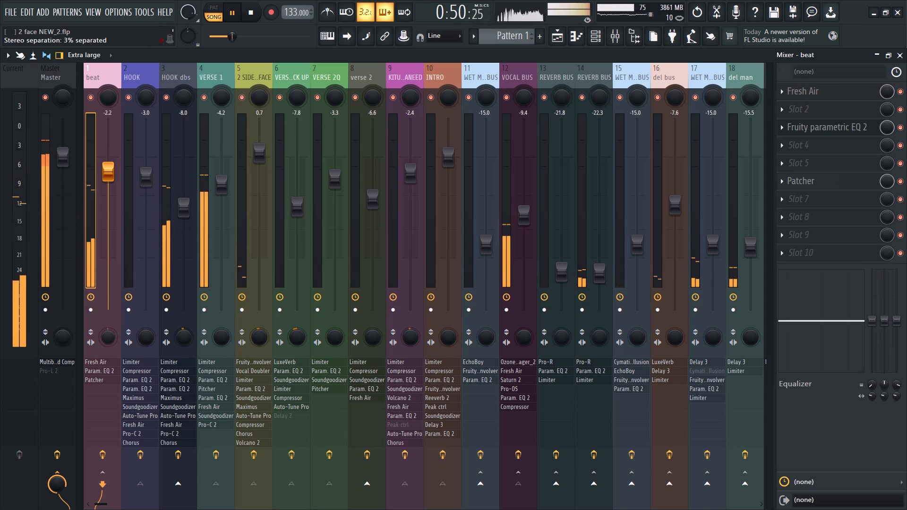
{"action": "left_click_drag", "start_coordinate": [107, 339], "coordinate": [107, 340]}
{"action": "left_click", "coordinate": [107, 335]}
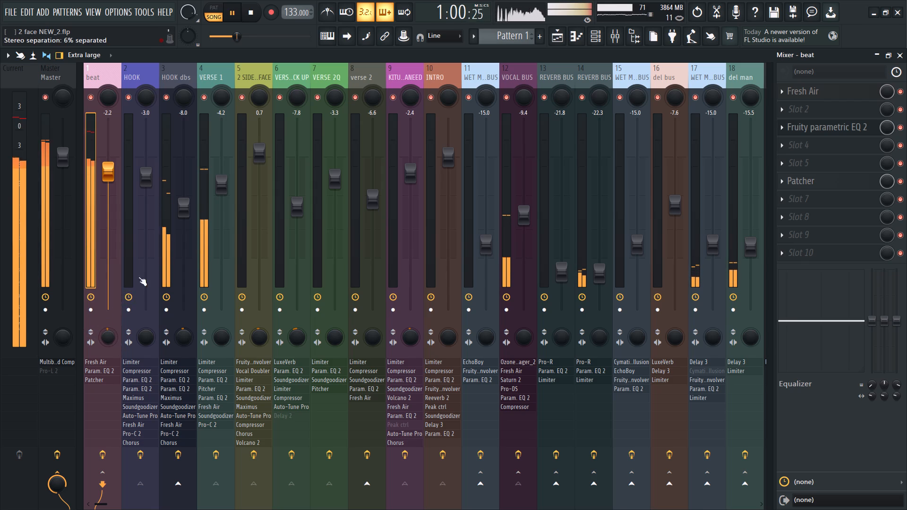
Inspect the VERSE 1 effects chain and the beat's multiband sidechain settings in Patcher.
{"action": "left_click", "coordinate": [218, 80]}
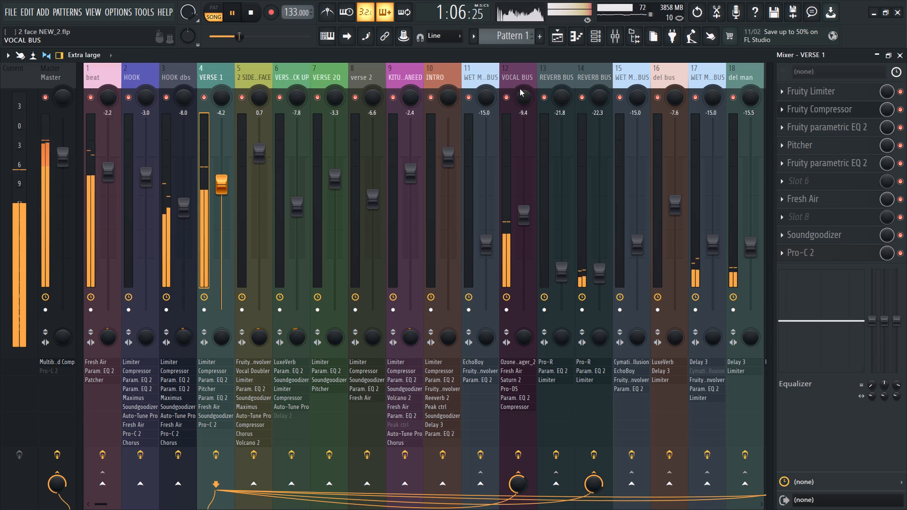
{"action": "left_click", "coordinate": [95, 82]}
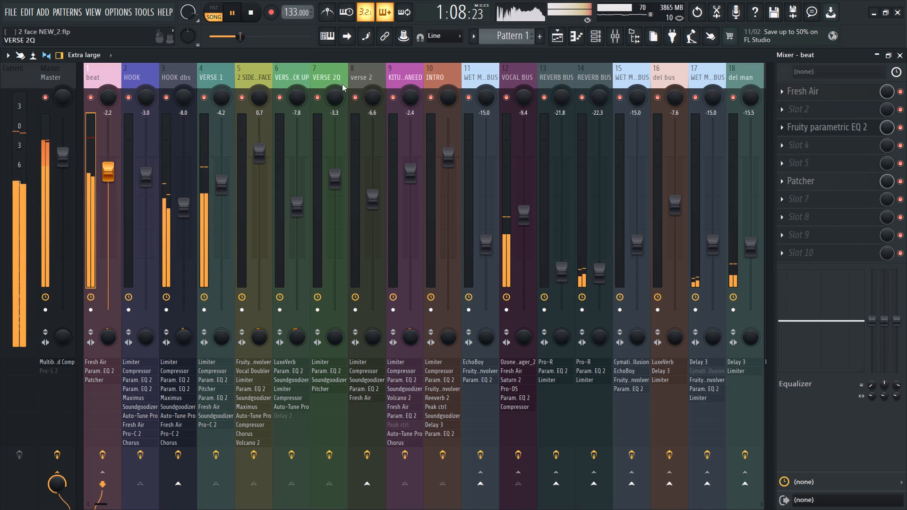
{"action": "left_click", "coordinate": [826, 185]}
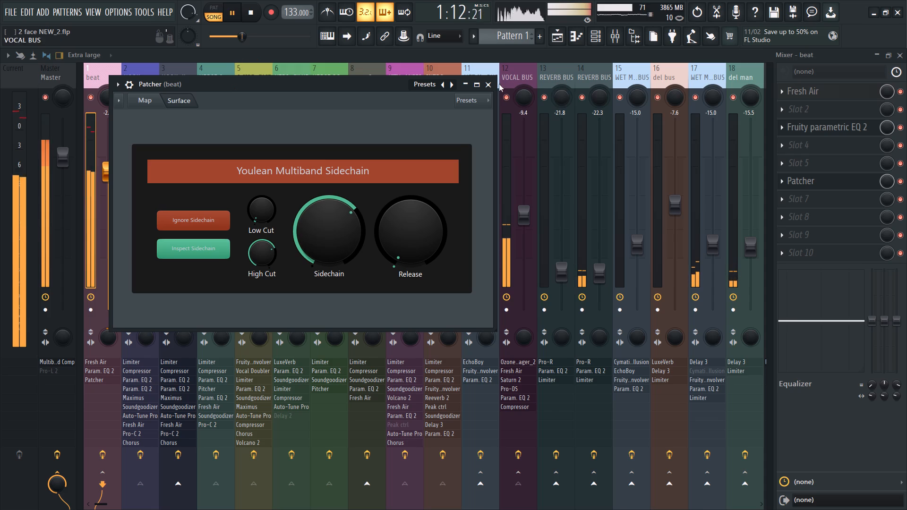
{"action": "left_click", "coordinate": [487, 85]}
Raise the Ozone 9 Imager output gain on the VOCAL BUS to +0.3 dB.
{"action": "left_click", "coordinate": [516, 77]}
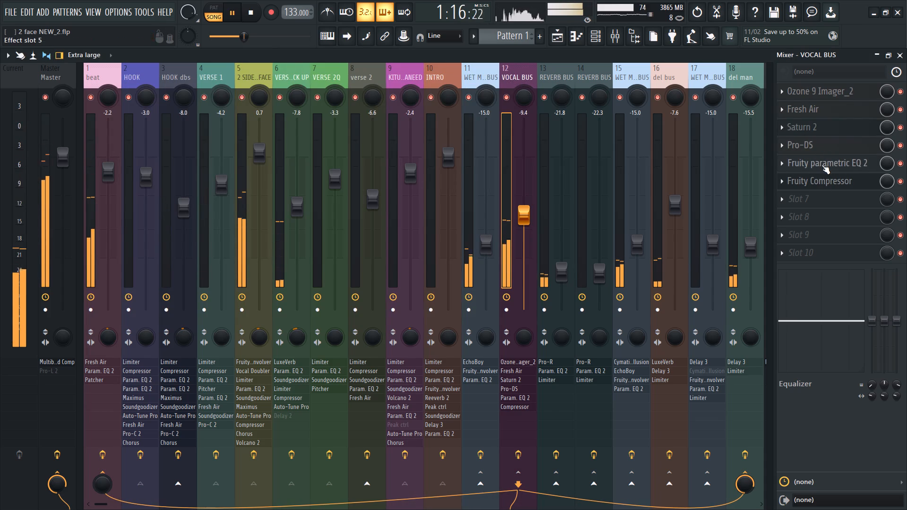
{"action": "left_click", "coordinate": [817, 93]}
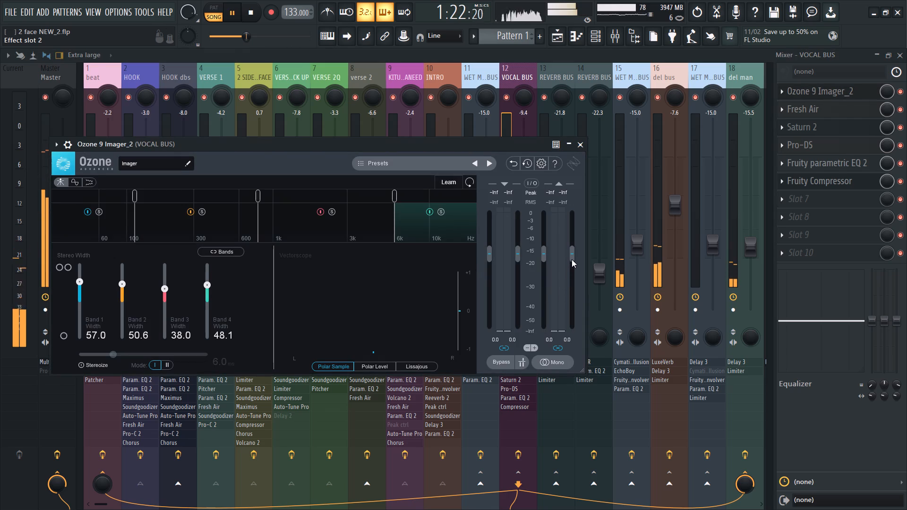
{"action": "scroll", "coordinate": [572, 259], "scroll_direction": "up", "scroll_amount": 2}
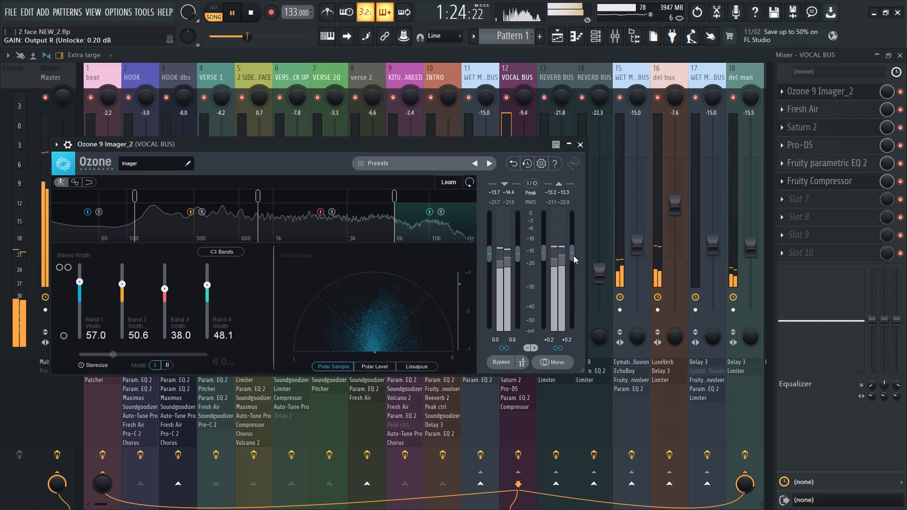
{"action": "scroll", "coordinate": [573, 255], "scroll_direction": "up", "scroll_amount": 1}
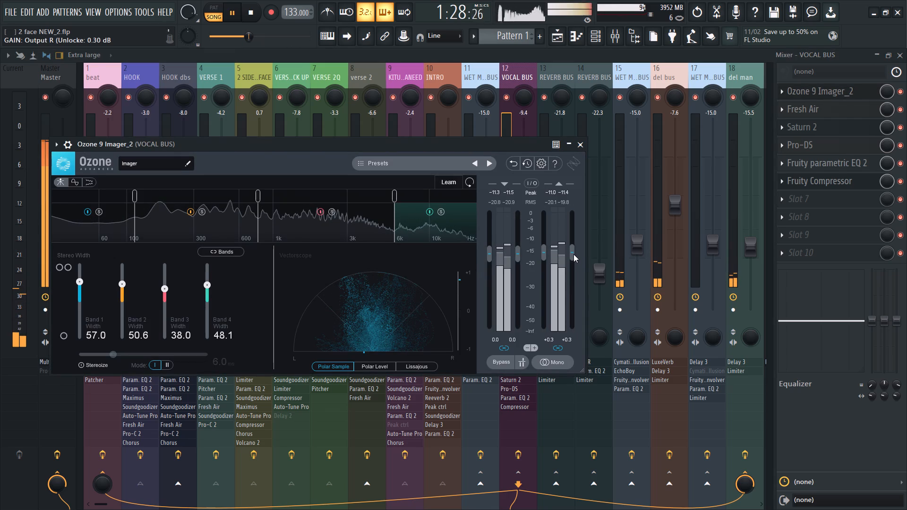
{"action": "left_click", "coordinate": [576, 147]}
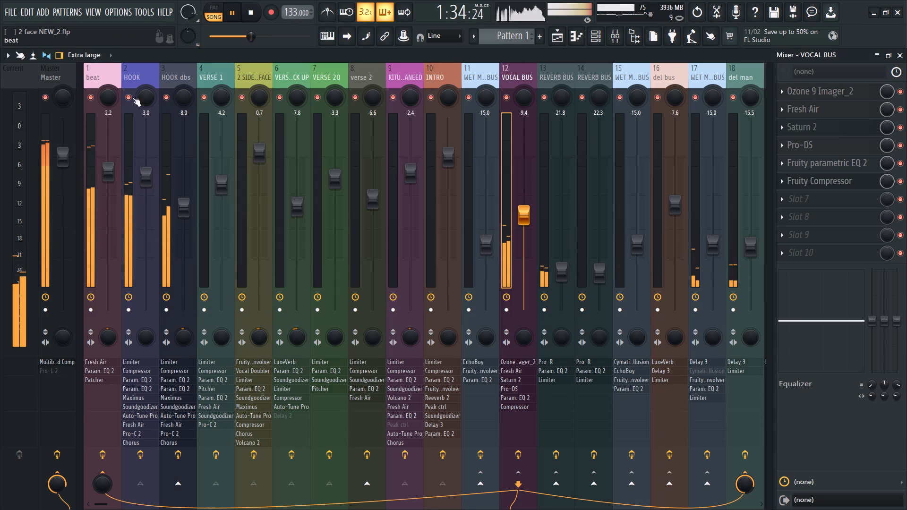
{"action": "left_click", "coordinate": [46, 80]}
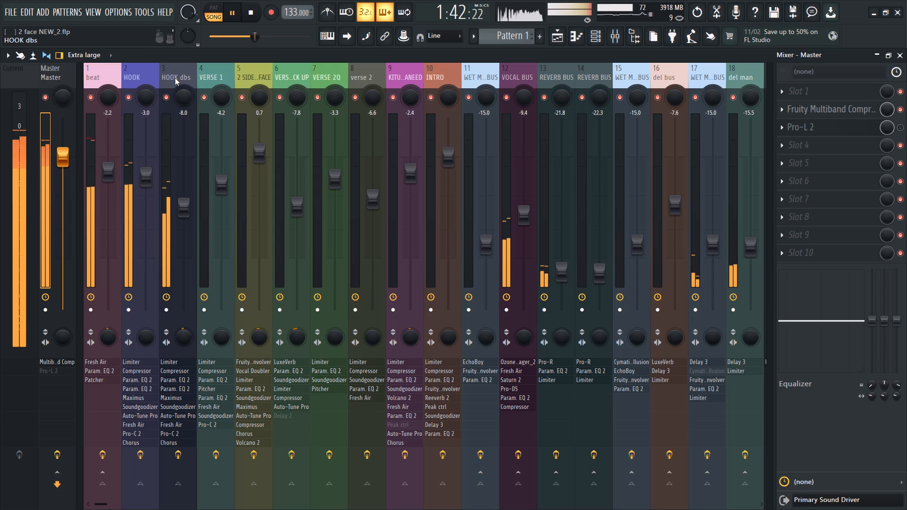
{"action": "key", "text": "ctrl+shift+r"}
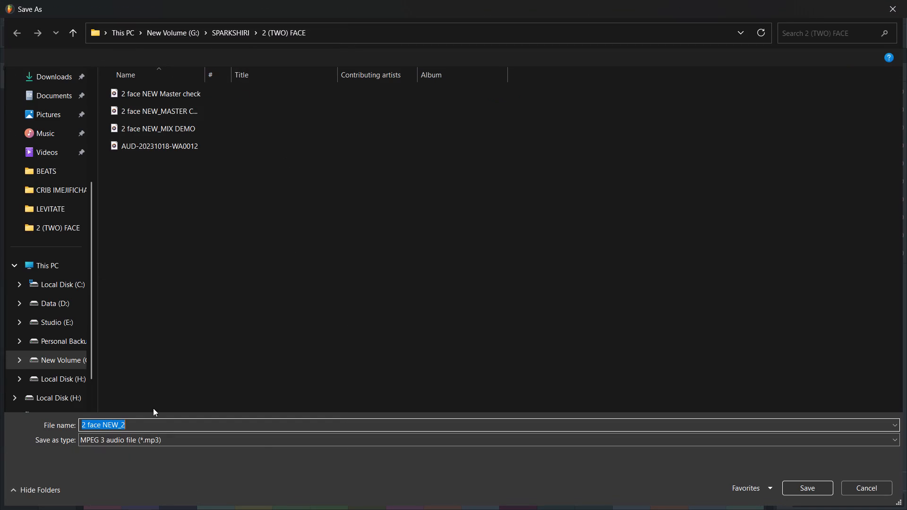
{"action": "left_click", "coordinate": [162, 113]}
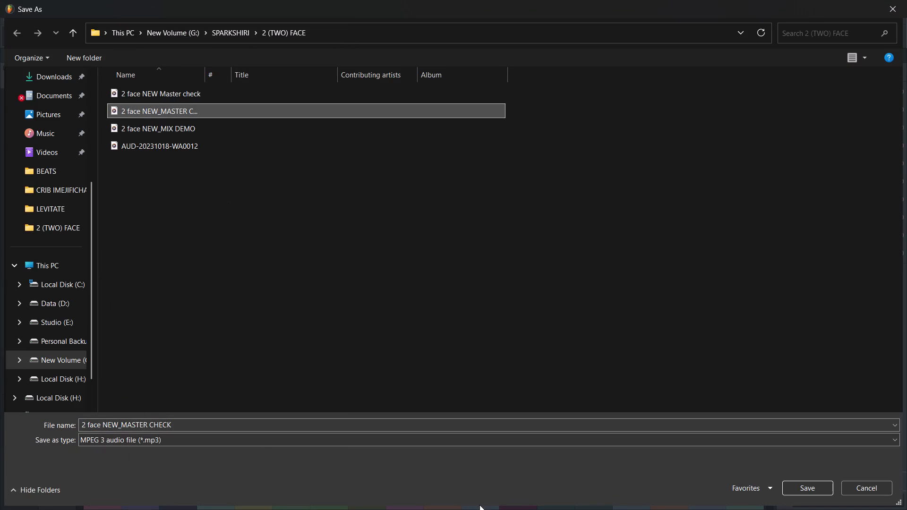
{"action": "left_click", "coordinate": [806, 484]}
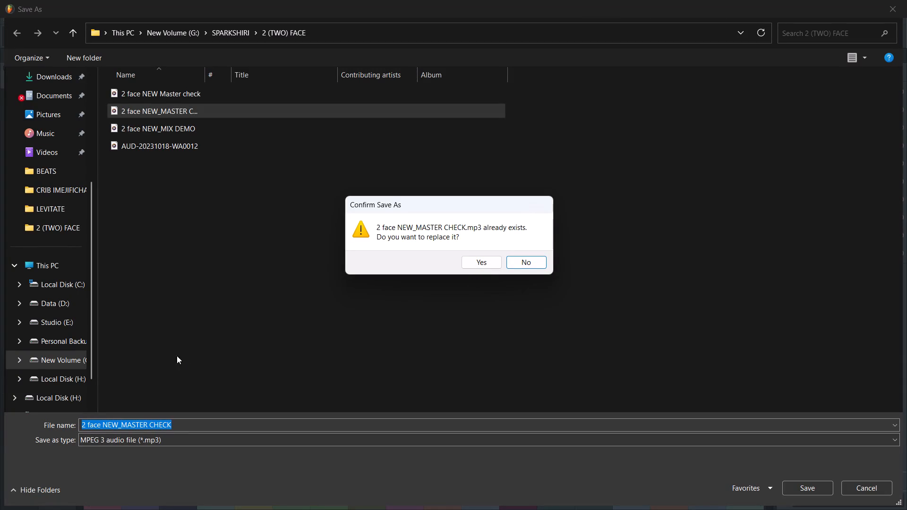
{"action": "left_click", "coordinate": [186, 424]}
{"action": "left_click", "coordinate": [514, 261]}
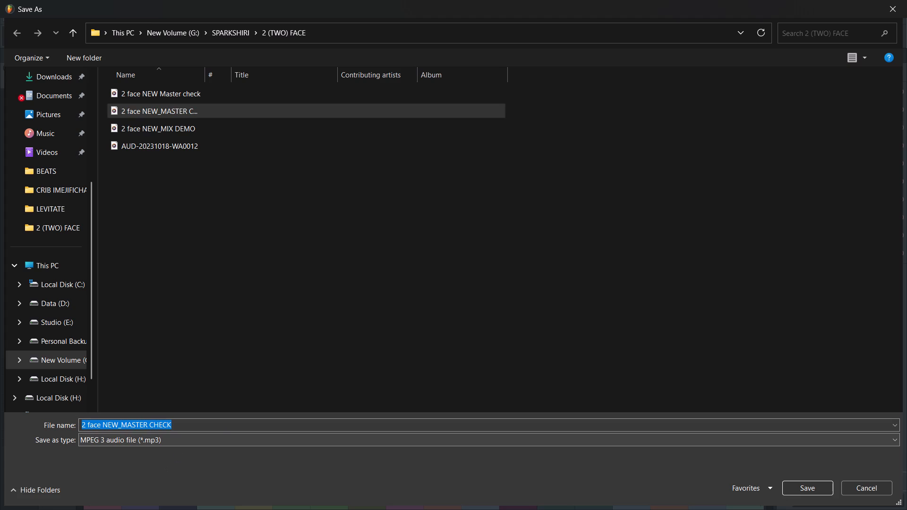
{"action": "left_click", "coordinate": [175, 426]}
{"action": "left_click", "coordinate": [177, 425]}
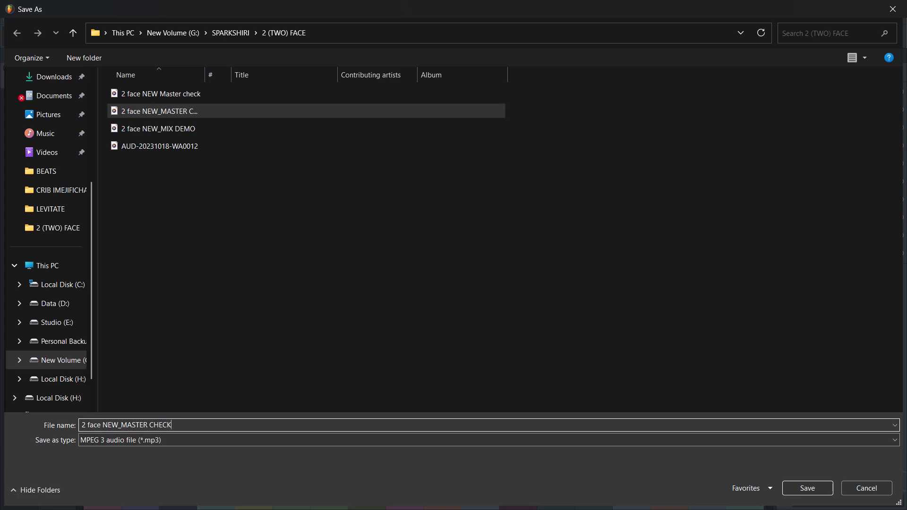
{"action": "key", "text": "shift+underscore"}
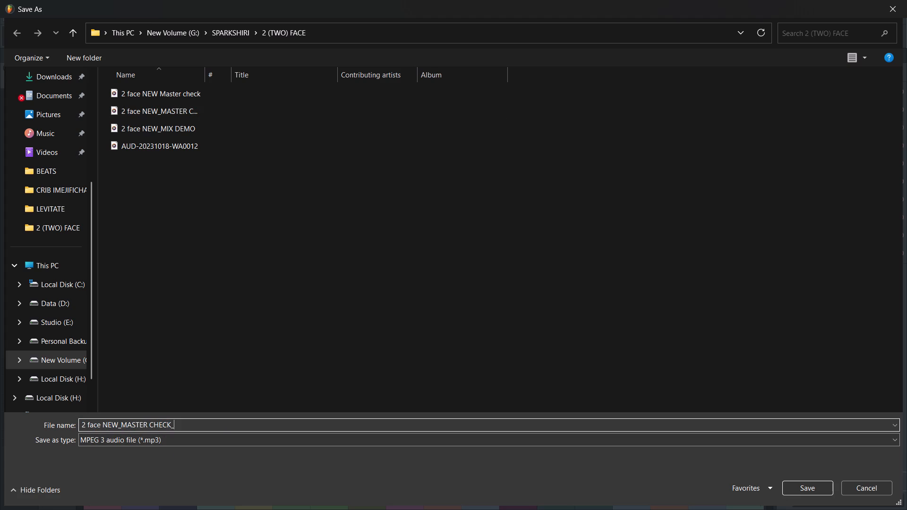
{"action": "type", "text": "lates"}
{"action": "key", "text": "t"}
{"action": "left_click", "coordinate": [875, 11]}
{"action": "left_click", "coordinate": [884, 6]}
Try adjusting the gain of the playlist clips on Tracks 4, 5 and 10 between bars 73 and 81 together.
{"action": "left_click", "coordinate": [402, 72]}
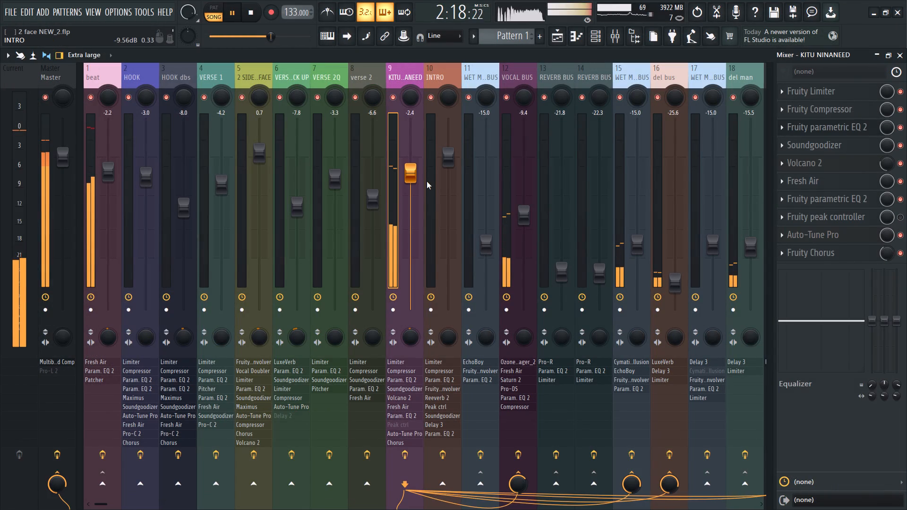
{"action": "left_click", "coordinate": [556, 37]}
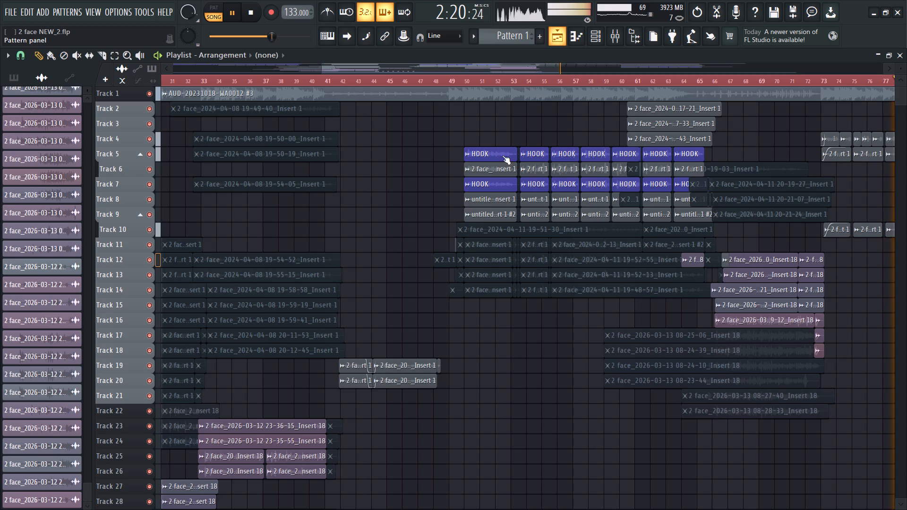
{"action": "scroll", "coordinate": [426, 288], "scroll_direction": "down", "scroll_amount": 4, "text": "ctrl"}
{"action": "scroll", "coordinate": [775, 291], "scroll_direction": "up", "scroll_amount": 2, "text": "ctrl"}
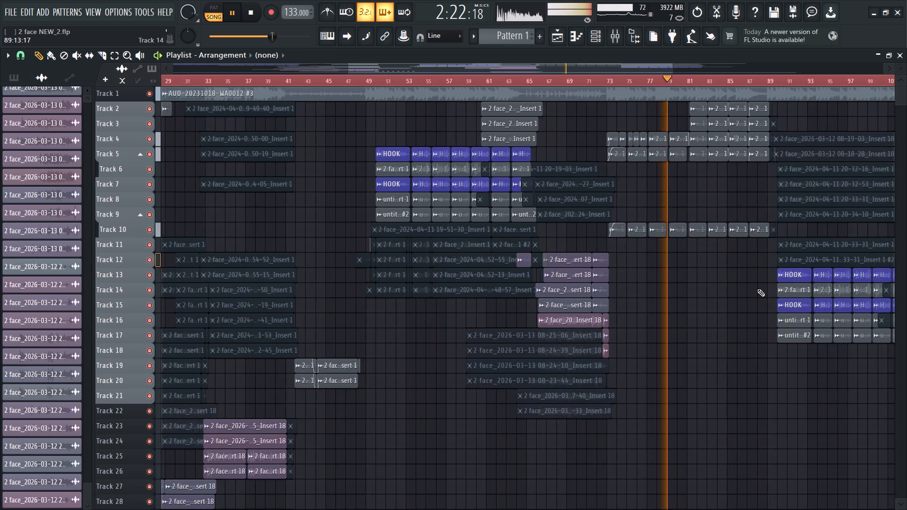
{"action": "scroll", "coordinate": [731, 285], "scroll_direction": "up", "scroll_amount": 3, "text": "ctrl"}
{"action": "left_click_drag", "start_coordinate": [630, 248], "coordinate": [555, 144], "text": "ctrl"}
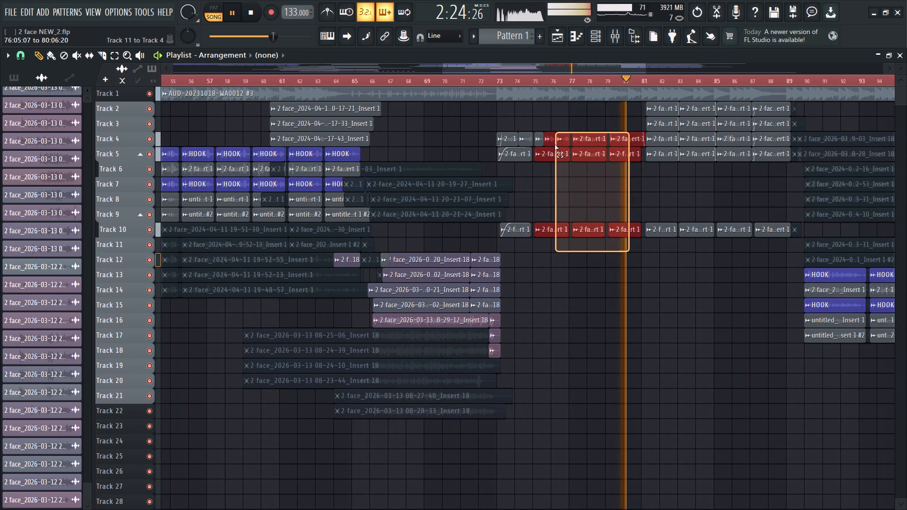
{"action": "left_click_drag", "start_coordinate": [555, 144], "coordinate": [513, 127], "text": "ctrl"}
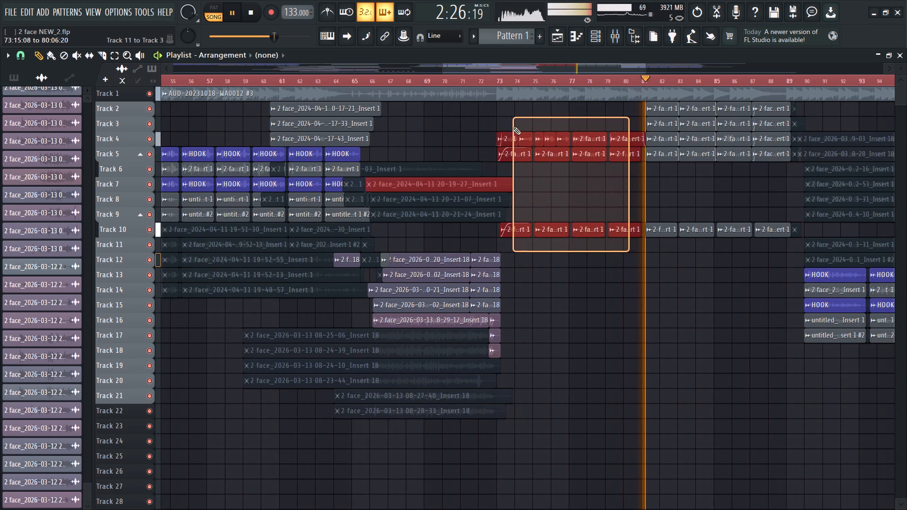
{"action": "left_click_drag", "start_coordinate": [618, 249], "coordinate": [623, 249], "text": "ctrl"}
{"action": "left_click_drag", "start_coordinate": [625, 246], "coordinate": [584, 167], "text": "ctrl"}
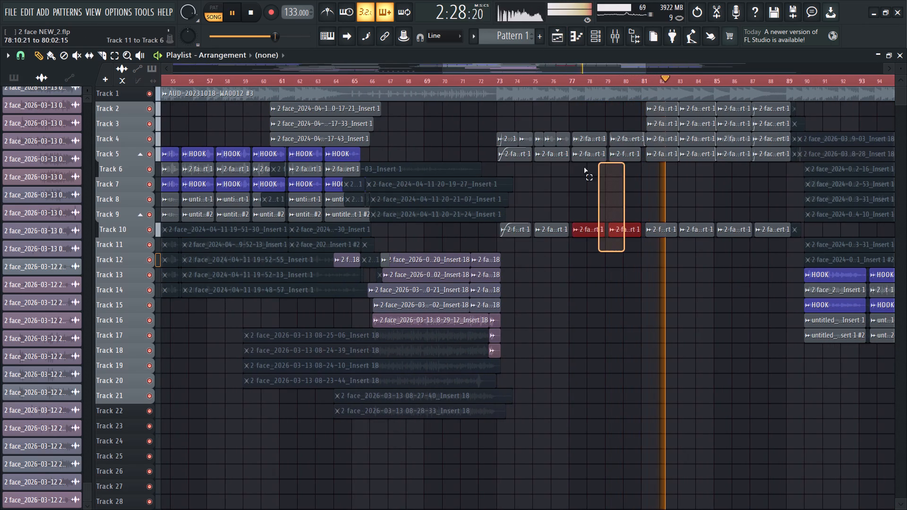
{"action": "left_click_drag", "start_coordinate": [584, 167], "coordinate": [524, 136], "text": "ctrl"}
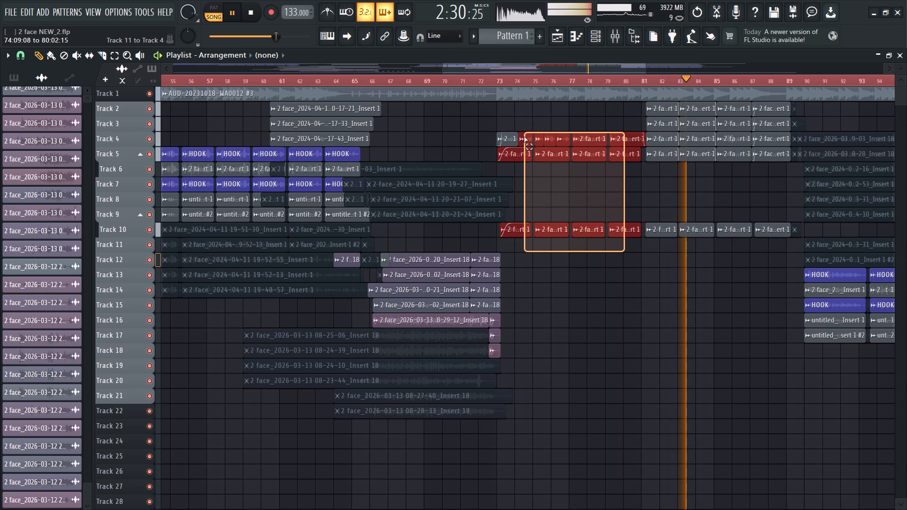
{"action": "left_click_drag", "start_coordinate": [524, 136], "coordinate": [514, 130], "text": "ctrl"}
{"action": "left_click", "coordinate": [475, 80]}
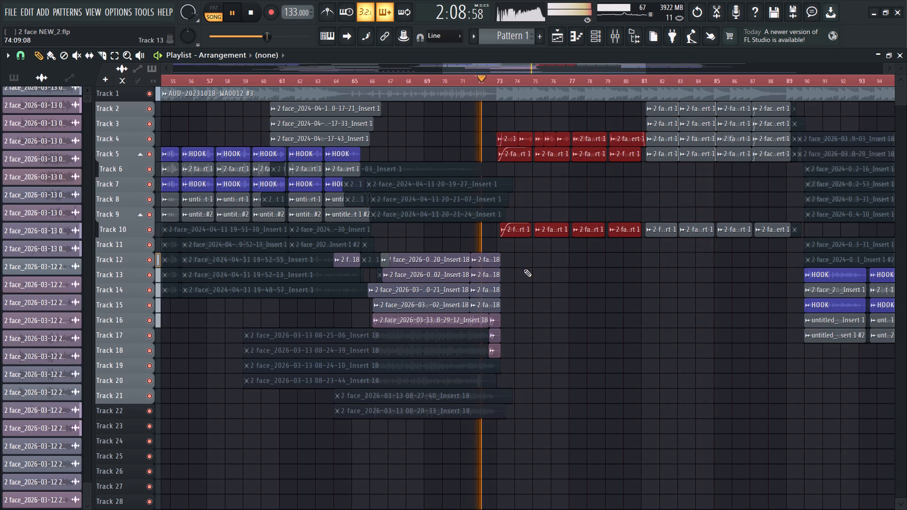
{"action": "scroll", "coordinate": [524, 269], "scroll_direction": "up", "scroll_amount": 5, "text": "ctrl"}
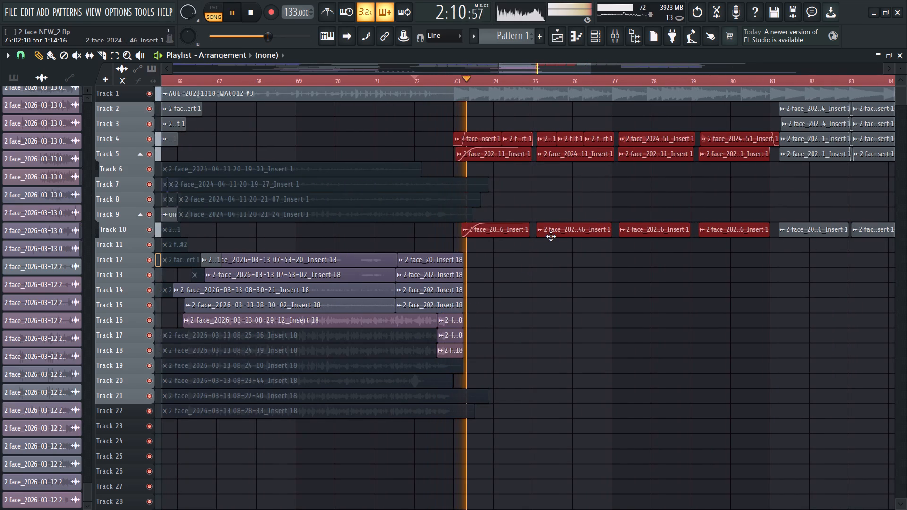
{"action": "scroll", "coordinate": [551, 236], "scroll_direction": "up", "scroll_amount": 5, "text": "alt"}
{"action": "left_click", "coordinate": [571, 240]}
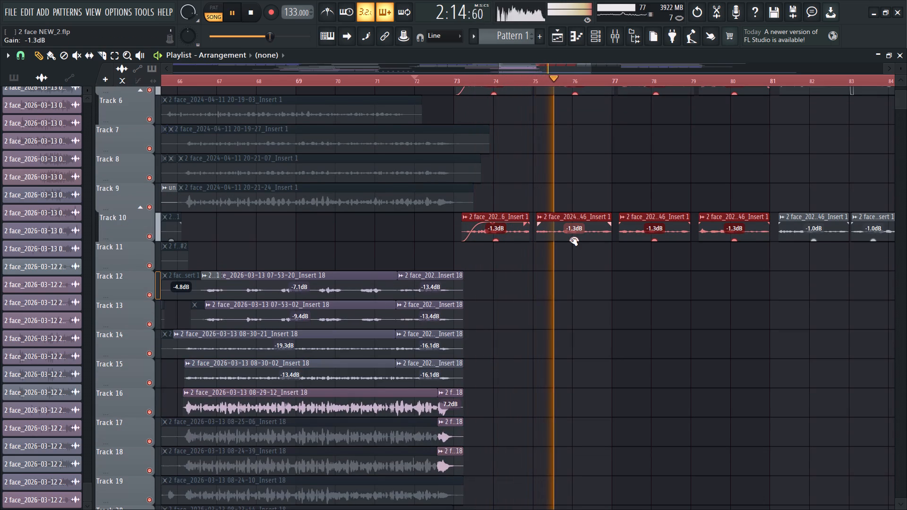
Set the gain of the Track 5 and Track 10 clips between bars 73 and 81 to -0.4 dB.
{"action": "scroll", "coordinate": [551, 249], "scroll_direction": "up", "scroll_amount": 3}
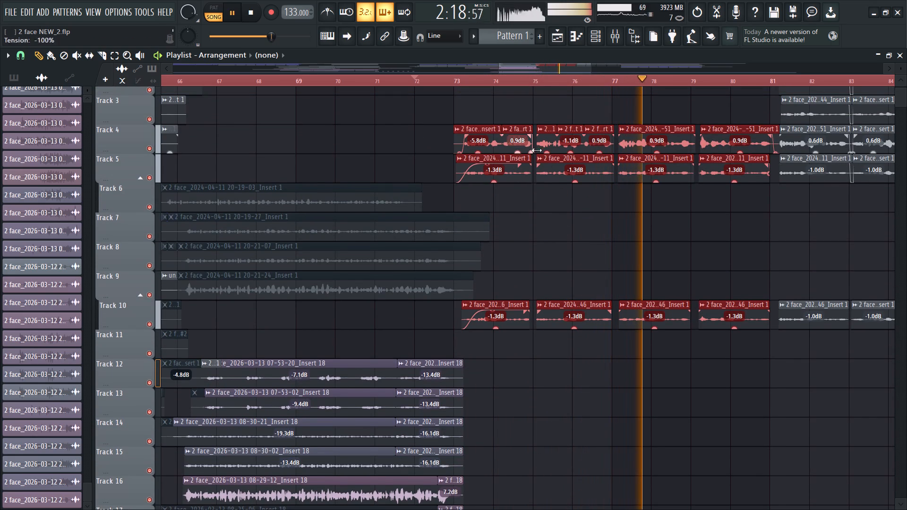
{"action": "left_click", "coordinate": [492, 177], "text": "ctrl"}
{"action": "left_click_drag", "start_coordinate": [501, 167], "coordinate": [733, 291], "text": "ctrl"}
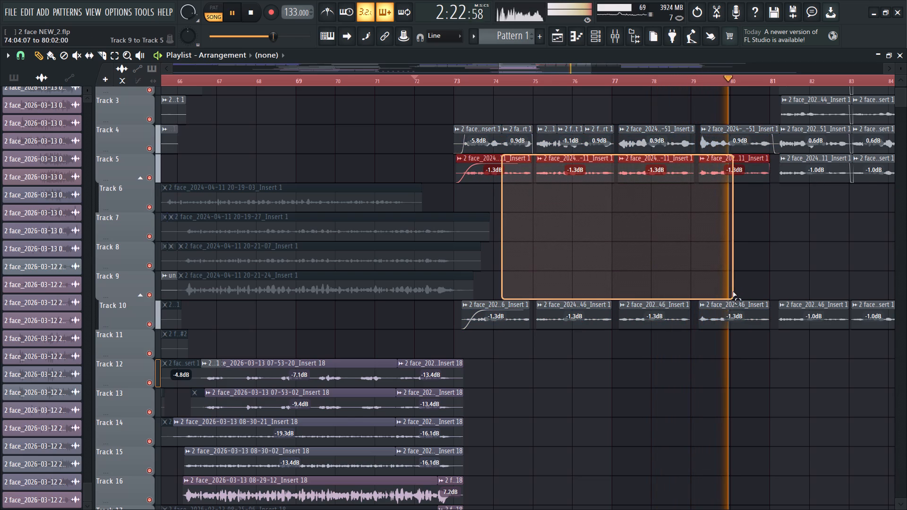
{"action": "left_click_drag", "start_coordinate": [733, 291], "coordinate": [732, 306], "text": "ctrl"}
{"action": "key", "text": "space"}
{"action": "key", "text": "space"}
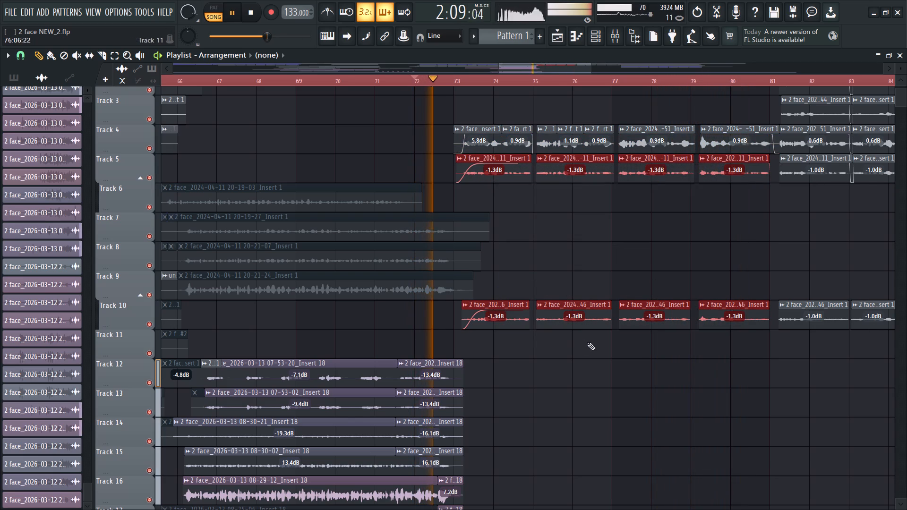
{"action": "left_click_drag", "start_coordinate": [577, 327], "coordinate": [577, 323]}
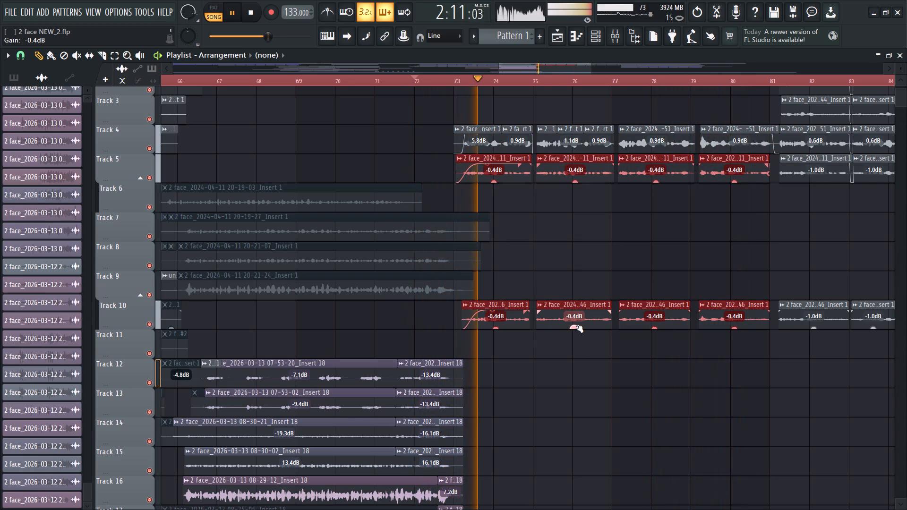
Lower the gain of the Track 4 clips between bars 73 and 81 together, bringing the clips from bar 77 to 0.5 dB.
{"action": "left_click_drag", "start_coordinate": [453, 129], "coordinate": [556, 141], "text": "ctrl"}
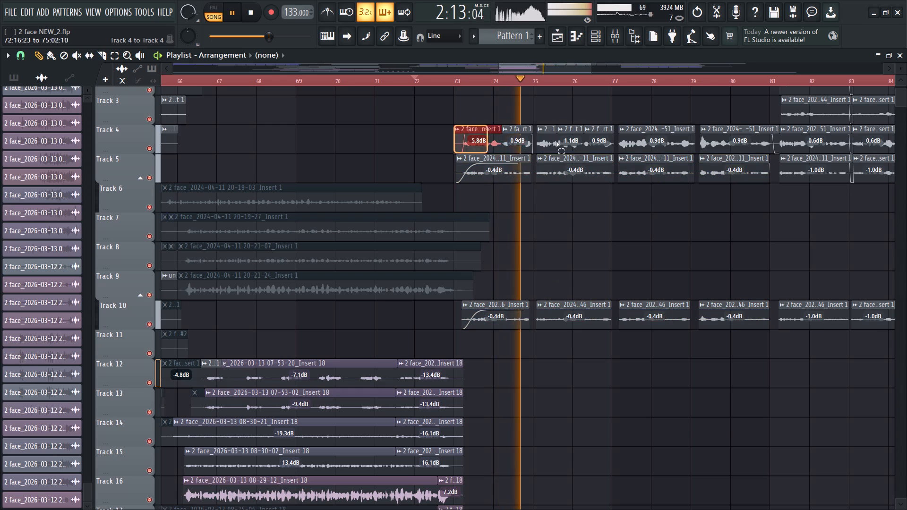
{"action": "left_click_drag", "start_coordinate": [556, 141], "coordinate": [722, 145], "text": "ctrl"}
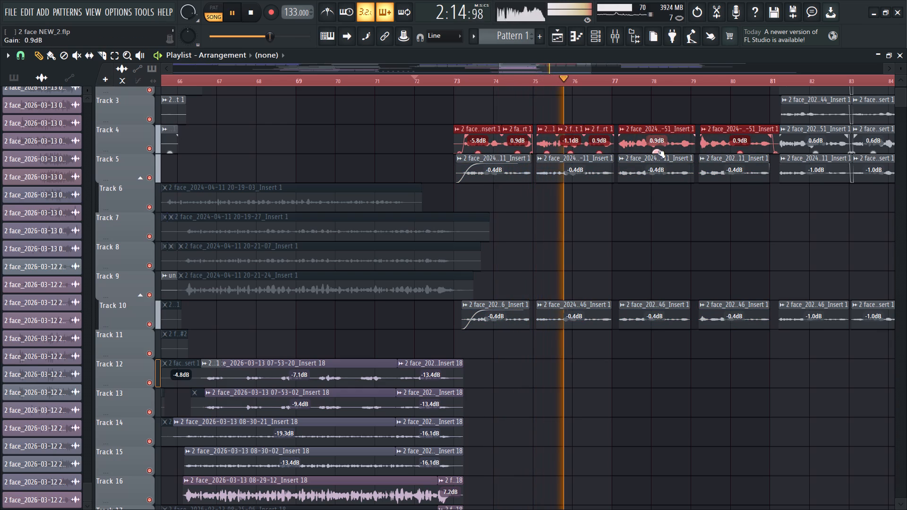
{"action": "left_click", "coordinate": [659, 152]}
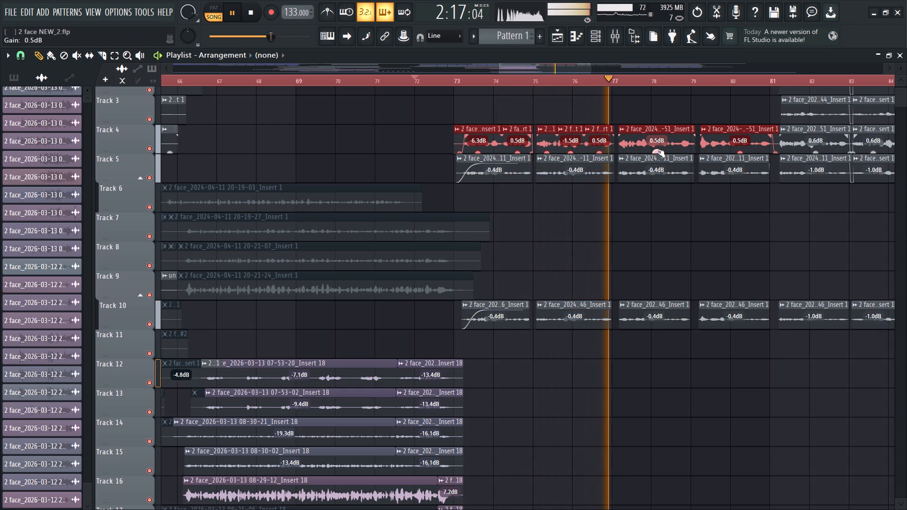
Set the gain of the Track 5 and Track 10 clips between bars 73 and 81 to -0.3 dB.
{"action": "left_click_drag", "start_coordinate": [740, 321], "coordinate": [597, 136], "text": "ctrl"}
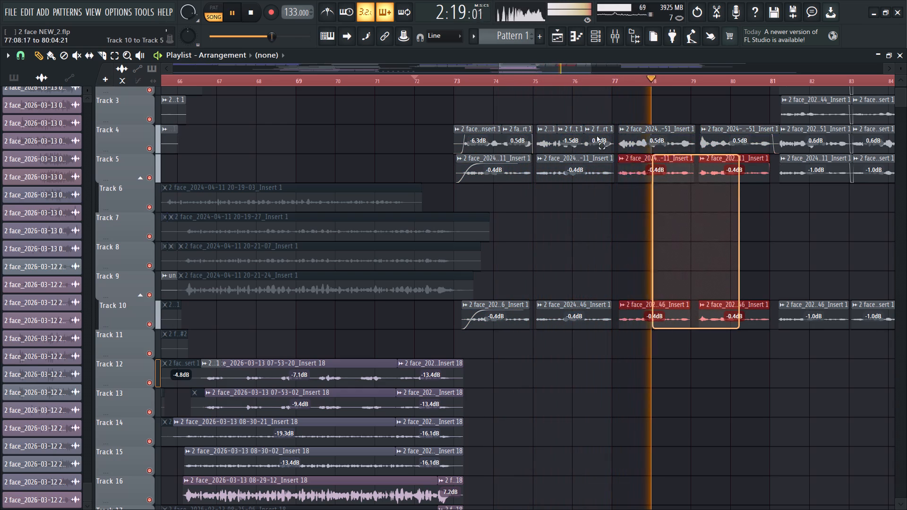
{"action": "left_click_drag", "start_coordinate": [597, 136], "coordinate": [509, 169], "text": "ctrl"}
{"action": "left_click", "coordinate": [577, 180]}
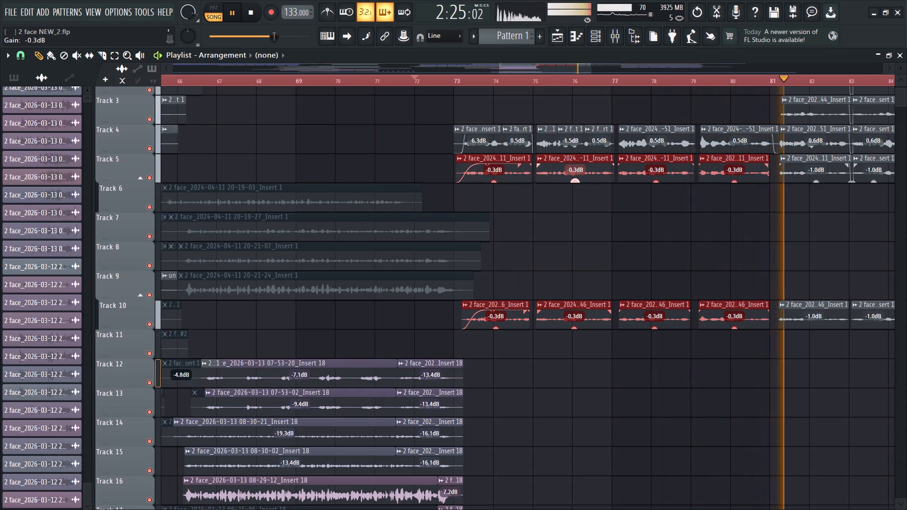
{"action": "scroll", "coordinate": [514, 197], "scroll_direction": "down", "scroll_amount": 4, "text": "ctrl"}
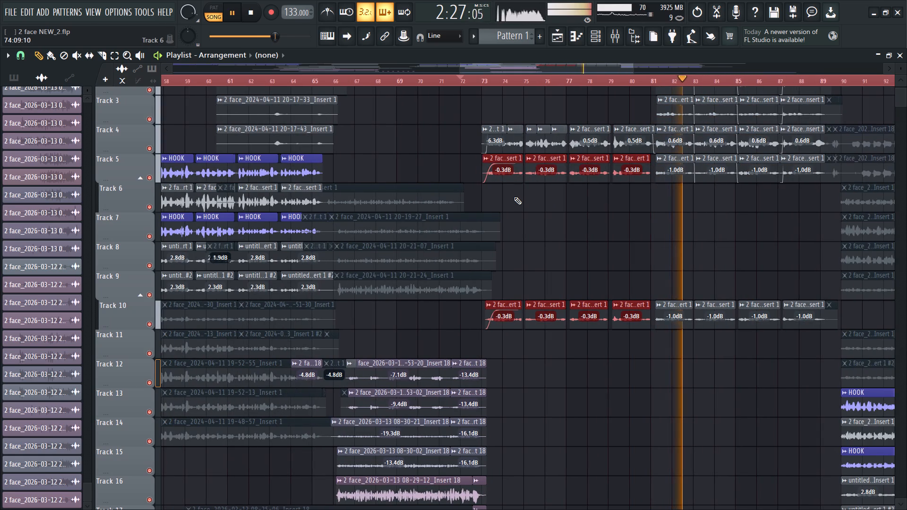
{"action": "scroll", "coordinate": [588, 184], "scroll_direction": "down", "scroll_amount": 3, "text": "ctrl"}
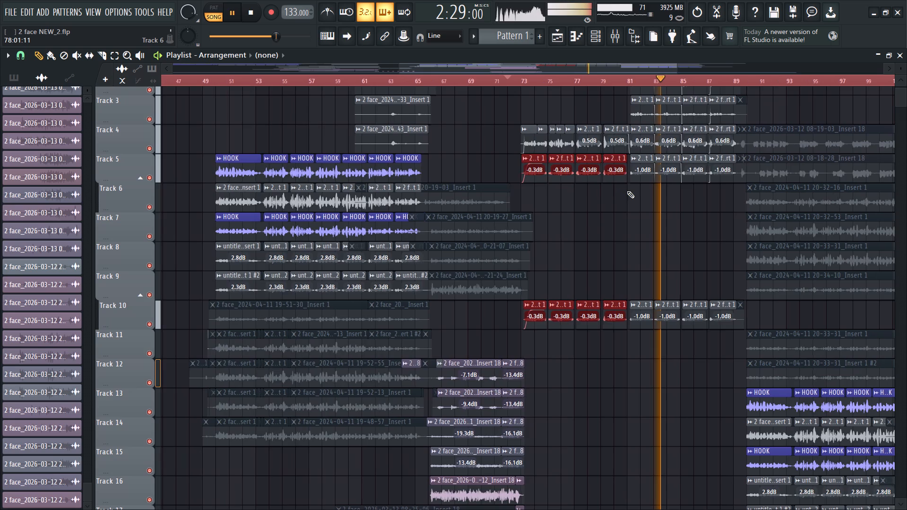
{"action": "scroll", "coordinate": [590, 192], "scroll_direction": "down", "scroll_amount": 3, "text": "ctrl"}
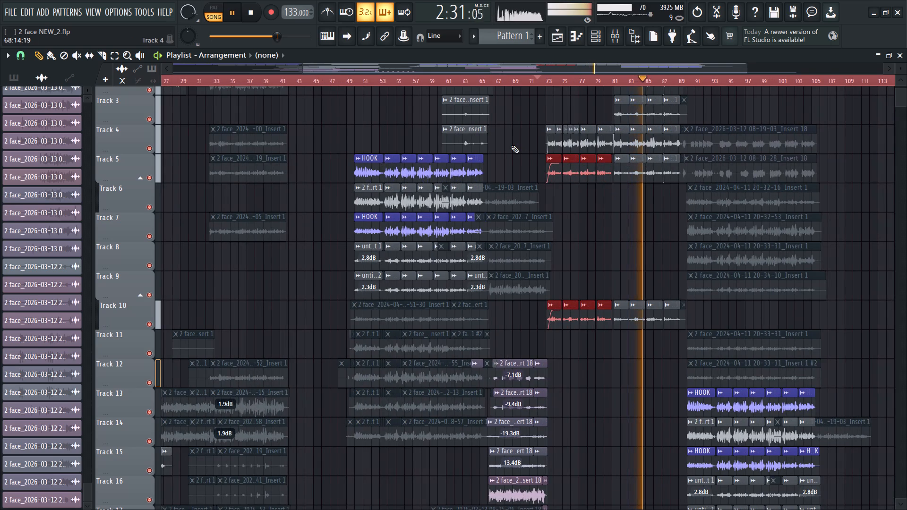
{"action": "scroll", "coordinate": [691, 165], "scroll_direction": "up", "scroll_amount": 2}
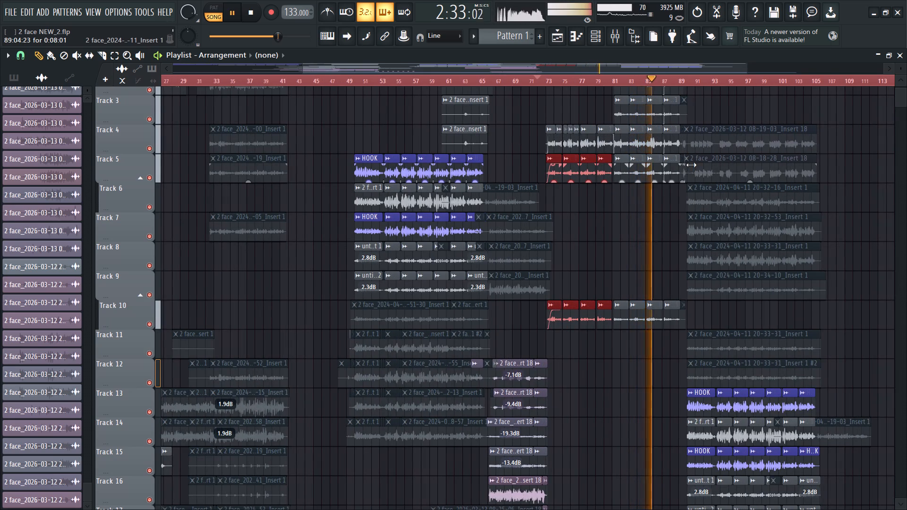
Bring up the mixer with the KITU NINANEED track selected and save the project.
{"action": "left_click", "coordinate": [619, 42]}
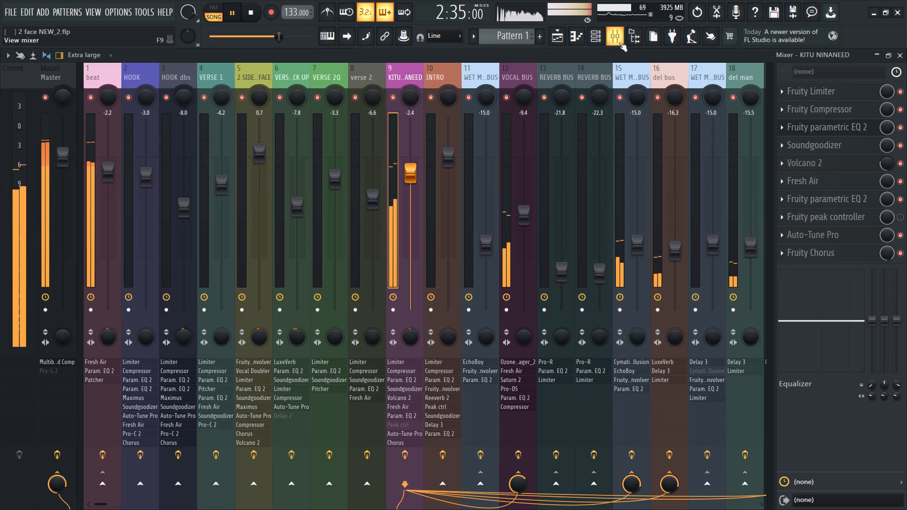
{"action": "left_click", "coordinate": [404, 76]}
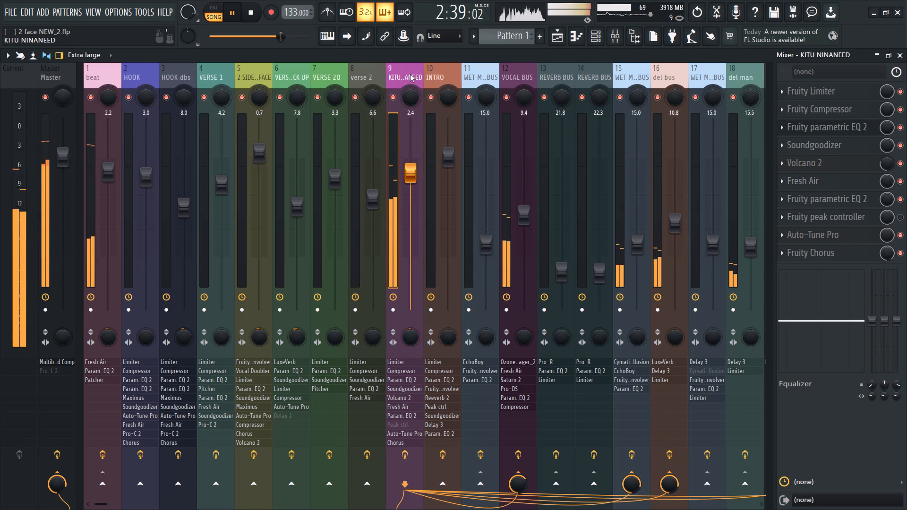
{"action": "key", "text": "ctrl+s"}
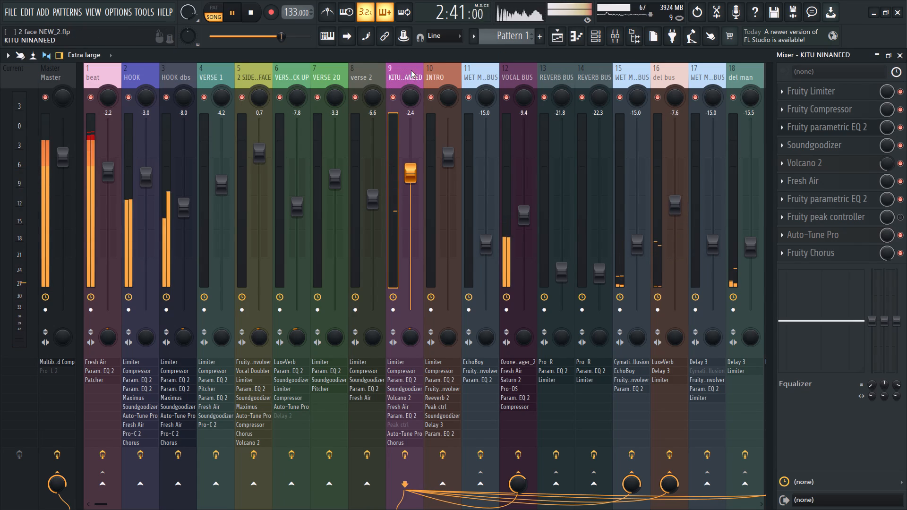
Raise the HOOK dbs mixer track's volume to -7.6 dB.
{"action": "left_click", "coordinate": [145, 68]}
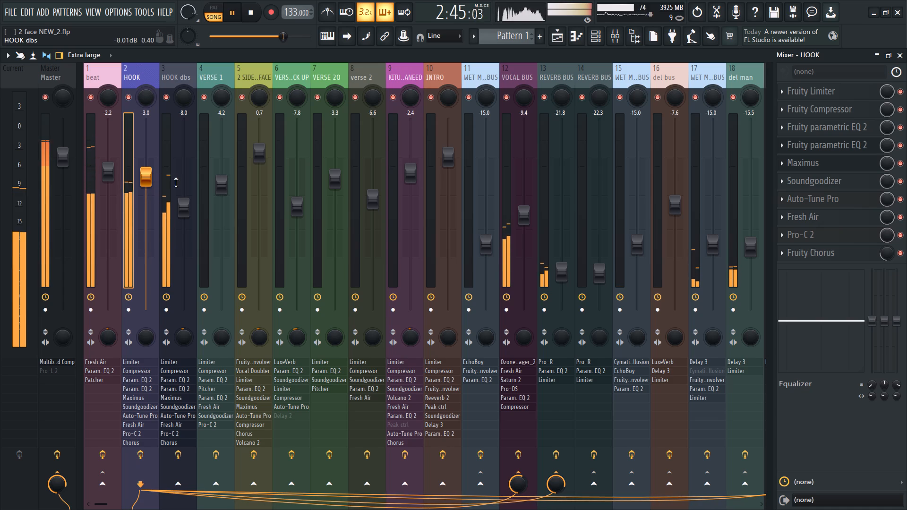
{"action": "left_click_drag", "start_coordinate": [185, 207], "coordinate": [187, 203]}
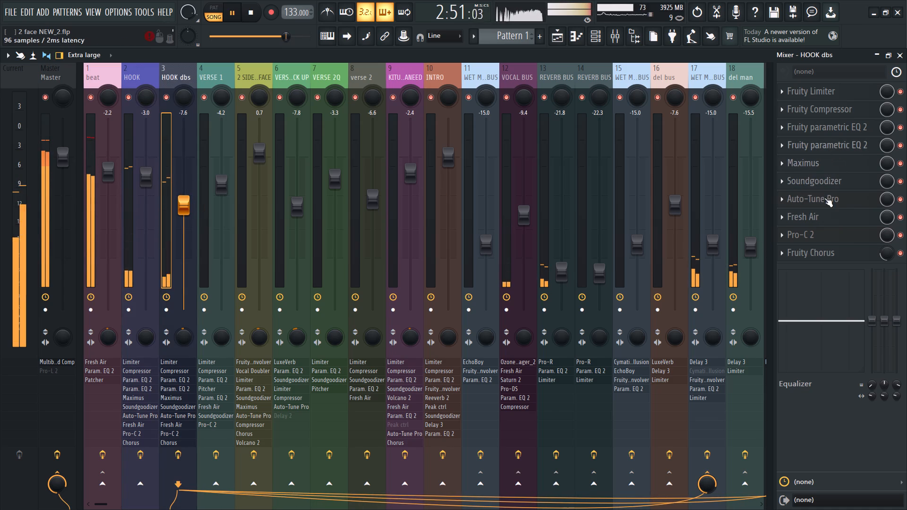
Set the HOOK dbs track's Fruity Compressor to a 4.0:1 ratio and 266 ms release.
{"action": "left_click", "coordinate": [832, 106]}
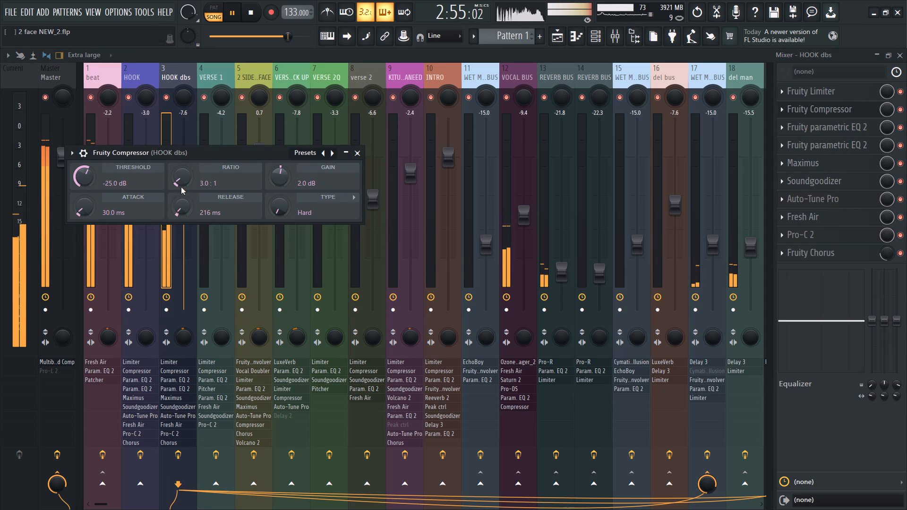
{"action": "scroll", "coordinate": [180, 183], "scroll_direction": "up", "scroll_amount": 3}
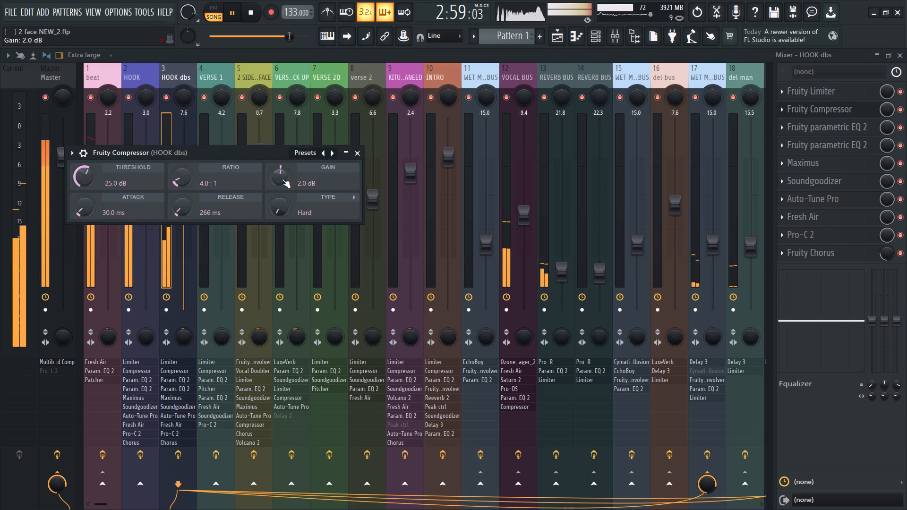
Reset band 5 in the first Fruity parametric EQ 2 on the HOOK track.
{"action": "left_click", "coordinate": [143, 76]}
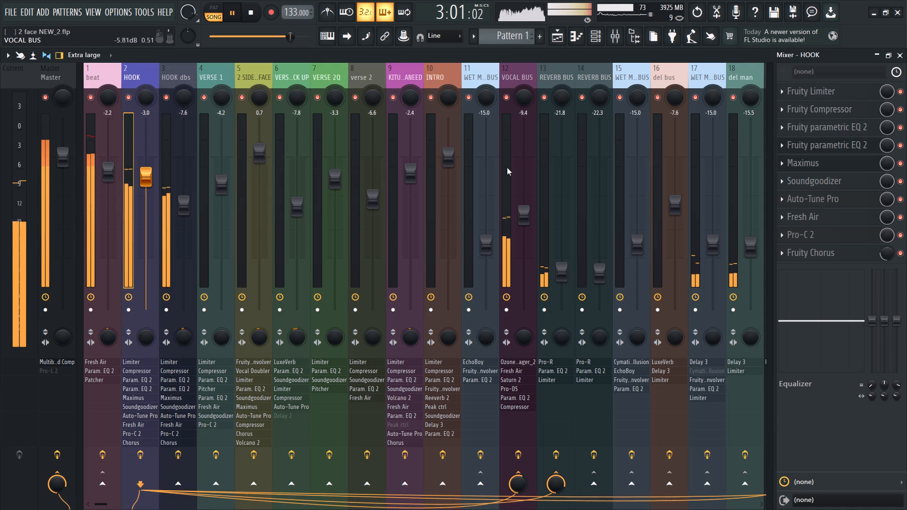
{"action": "left_click", "coordinate": [838, 125]}
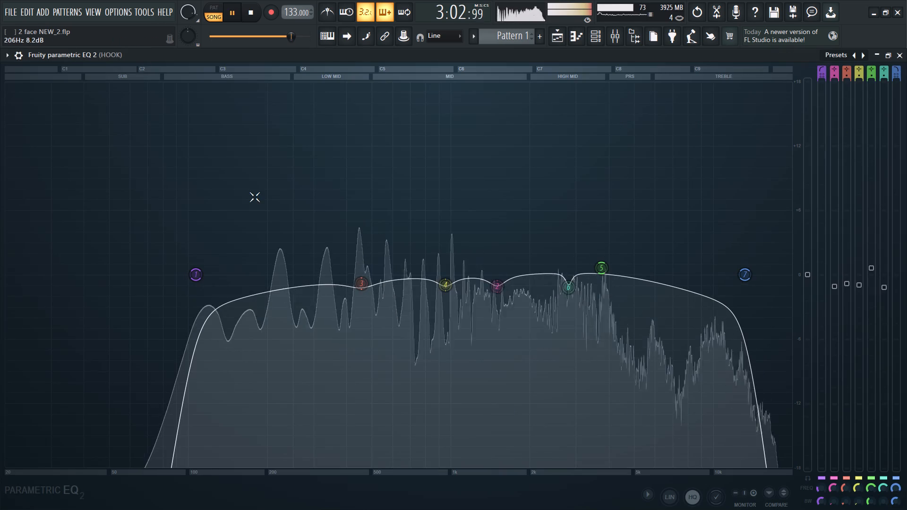
{"action": "right_click", "coordinate": [596, 268]}
{"action": "left_click", "coordinate": [610, 285]}
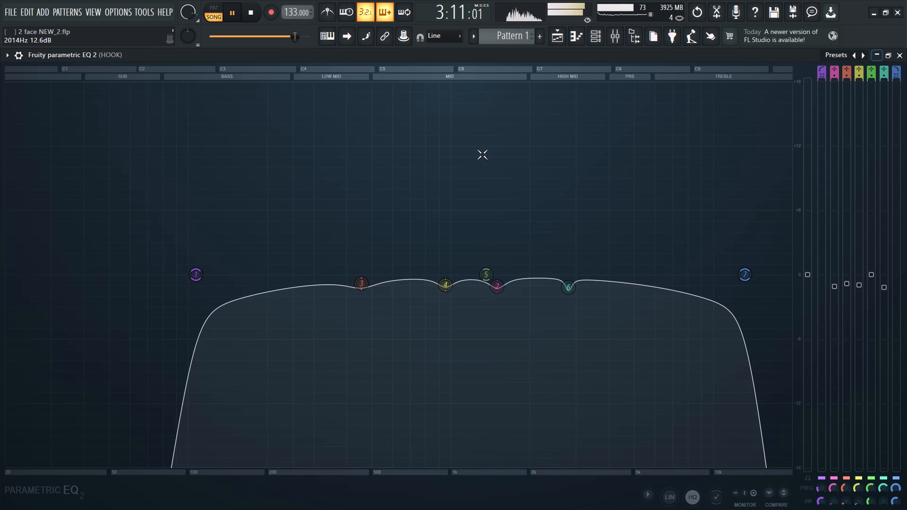
Replay the hook while sweeping band 5 as a boost, ending at 2716 Hz with its bandwidth narrowed to 4%.
{"action": "key", "text": "space"}
{"action": "key", "text": "space"}
{"action": "left_click_drag", "start_coordinate": [274, 40], "coordinate": [285, 46]}
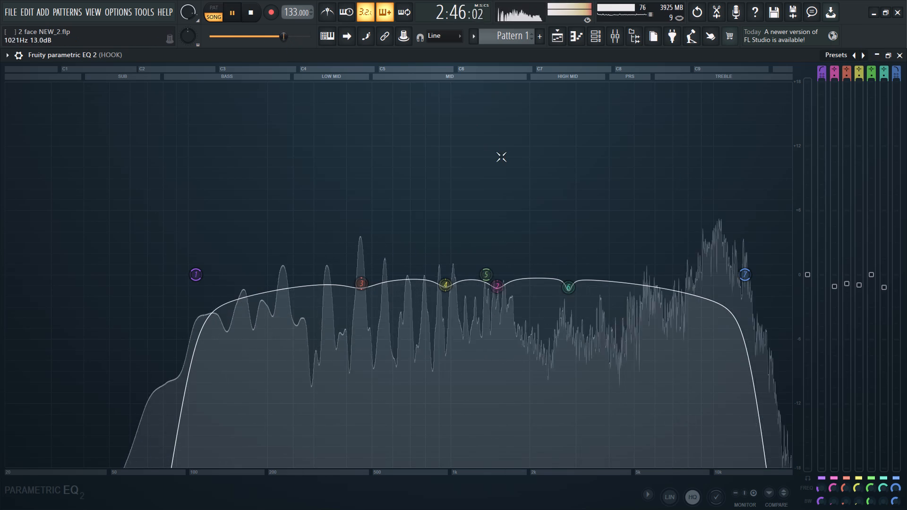
{"action": "left_click_drag", "start_coordinate": [485, 271], "coordinate": [521, 243]}
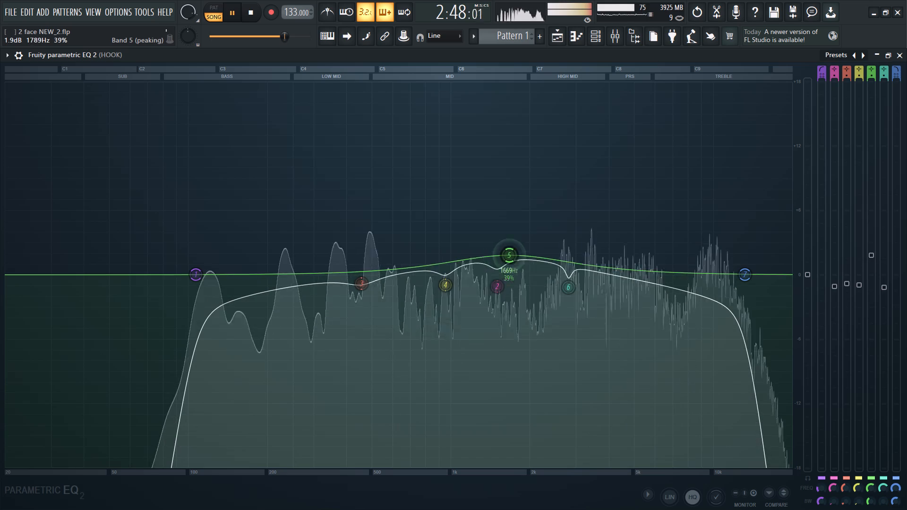
{"action": "left_click_drag", "start_coordinate": [521, 243], "coordinate": [628, 267]}
{"action": "left_click_drag", "start_coordinate": [619, 272], "coordinate": [615, 267]}
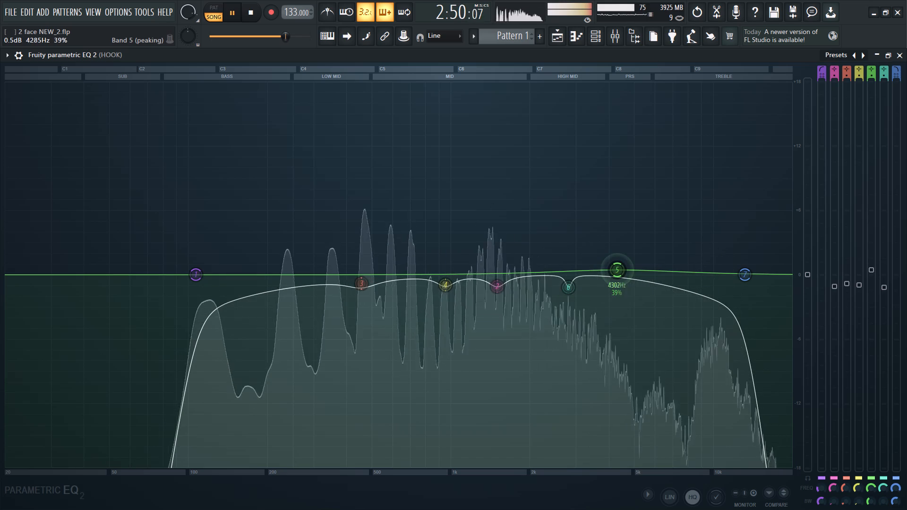
{"action": "left_click_drag", "start_coordinate": [615, 267], "coordinate": [520, 119]}
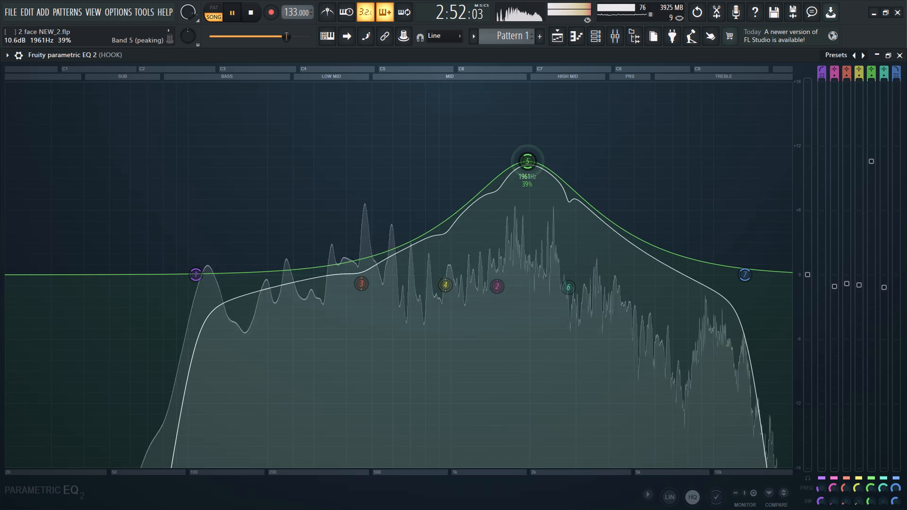
{"action": "left_click_drag", "start_coordinate": [520, 119], "coordinate": [550, 65]}
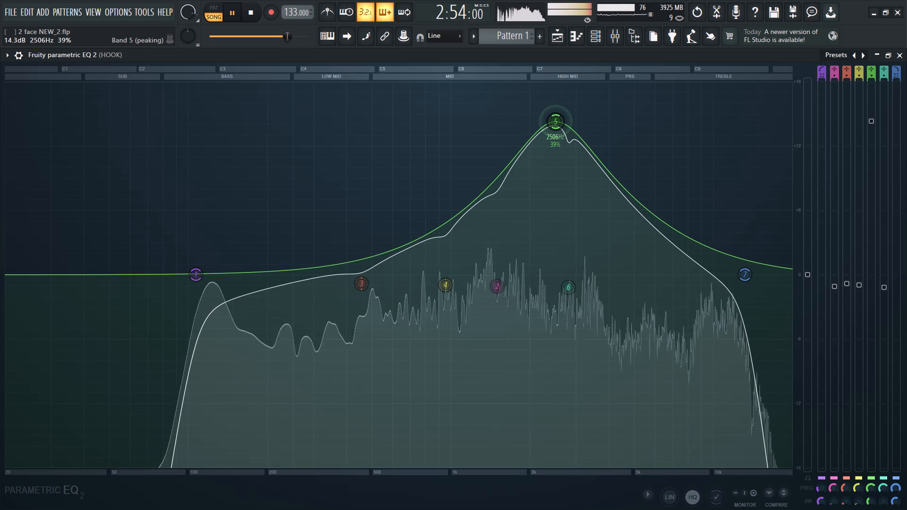
{"action": "left_click_drag", "start_coordinate": [550, 65], "coordinate": [548, 63]}
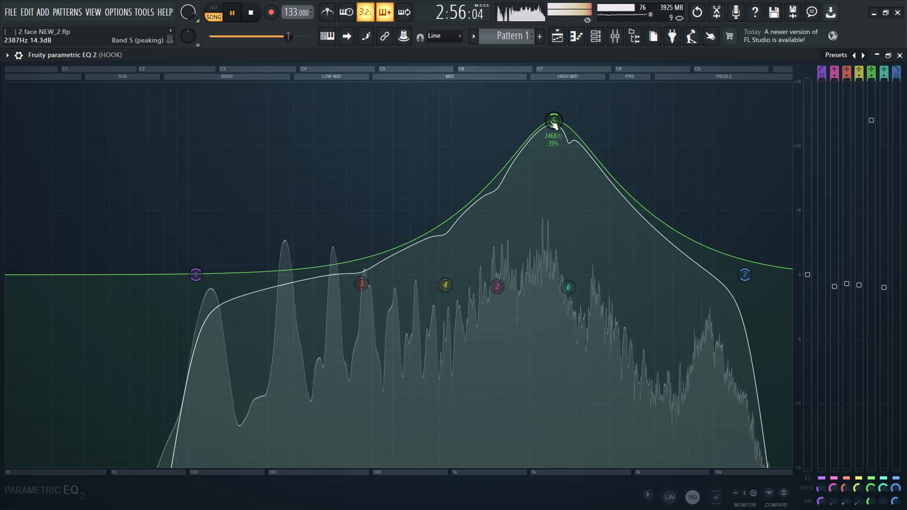
{"action": "left_click_drag", "start_coordinate": [550, 120], "coordinate": [562, 109]}
{"action": "scroll", "coordinate": [565, 112], "scroll_direction": "down", "scroll_amount": 6}
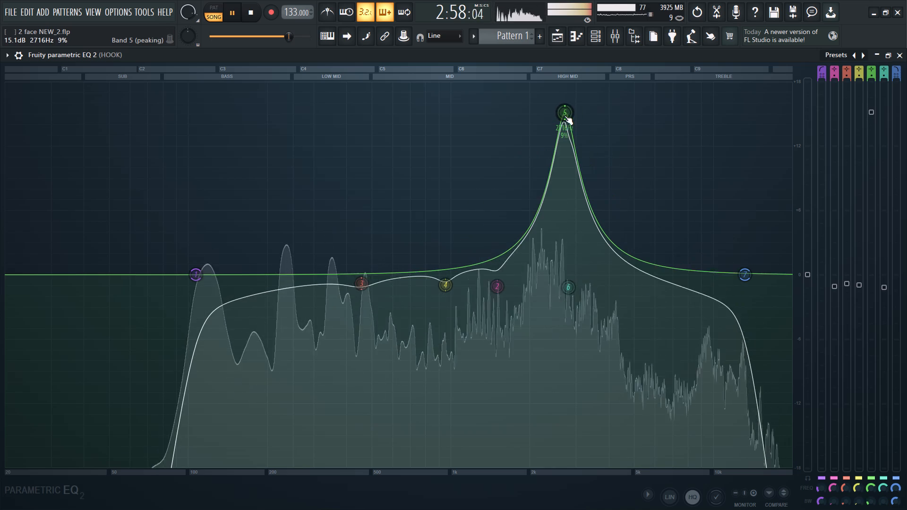
{"action": "scroll", "coordinate": [565, 116], "scroll_direction": "down", "scroll_amount": 1}
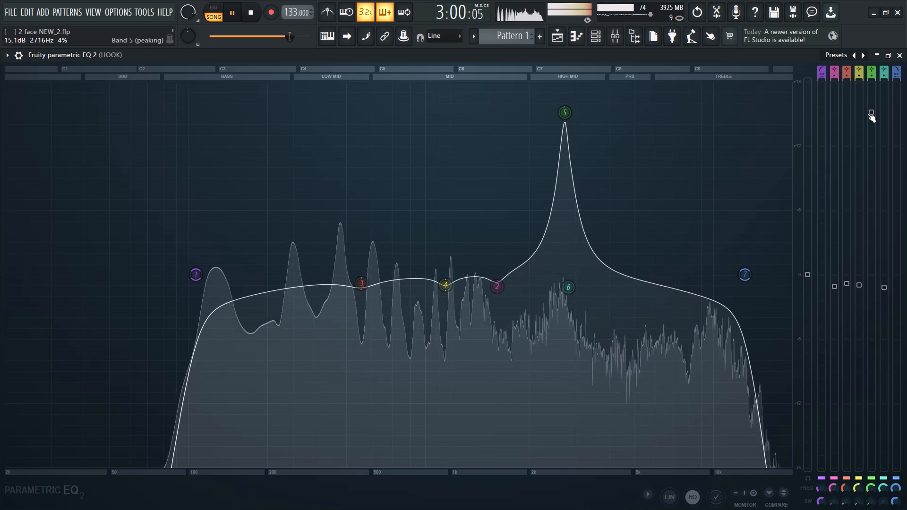
Turn EQ band 5 at 2716 Hz into a slight cut with a gain of -0.8 dB.
{"action": "left_click_drag", "start_coordinate": [868, 113], "coordinate": [867, 369]}
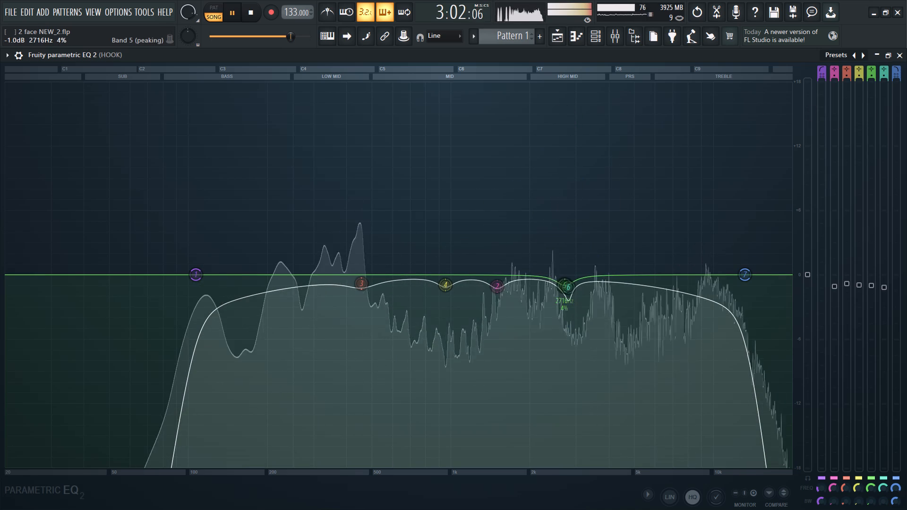
{"action": "left_click_drag", "start_coordinate": [867, 369], "coordinate": [867, 367]}
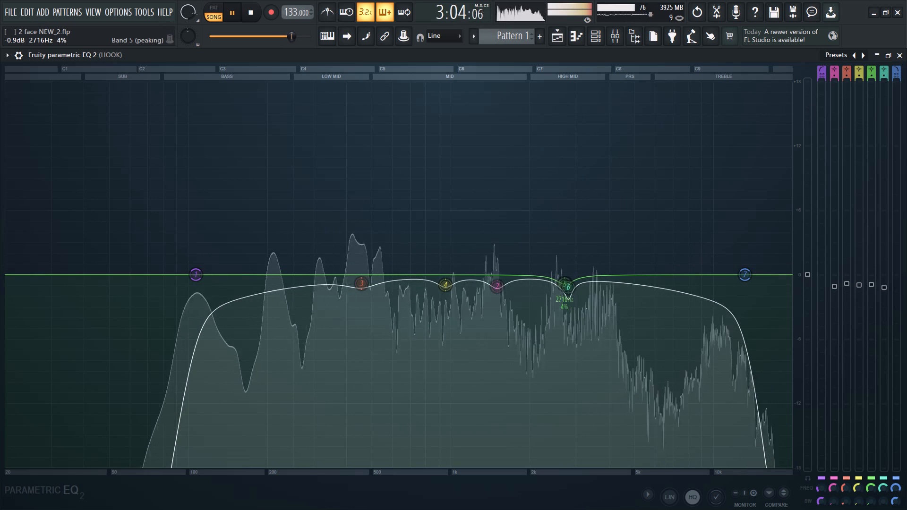
{"action": "left_click_drag", "start_coordinate": [867, 367], "coordinate": [867, 366]}
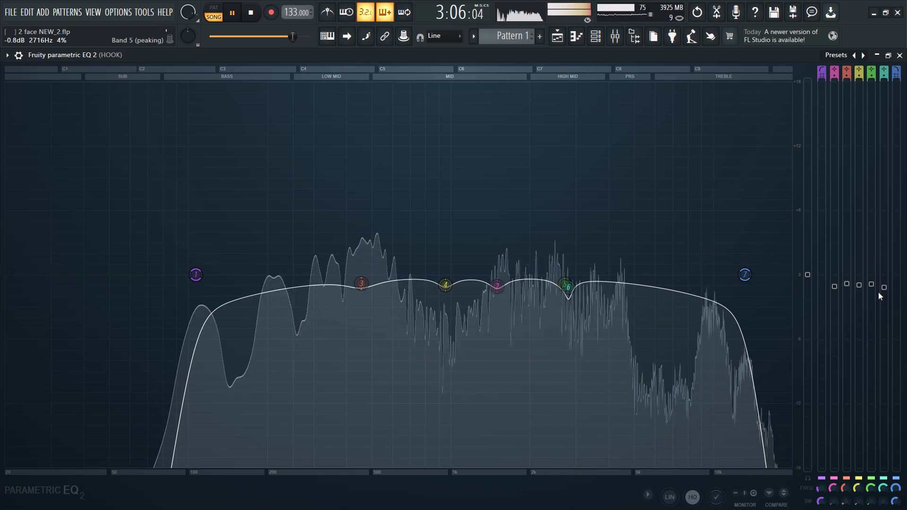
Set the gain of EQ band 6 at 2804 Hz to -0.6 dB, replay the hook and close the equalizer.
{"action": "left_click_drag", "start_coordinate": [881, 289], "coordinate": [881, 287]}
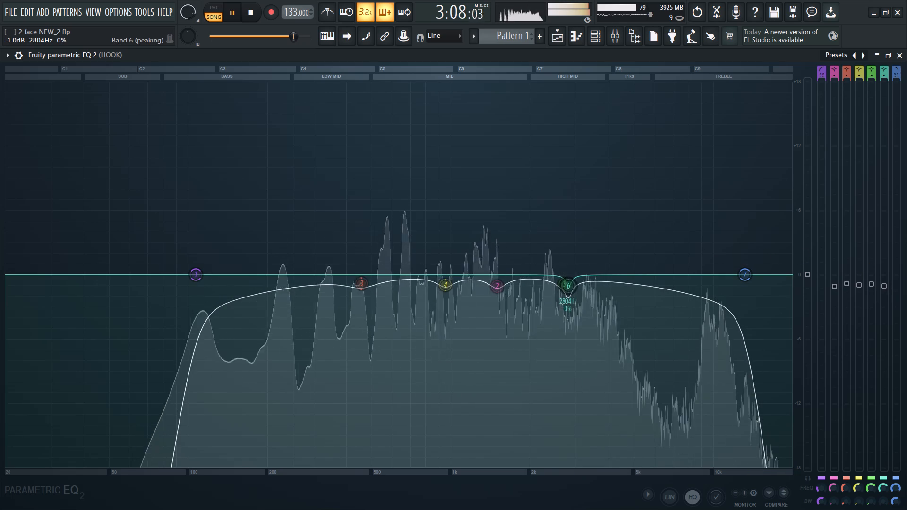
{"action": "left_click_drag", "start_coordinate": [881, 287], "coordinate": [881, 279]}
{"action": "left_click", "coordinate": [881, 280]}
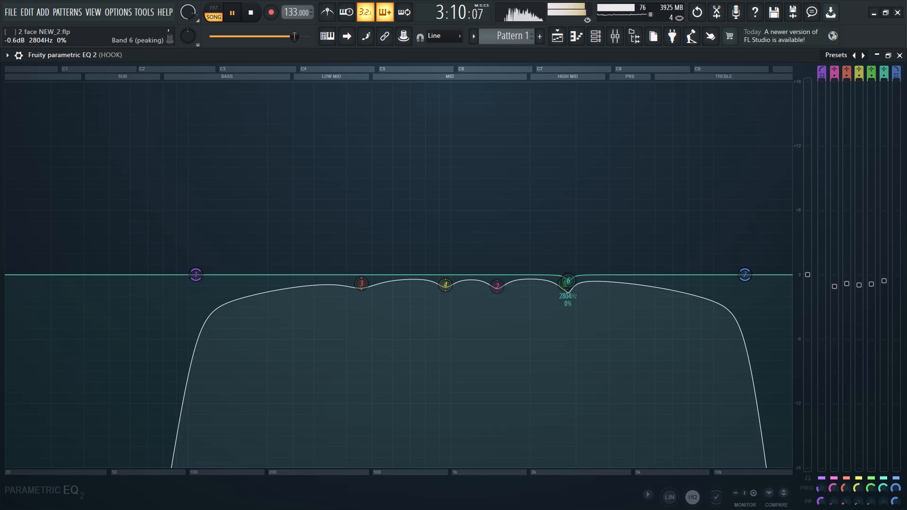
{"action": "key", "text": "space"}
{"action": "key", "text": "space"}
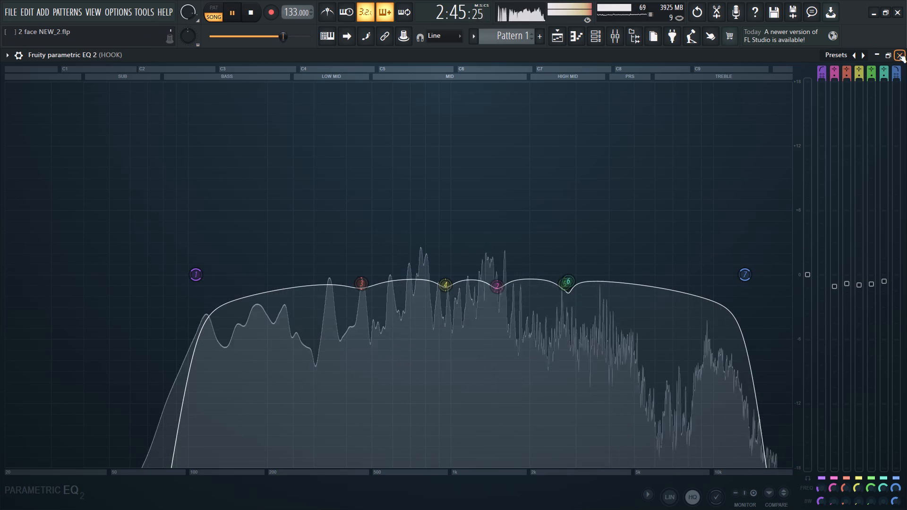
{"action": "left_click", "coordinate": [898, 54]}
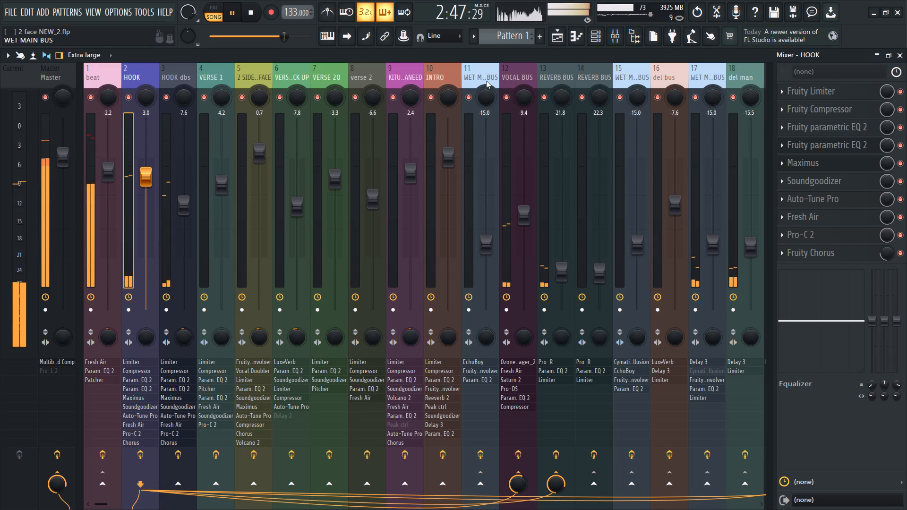
Reopen the HOOK track's first Fruity parametric EQ 2 and reset band 6.
{"action": "double_click", "coordinate": [839, 129]}
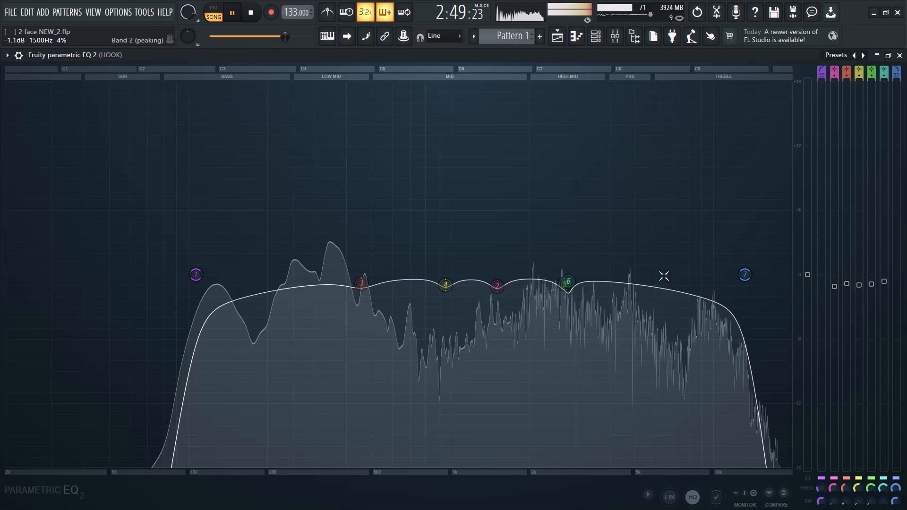
{"action": "right_click", "coordinate": [569, 281]}
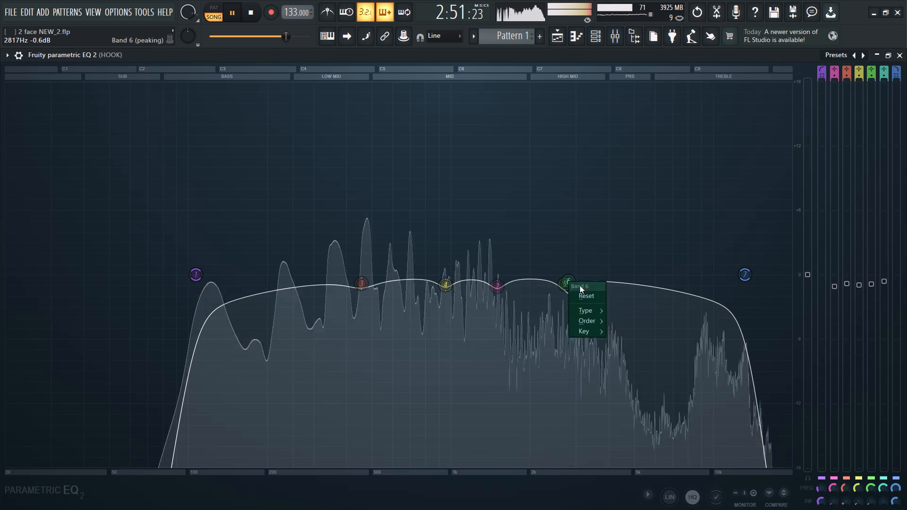
{"action": "left_click", "coordinate": [582, 296]}
Replay the hook while sweeping EQ band 6 as a boost, ending at 502 Hz with its bandwidth narrowed to 4%.
{"action": "left_click_drag", "start_coordinate": [574, 272], "coordinate": [480, 226]}
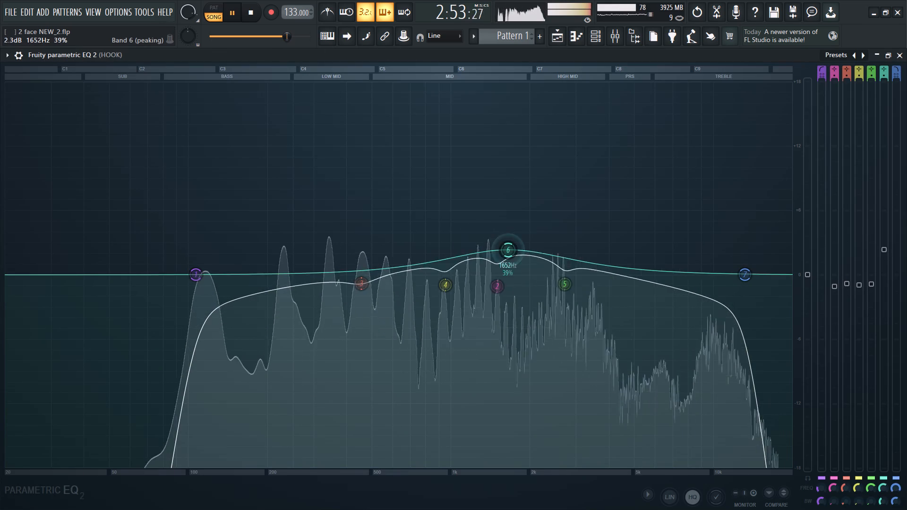
{"action": "left_click_drag", "start_coordinate": [480, 226], "coordinate": [331, 89]}
{"action": "key", "text": "space"}
{"action": "key", "text": "space"}
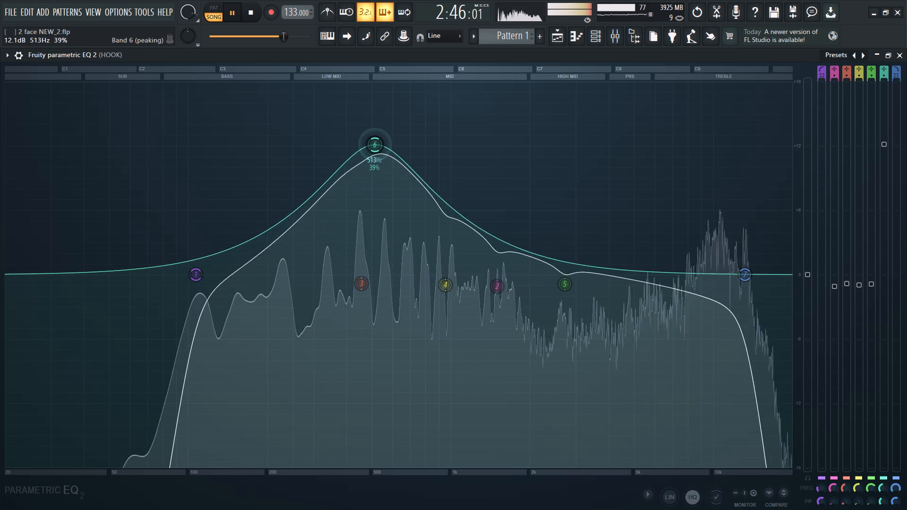
{"action": "left_click_drag", "start_coordinate": [331, 89], "coordinate": [324, 88]}
{"action": "left_click_drag", "start_coordinate": [343, 146], "coordinate": [328, 78]}
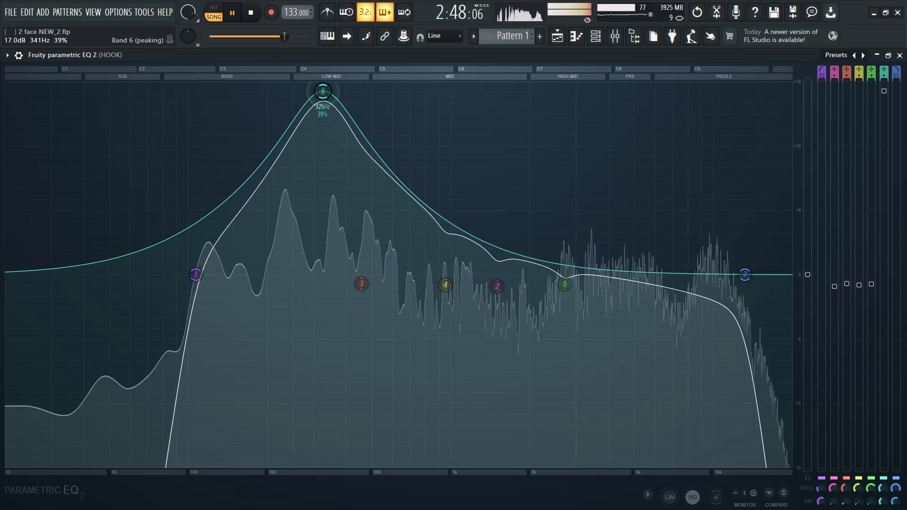
{"action": "left_click_drag", "start_coordinate": [328, 78], "coordinate": [376, 79]}
{"action": "scroll", "coordinate": [372, 93], "scroll_direction": "down", "scroll_amount": 3}
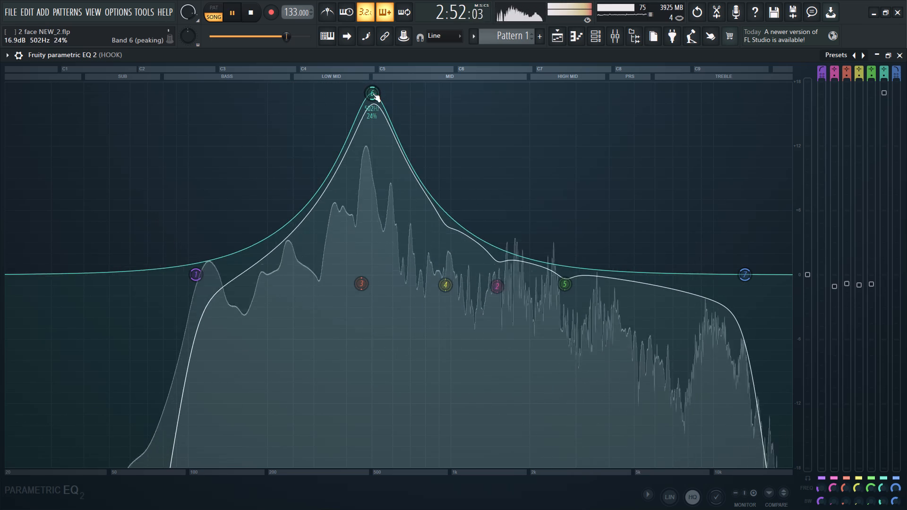
{"action": "scroll", "coordinate": [372, 93], "scroll_direction": "down", "scroll_amount": 4}
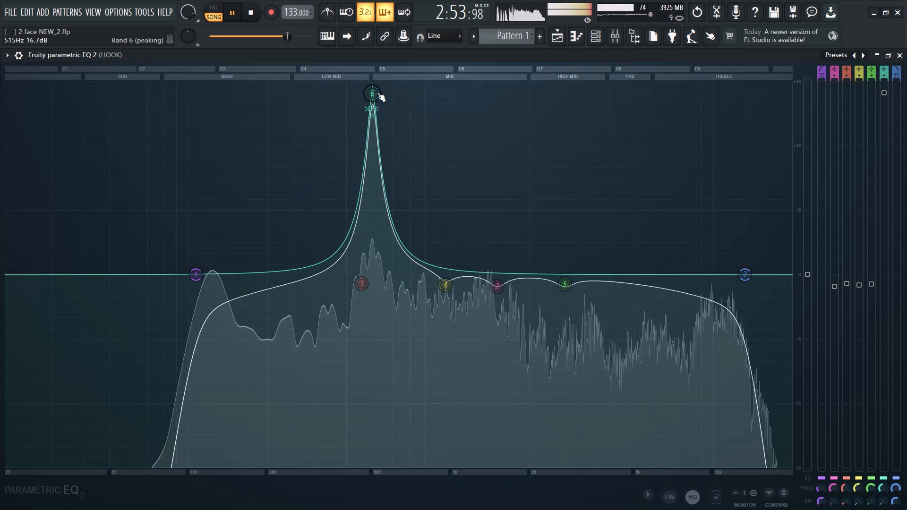
{"action": "key", "text": "space"}
{"action": "key", "text": "space"}
Turn EQ band 6 at 502 Hz into a slight cut with a gain of about -0.5 dB.
{"action": "left_click_drag", "start_coordinate": [883, 93], "coordinate": [882, 163]}
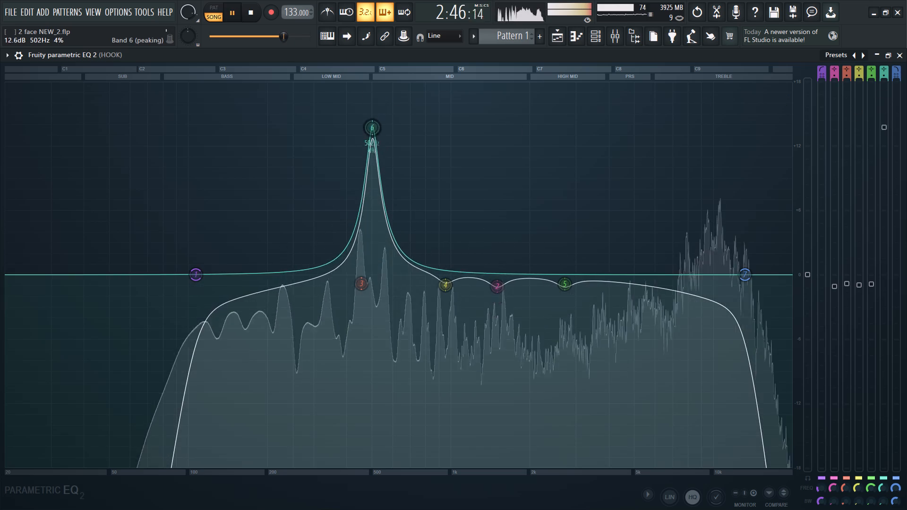
{"action": "left_click_drag", "start_coordinate": [882, 163], "coordinate": [19, 372]}
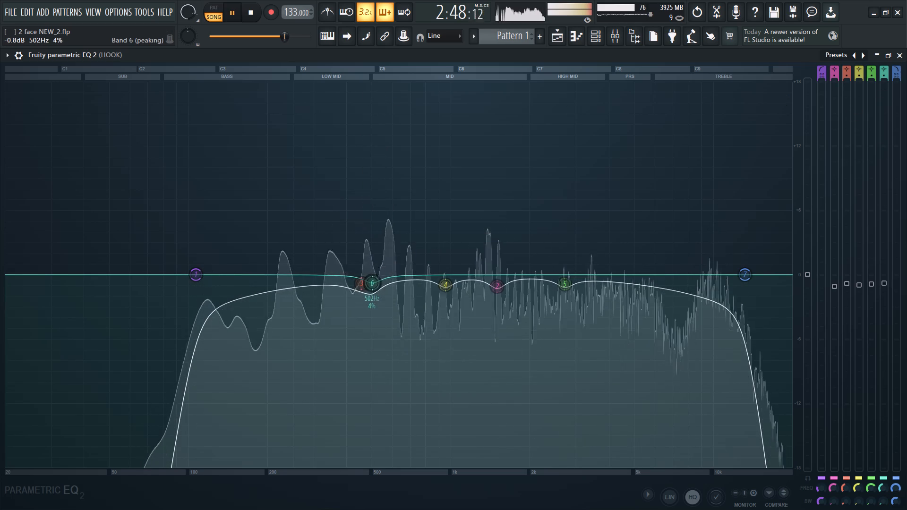
{"action": "left_click_drag", "start_coordinate": [19, 372], "coordinate": [19, 373]}
{"action": "left_click", "coordinate": [883, 284]}
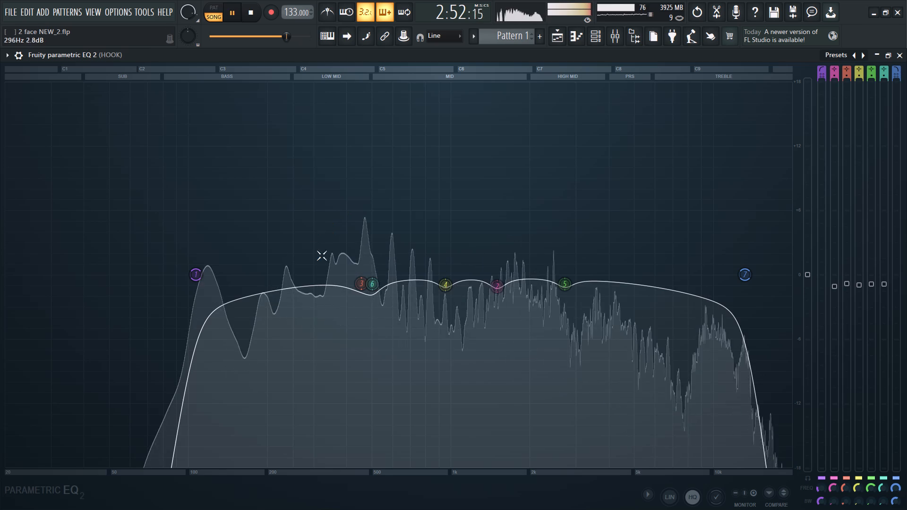
{"action": "left_click_drag", "start_coordinate": [375, 289], "coordinate": [375, 284]}
{"action": "left_click", "coordinate": [372, 280]}
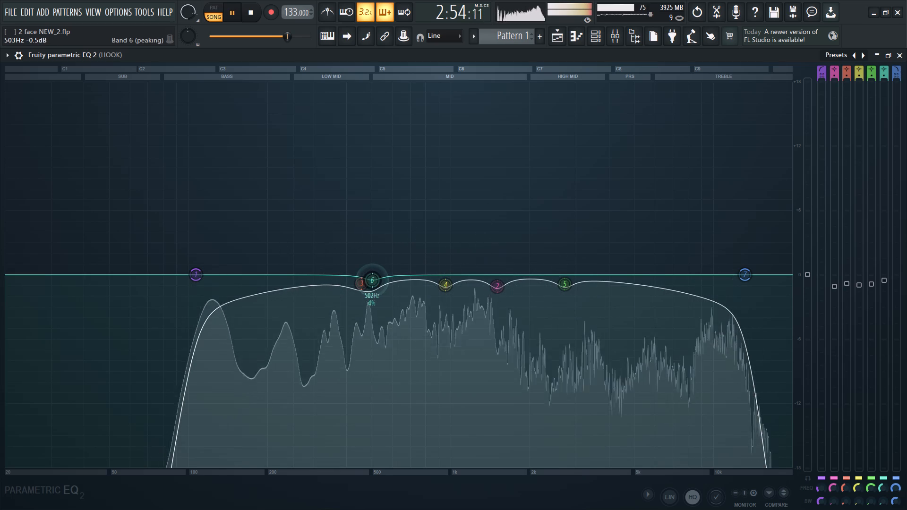
Lower the band 1 high-pass frequency to 99 Hz and close the equalizer.
{"action": "left_click_drag", "start_coordinate": [192, 278], "coordinate": [180, 280]}
{"action": "left_click", "coordinate": [185, 274]}
{"action": "left_click", "coordinate": [187, 274]}
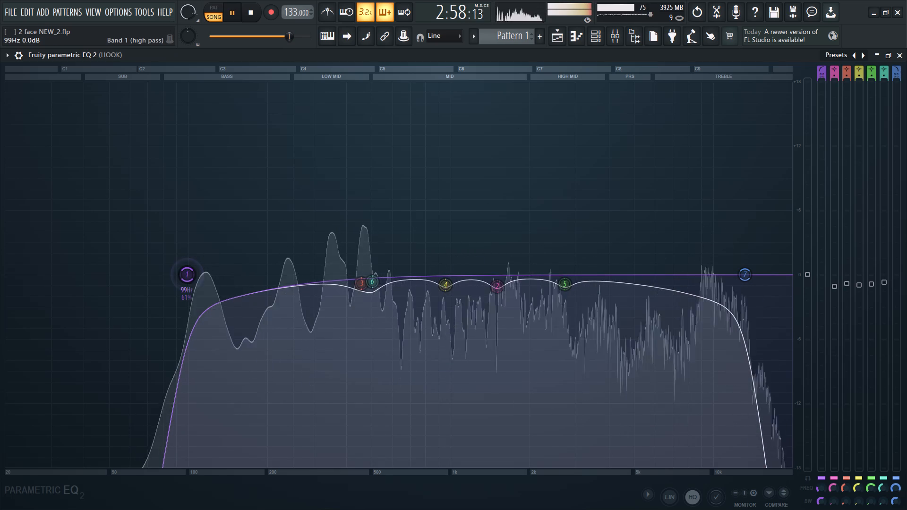
{"action": "left_click", "coordinate": [894, 54]}
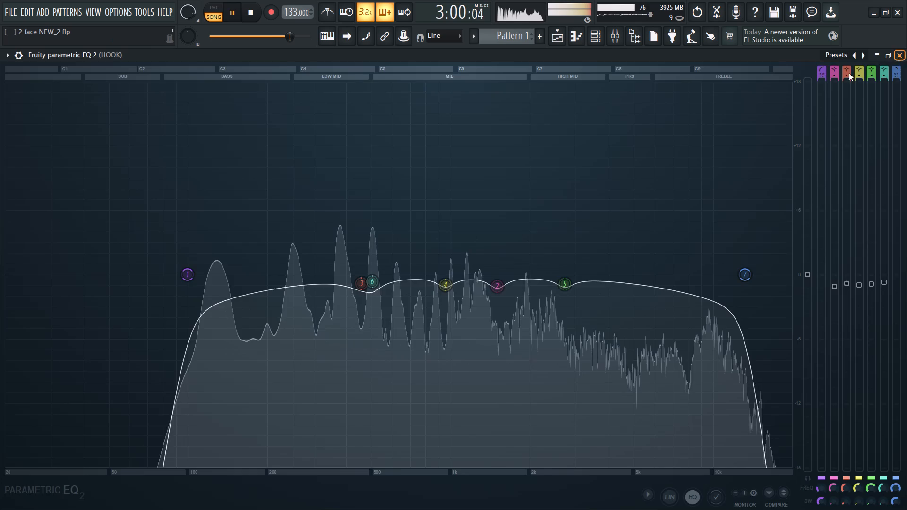
Open Maximus on the HOOK track, raise the low band's post gain to 2.5 dB while replaying the hook, and close it.
{"action": "double_click", "coordinate": [855, 165]}
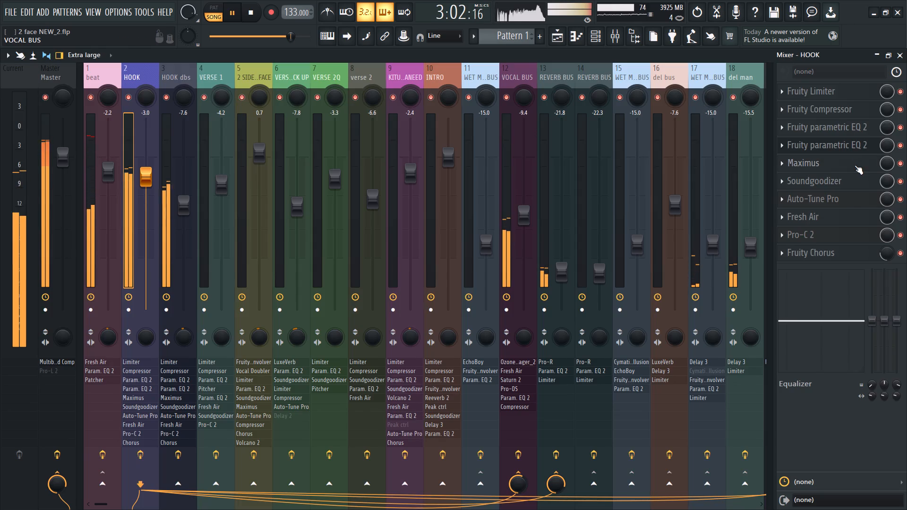
{"action": "key", "text": "space"}
{"action": "key", "text": "space"}
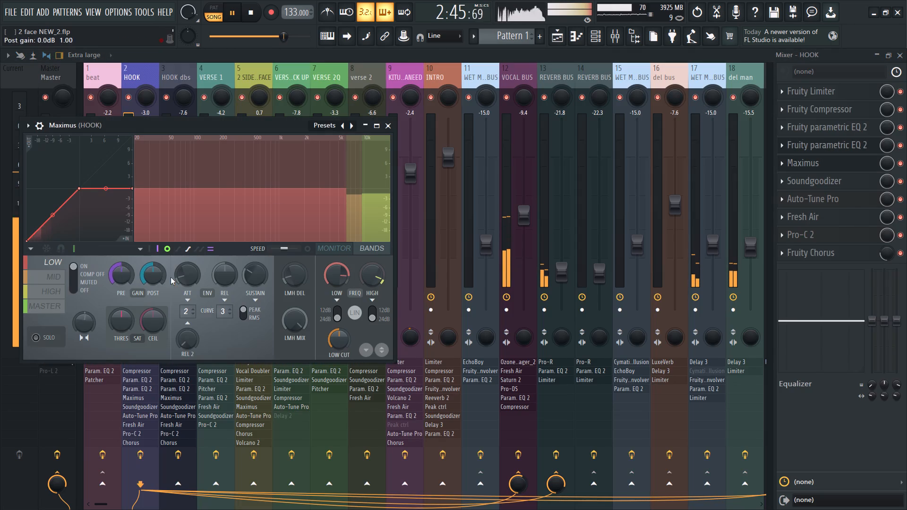
{"action": "scroll", "coordinate": [152, 277], "scroll_direction": "up", "scroll_amount": 1}
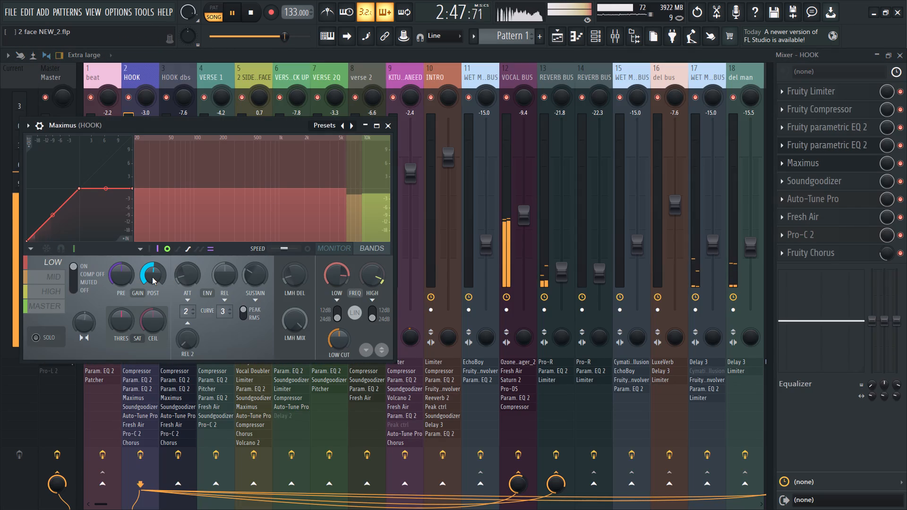
{"action": "scroll", "coordinate": [152, 277], "scroll_direction": "up", "scroll_amount": 1}
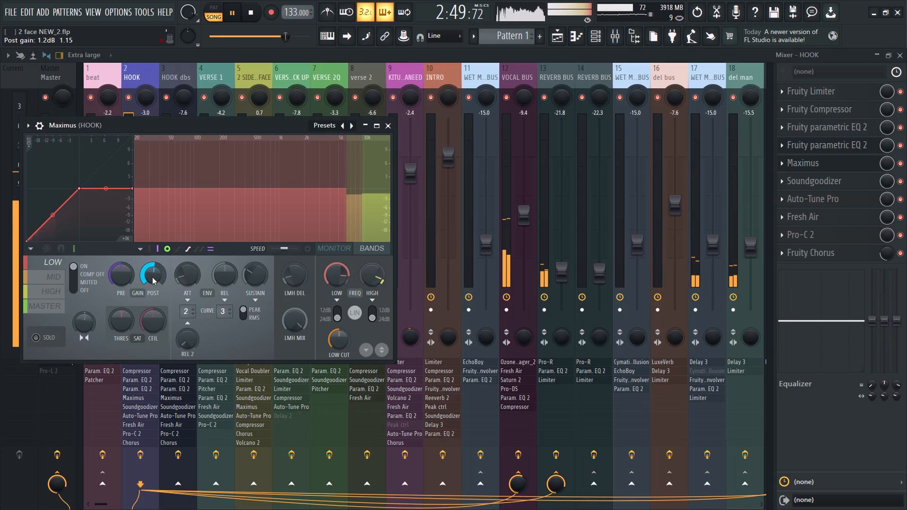
{"action": "scroll", "coordinate": [152, 277], "scroll_direction": "up", "scroll_amount": 1}
{"action": "scroll", "coordinate": [82, 318], "scroll_direction": "down", "scroll_amount": 1}
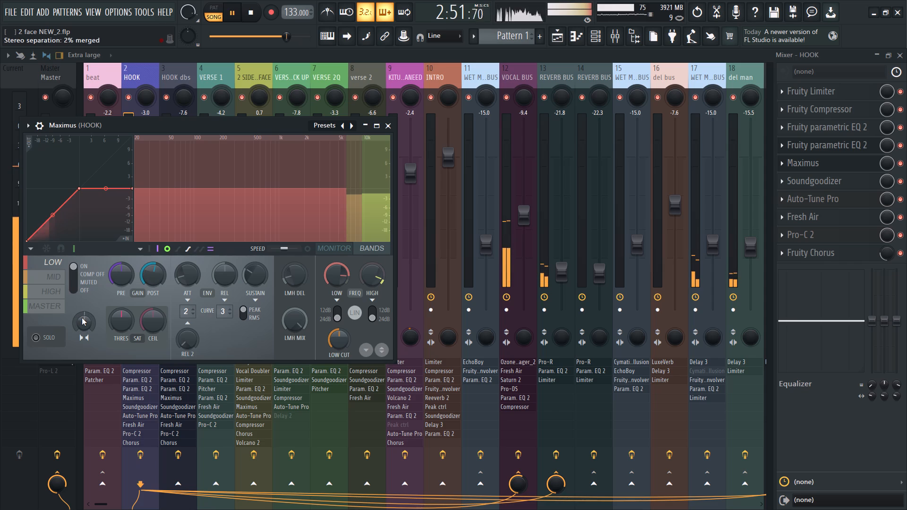
{"action": "scroll", "coordinate": [82, 318], "scroll_direction": "down", "scroll_amount": 1}
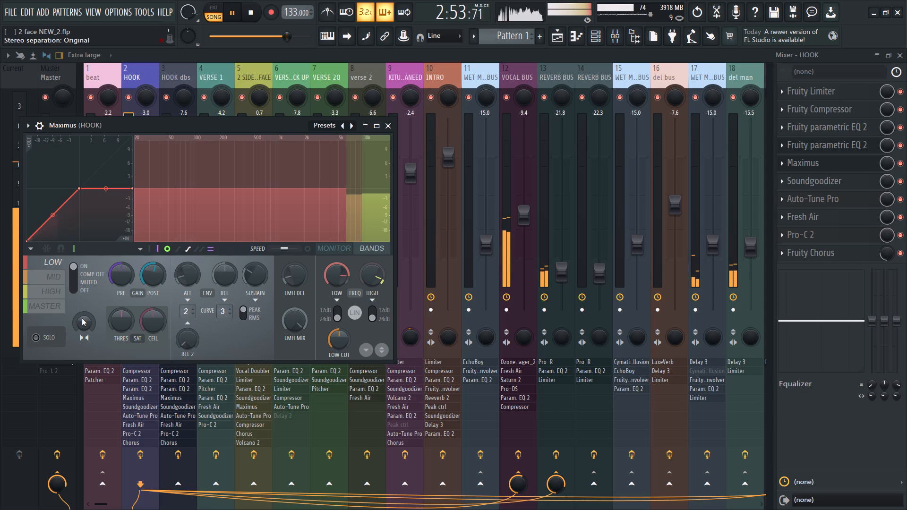
{"action": "scroll", "coordinate": [82, 318], "scroll_direction": "up", "scroll_amount": 1}
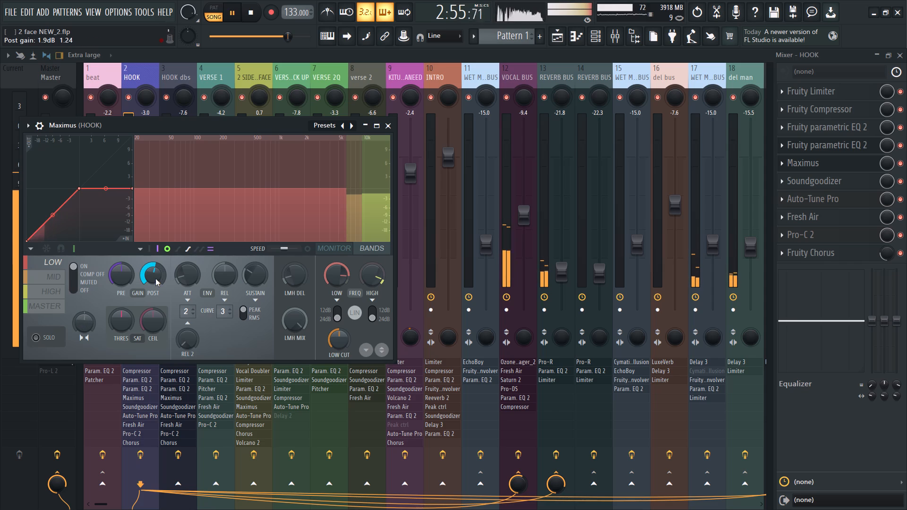
{"action": "scroll", "coordinate": [190, 279], "scroll_direction": "up", "scroll_amount": 3}
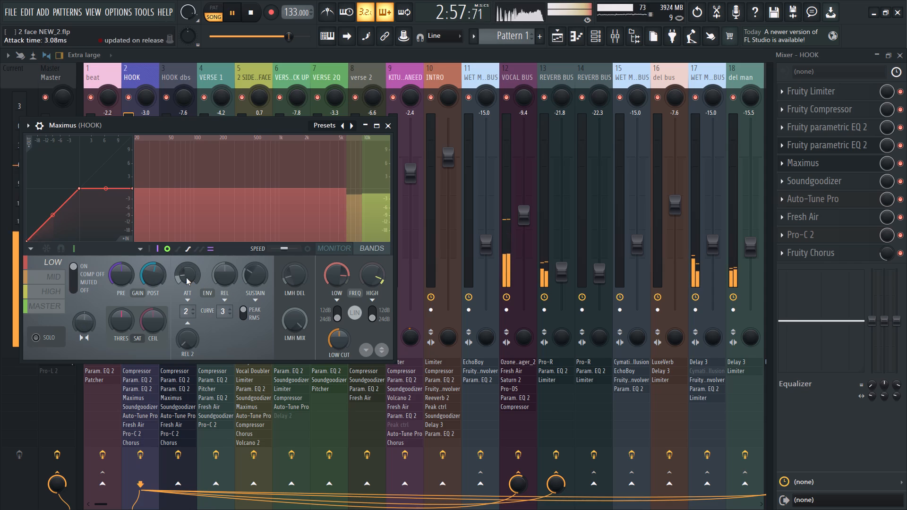
{"action": "scroll", "coordinate": [178, 277], "scroll_direction": "up", "scroll_amount": 1}
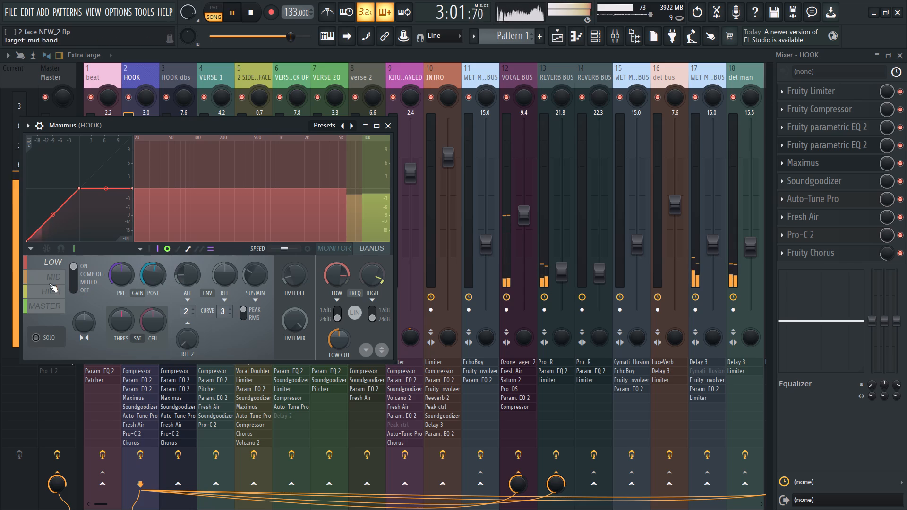
{"action": "scroll", "coordinate": [148, 274], "scroll_direction": "up", "scroll_amount": 1}
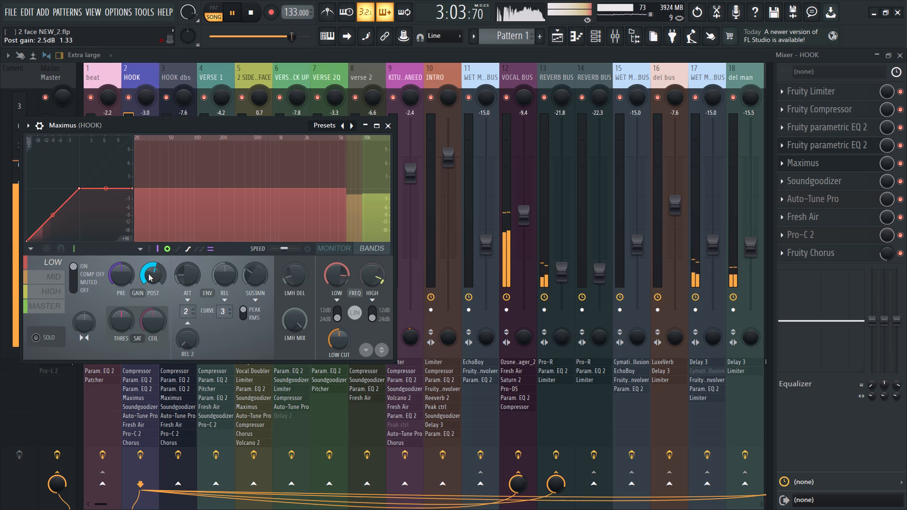
{"action": "left_click", "coordinate": [148, 274]}
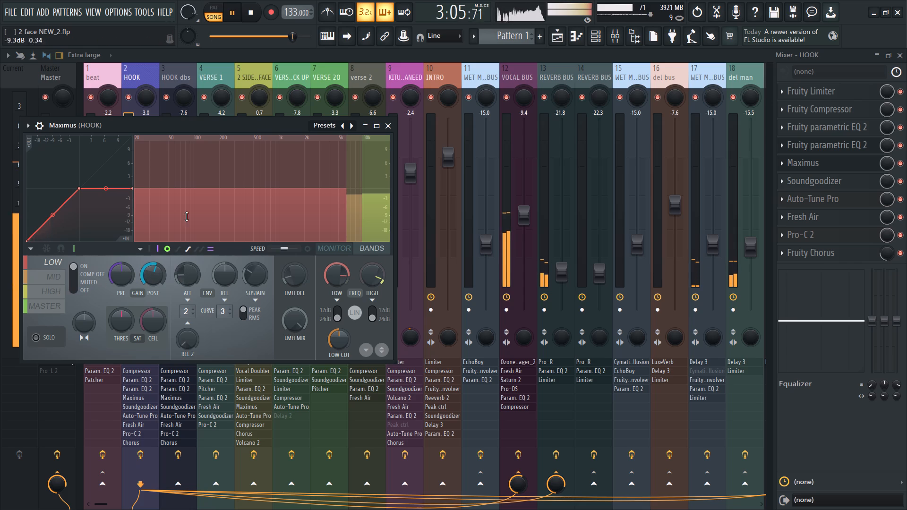
{"action": "left_click", "coordinate": [390, 122]}
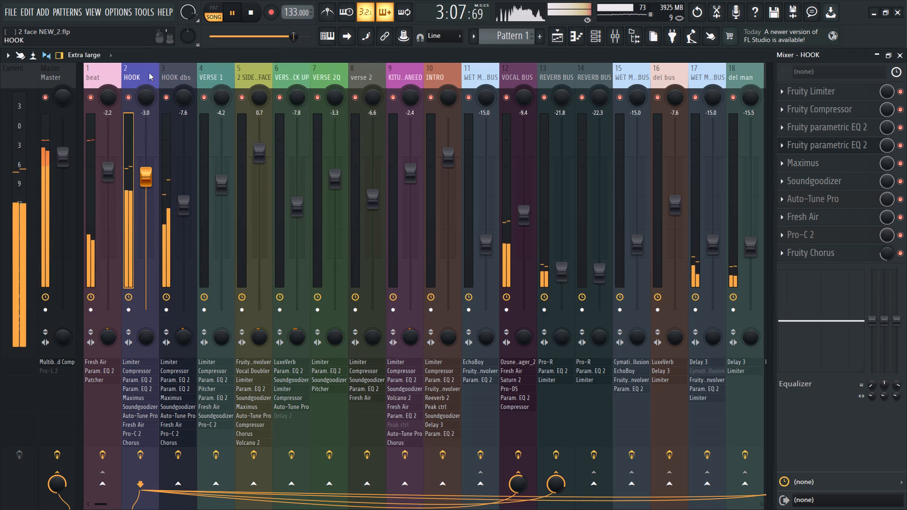
Select the Master track, stop playback and play the song from the beginning.
{"action": "left_click", "coordinate": [137, 72]}
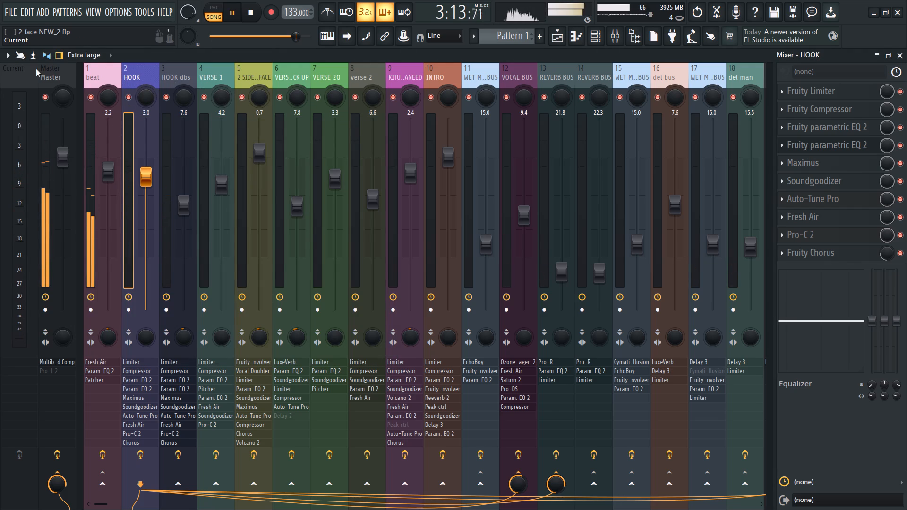
{"action": "left_click", "coordinate": [49, 68]}
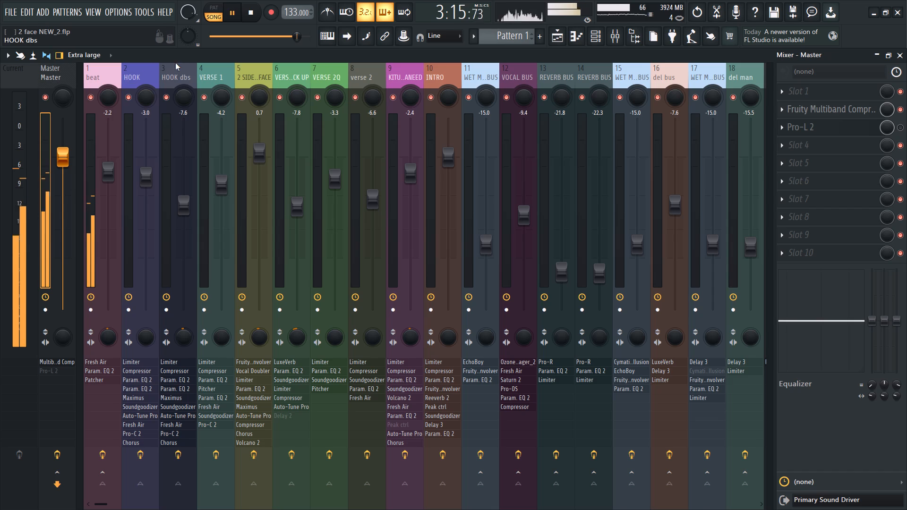
{"action": "double_click", "coordinate": [254, 11]}
{"action": "left_click", "coordinate": [235, 16]}
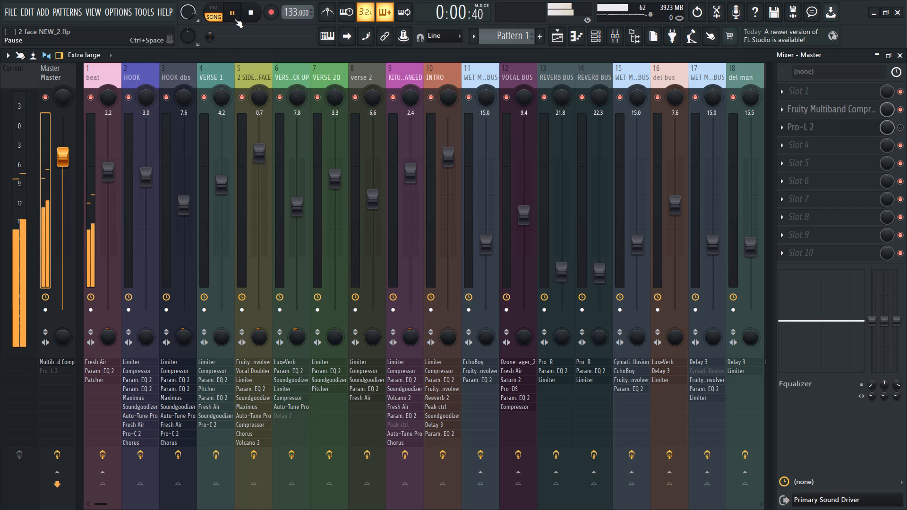
Export the song as an MP3 named 2 face NEW_2(MASTER AUDIO CHECK) in the 2 (TWO) FACE folder.
{"action": "key", "text": "ctrl+shift+r"}
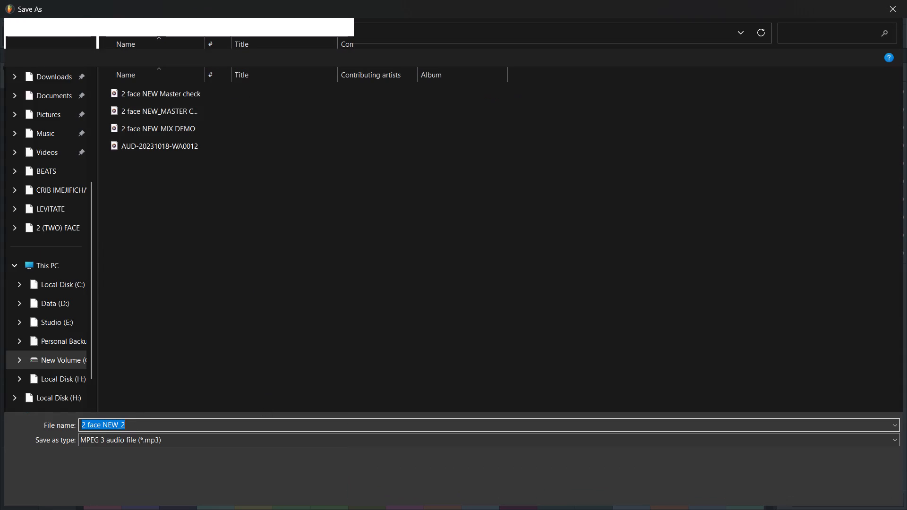
{"action": "left_click", "coordinate": [134, 426]}
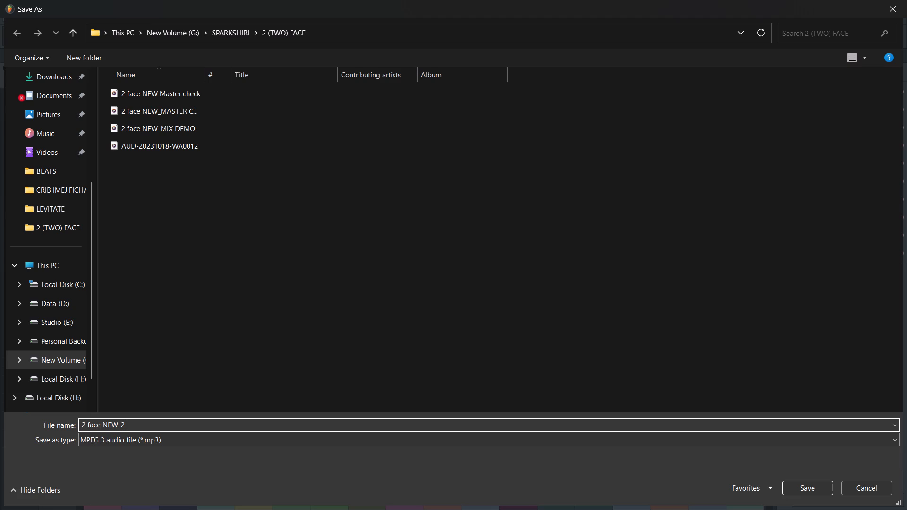
{"action": "key", "text": "shift+parenleft"}
{"action": "type", "text": "MASTER AUDIO CHECK"}
{"action": "key", "text": "shift+parenright"}
{"action": "left_click", "coordinate": [804, 484]}
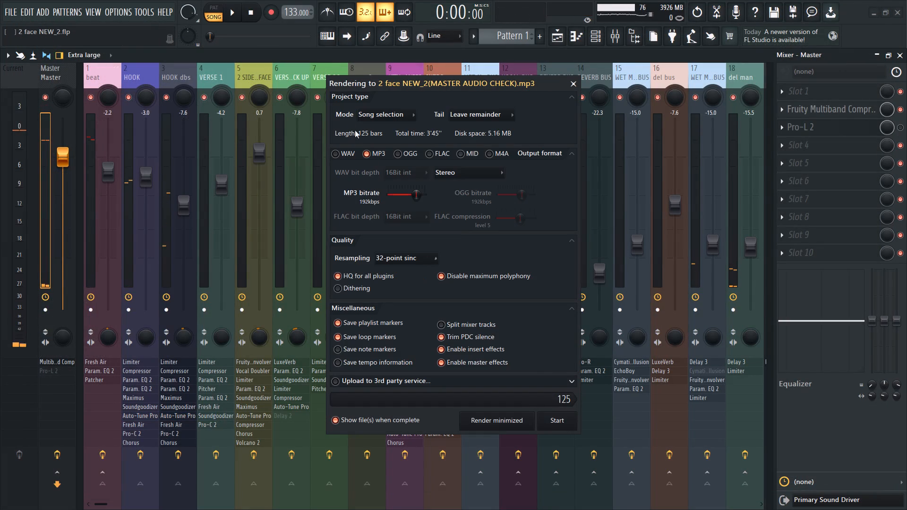
Start the MP3 render and let it run minimized.
{"action": "left_click", "coordinate": [553, 423]}
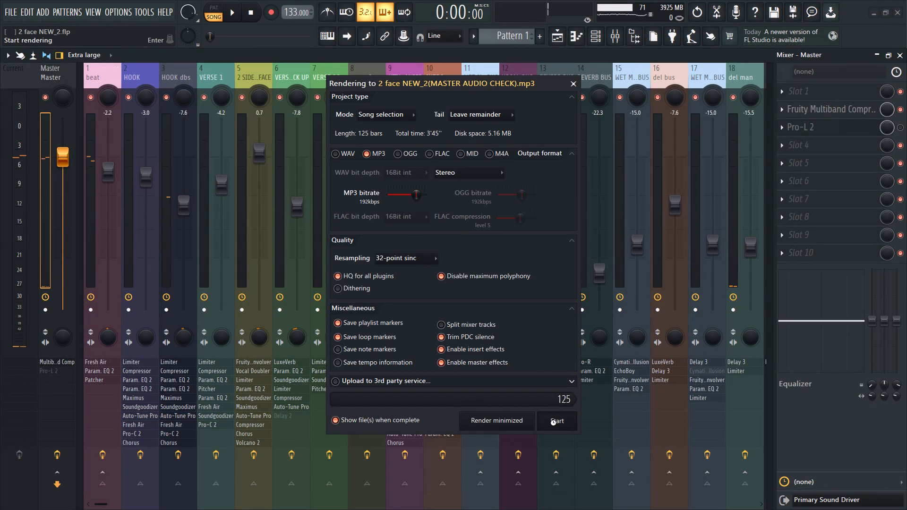
{"action": "left_click", "coordinate": [500, 421]}
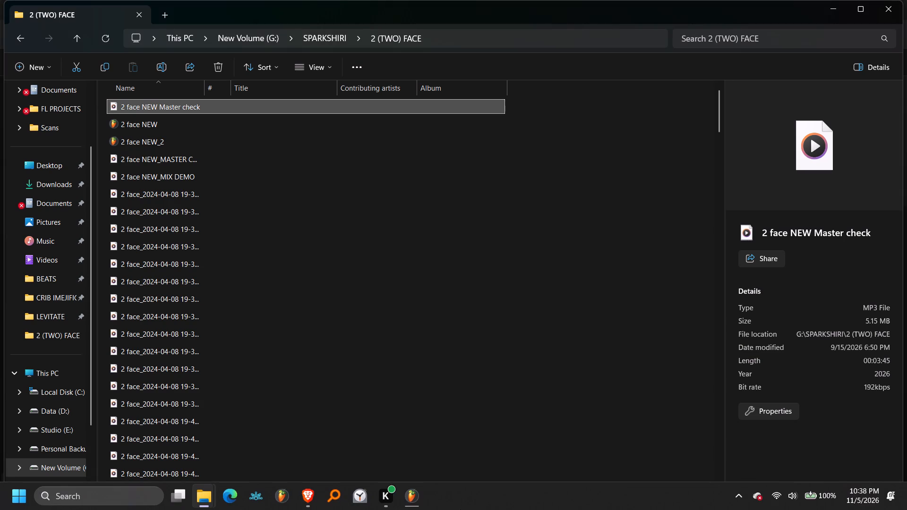